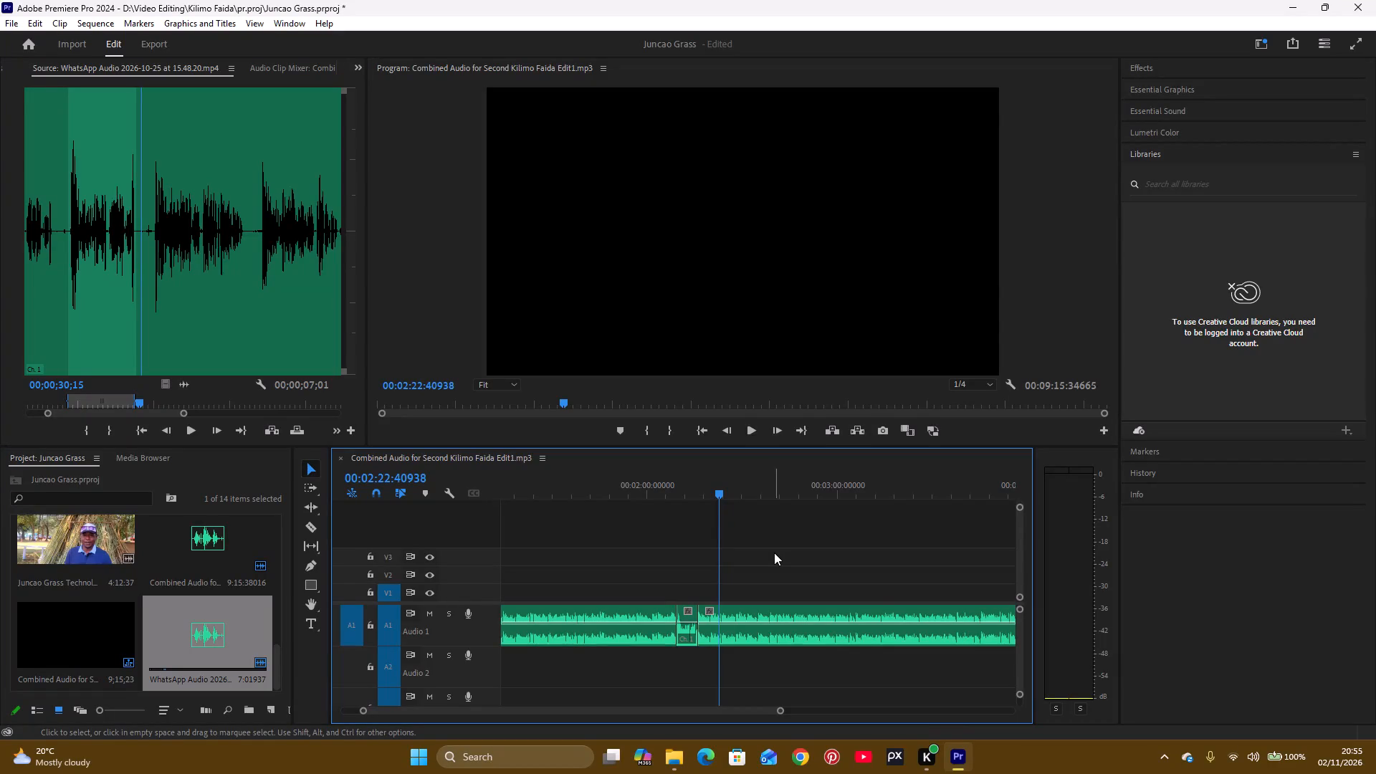
Listen to the short inserted clip on Audio 1 near 2:09 and to the join with the long clip that follows.
click(578, 485)
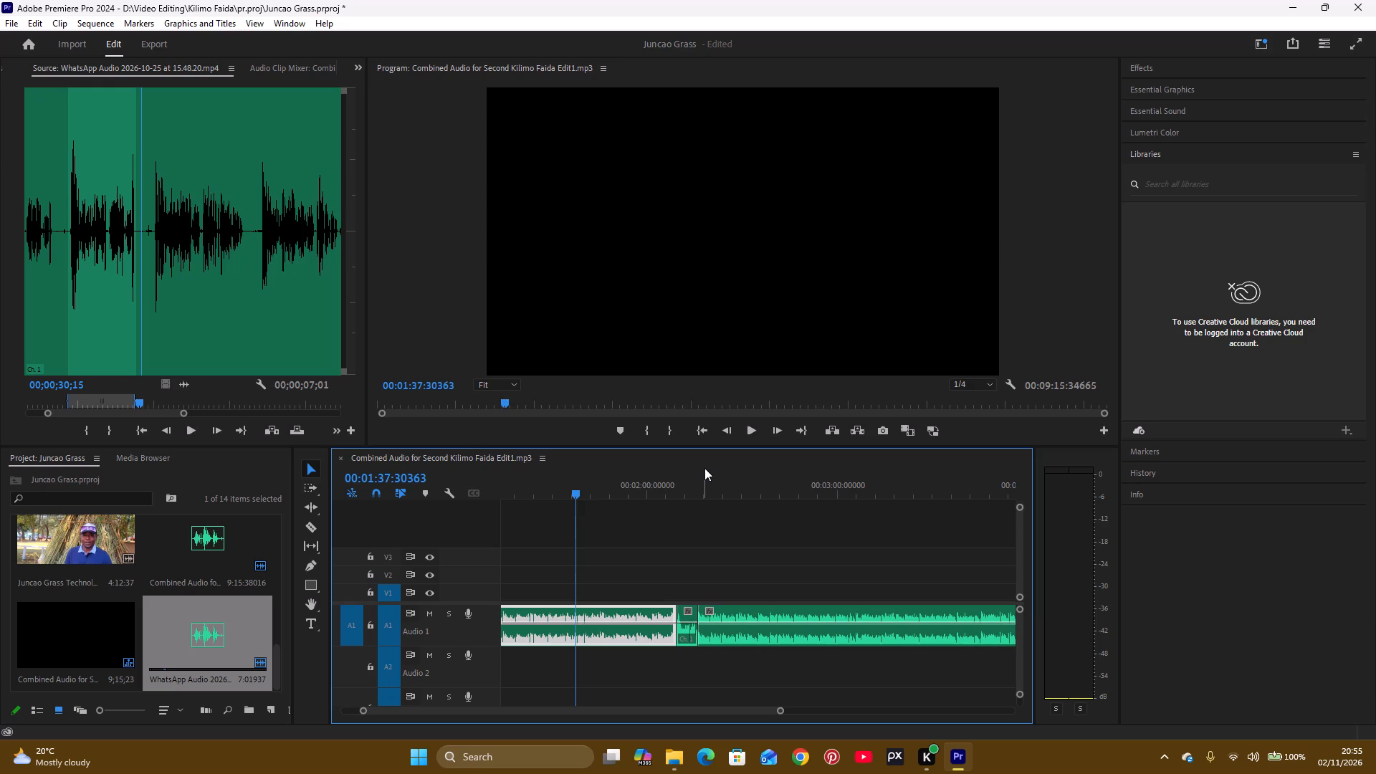
click(712, 525)
click(674, 499)
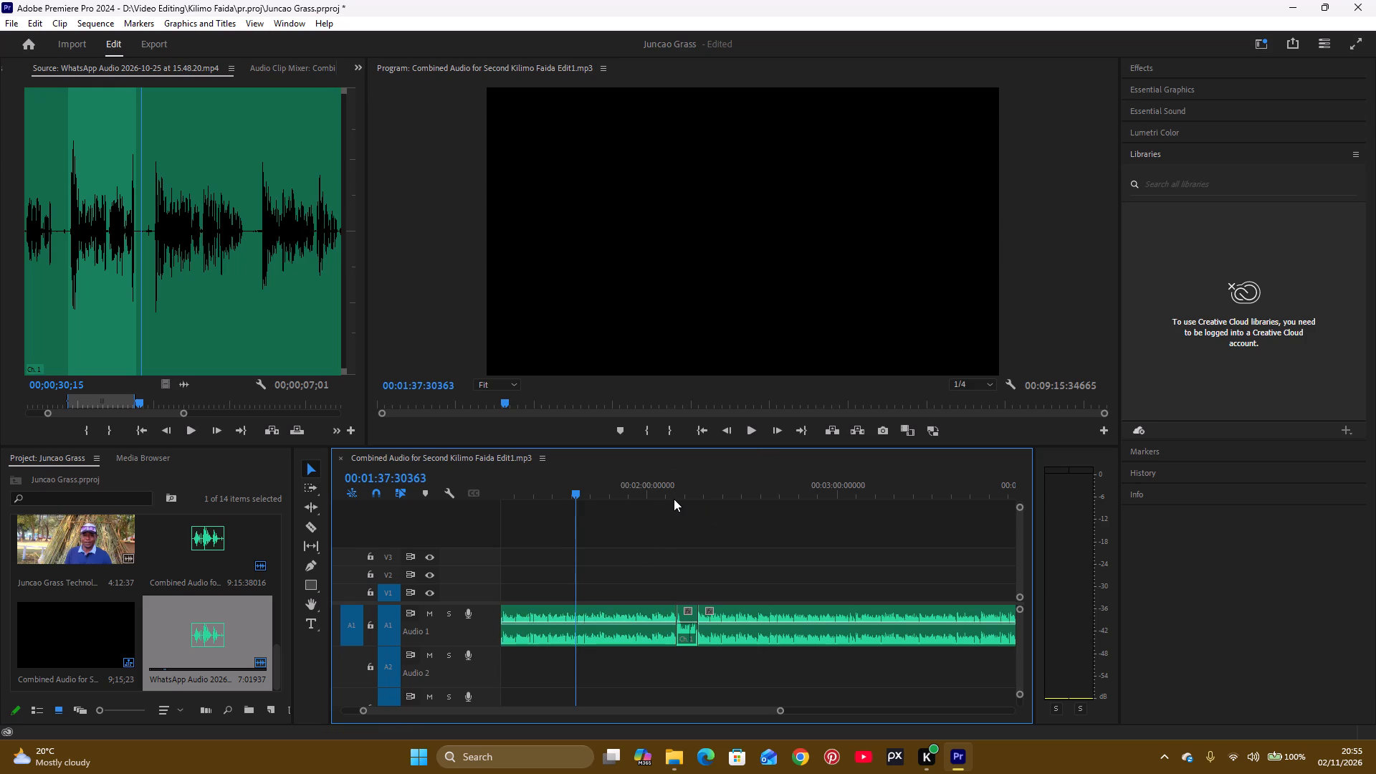
click(678, 489)
key(space)
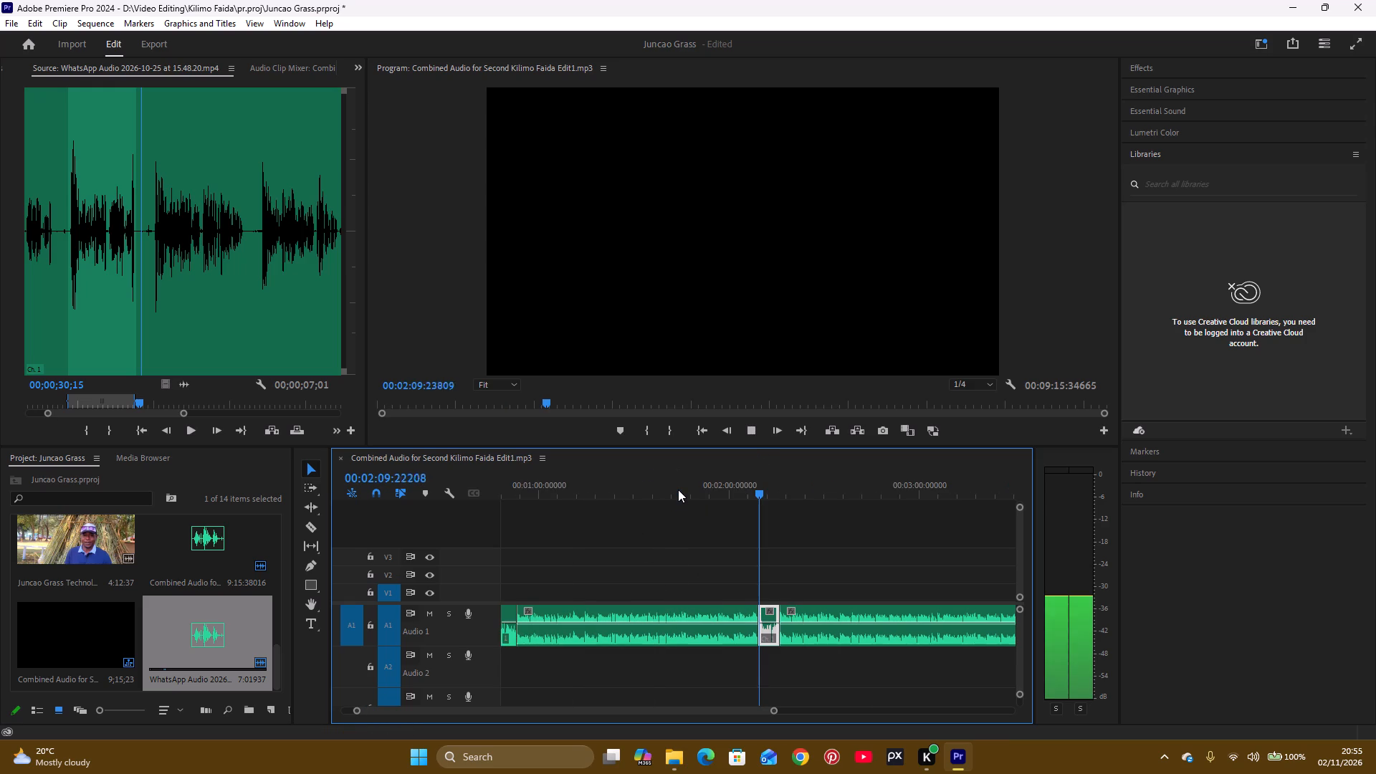
key(space)
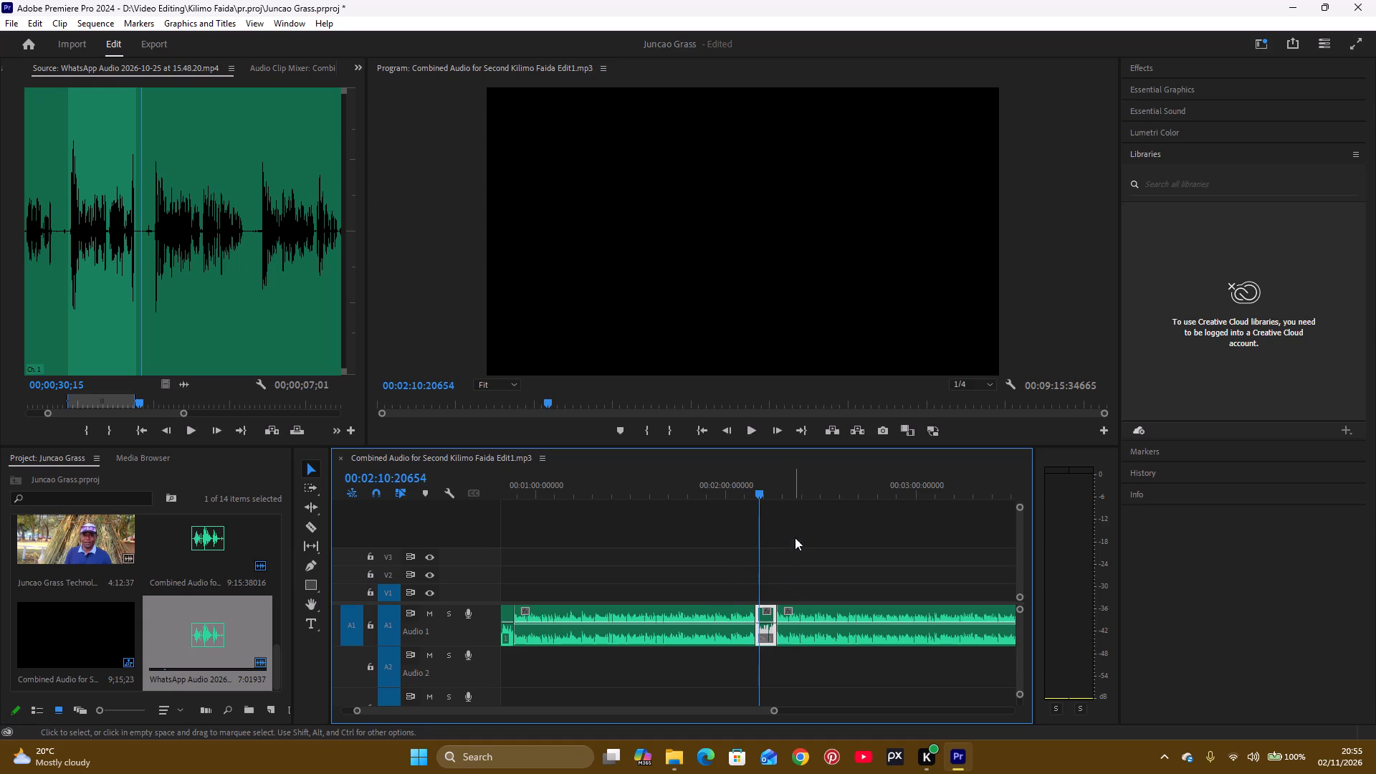
click(787, 497)
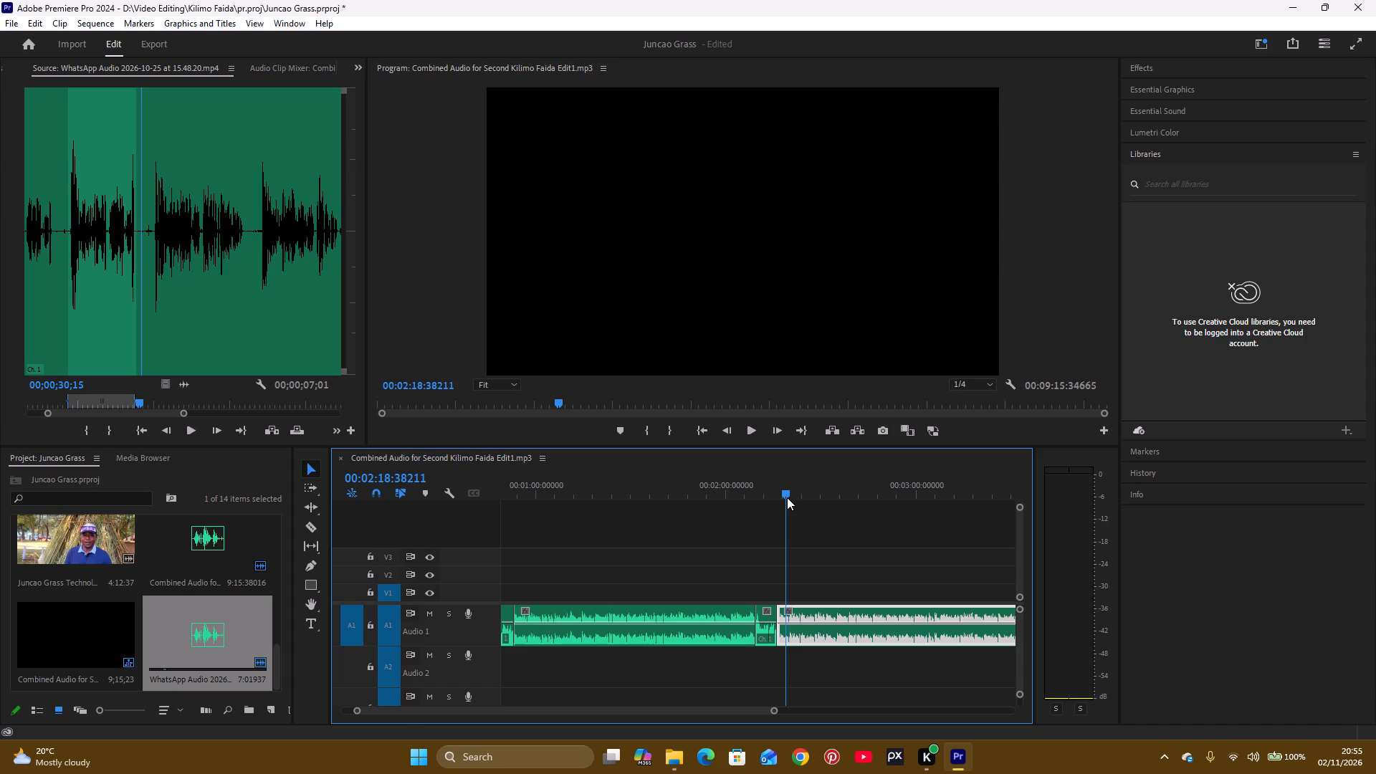
click(772, 490)
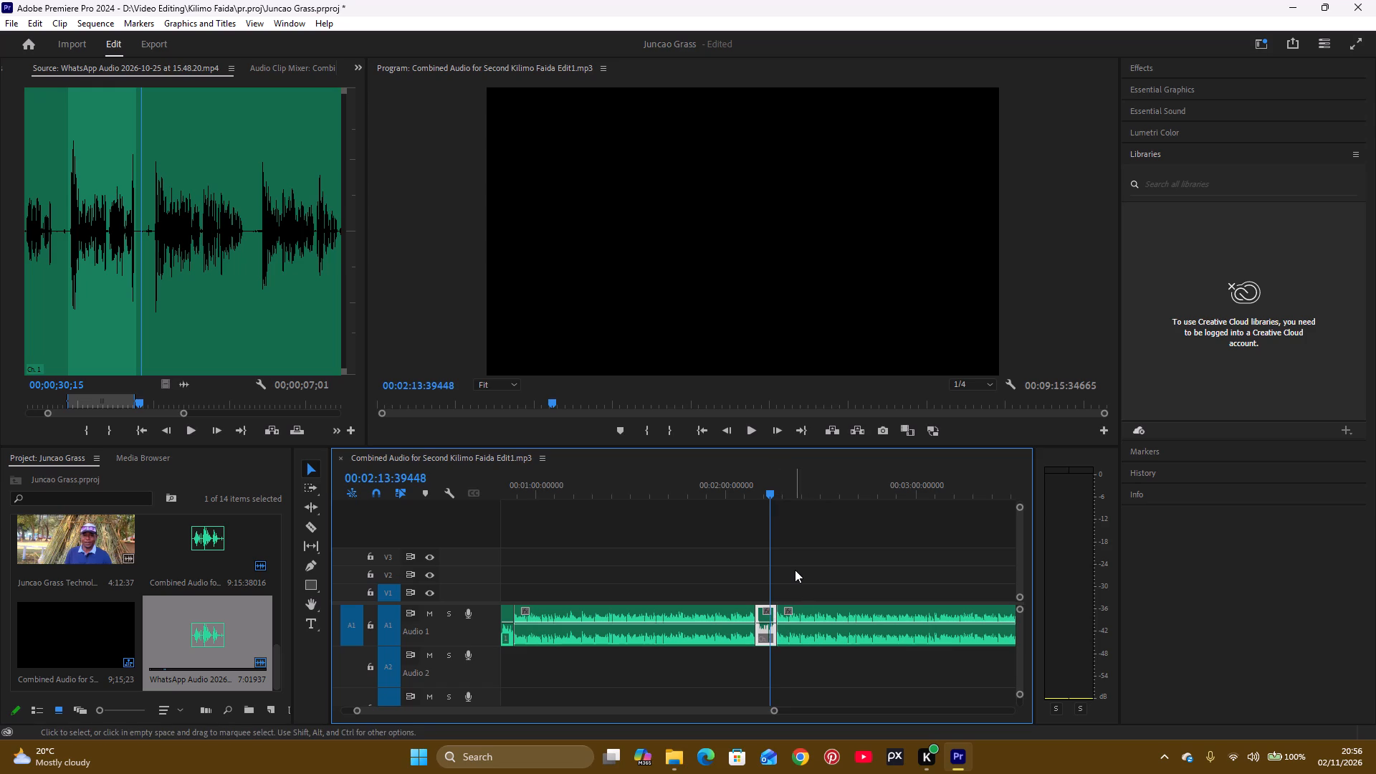
click(787, 493)
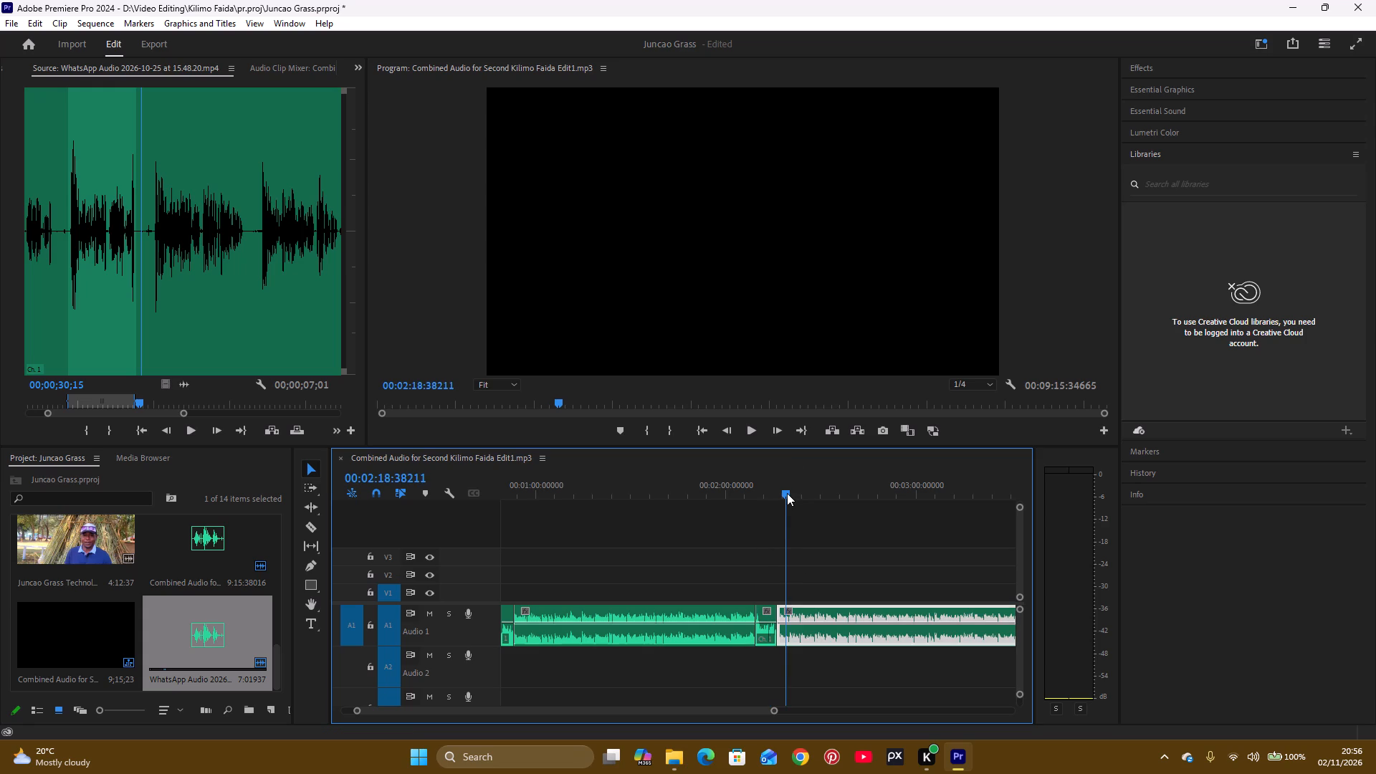
click(798, 487)
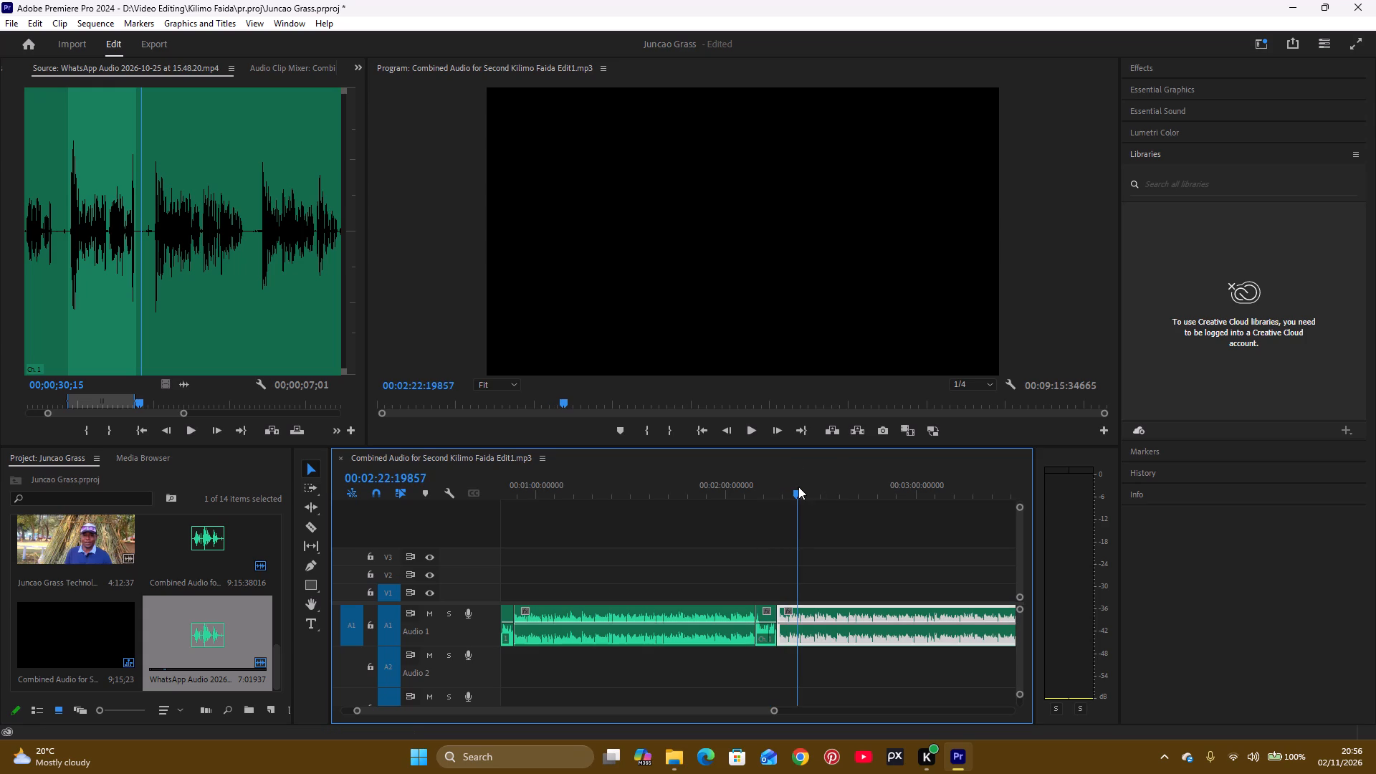
click(780, 492)
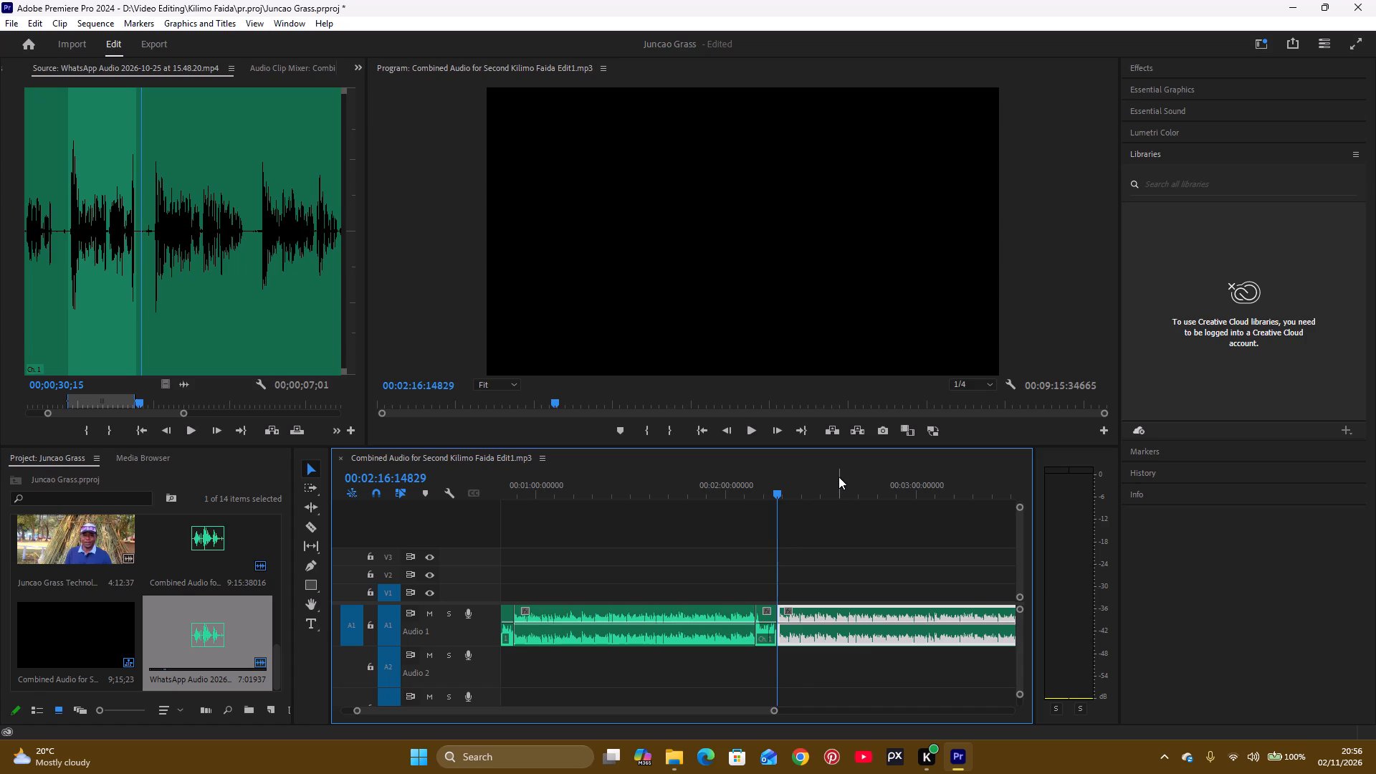
key(space)
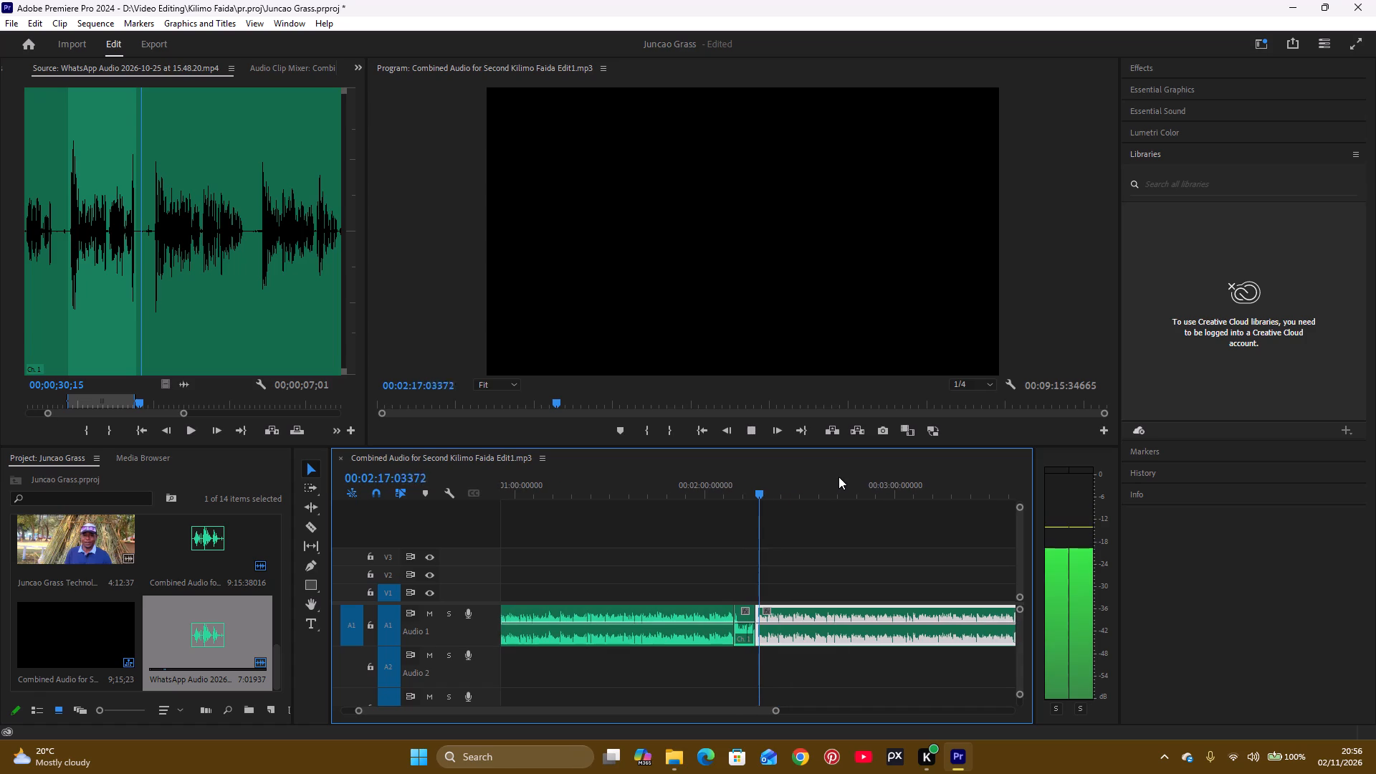
key(space)
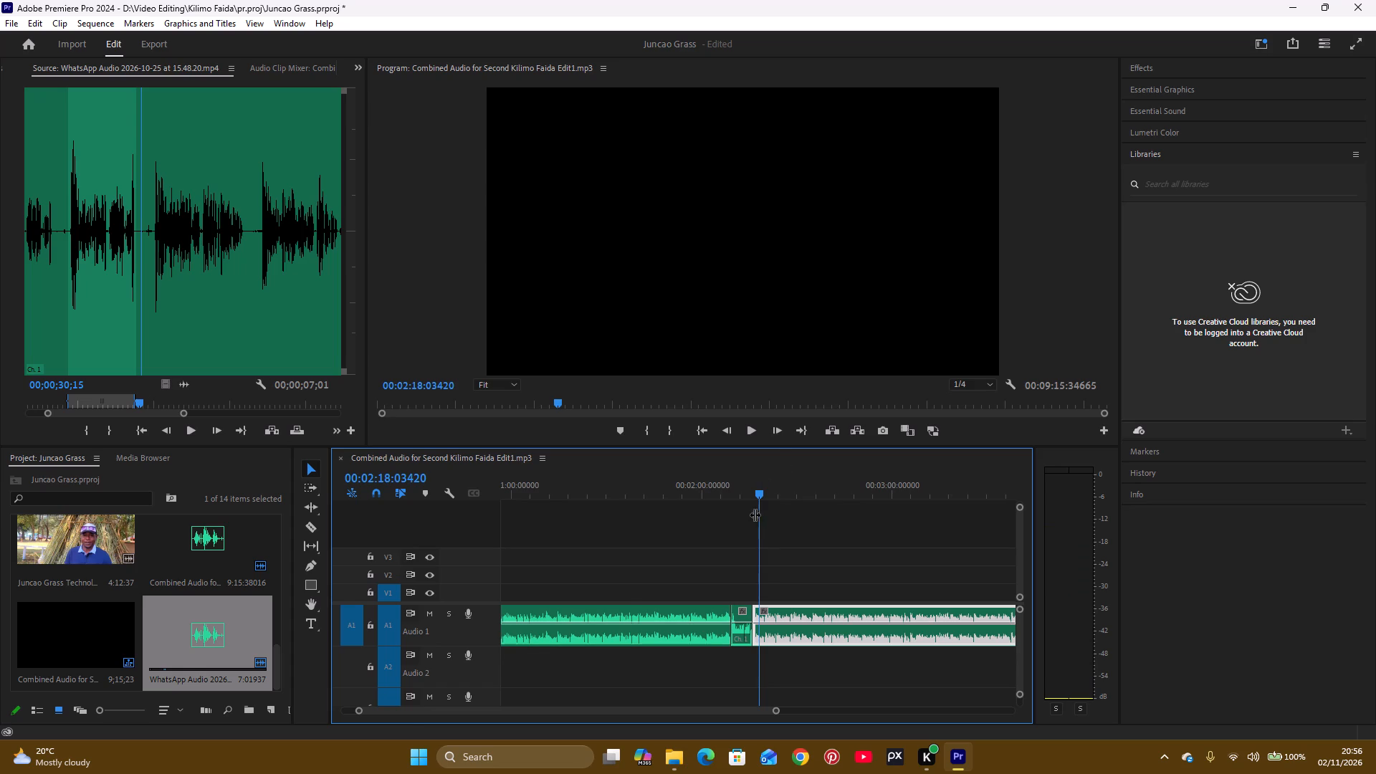
Replay Audio 1 from inside the inserted clip at about 2:13 and listen to the opening of the following long clip.
click(746, 496)
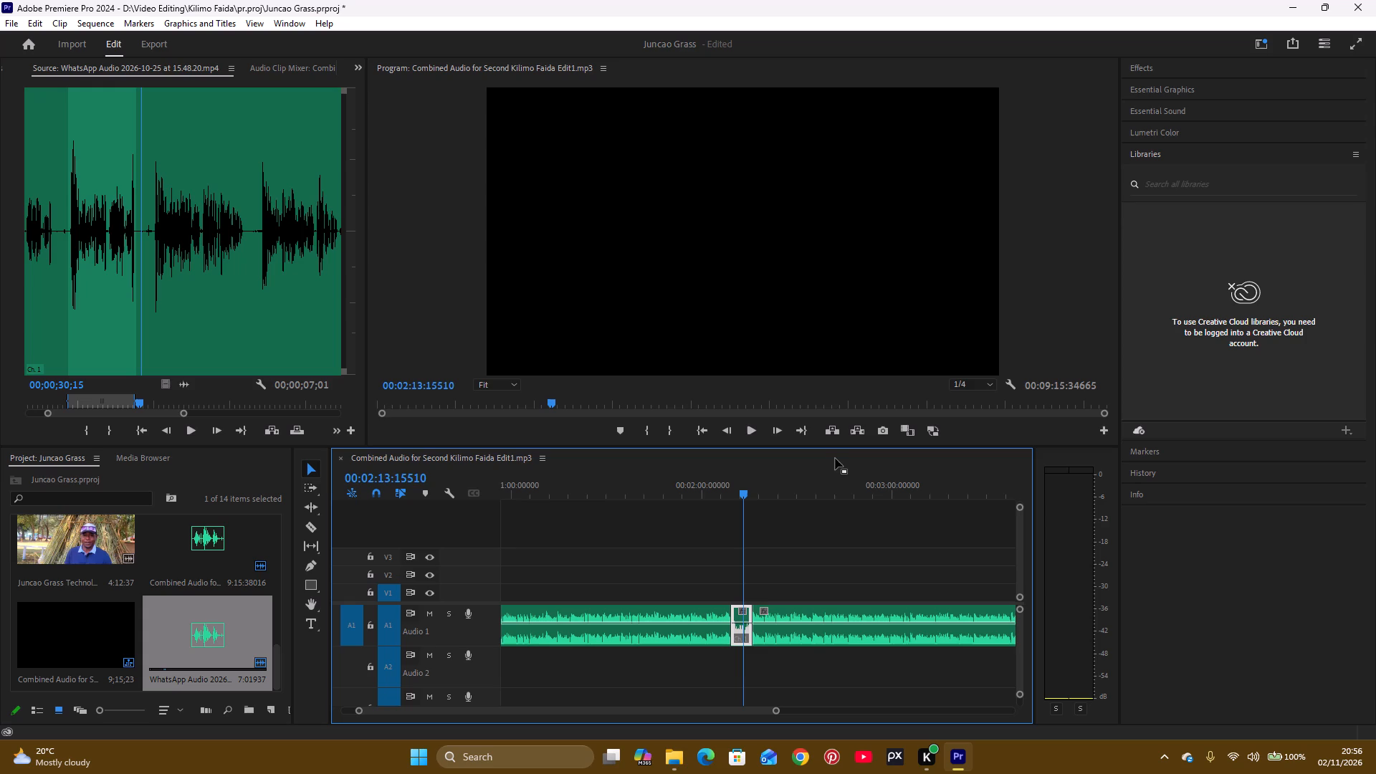
key(space)
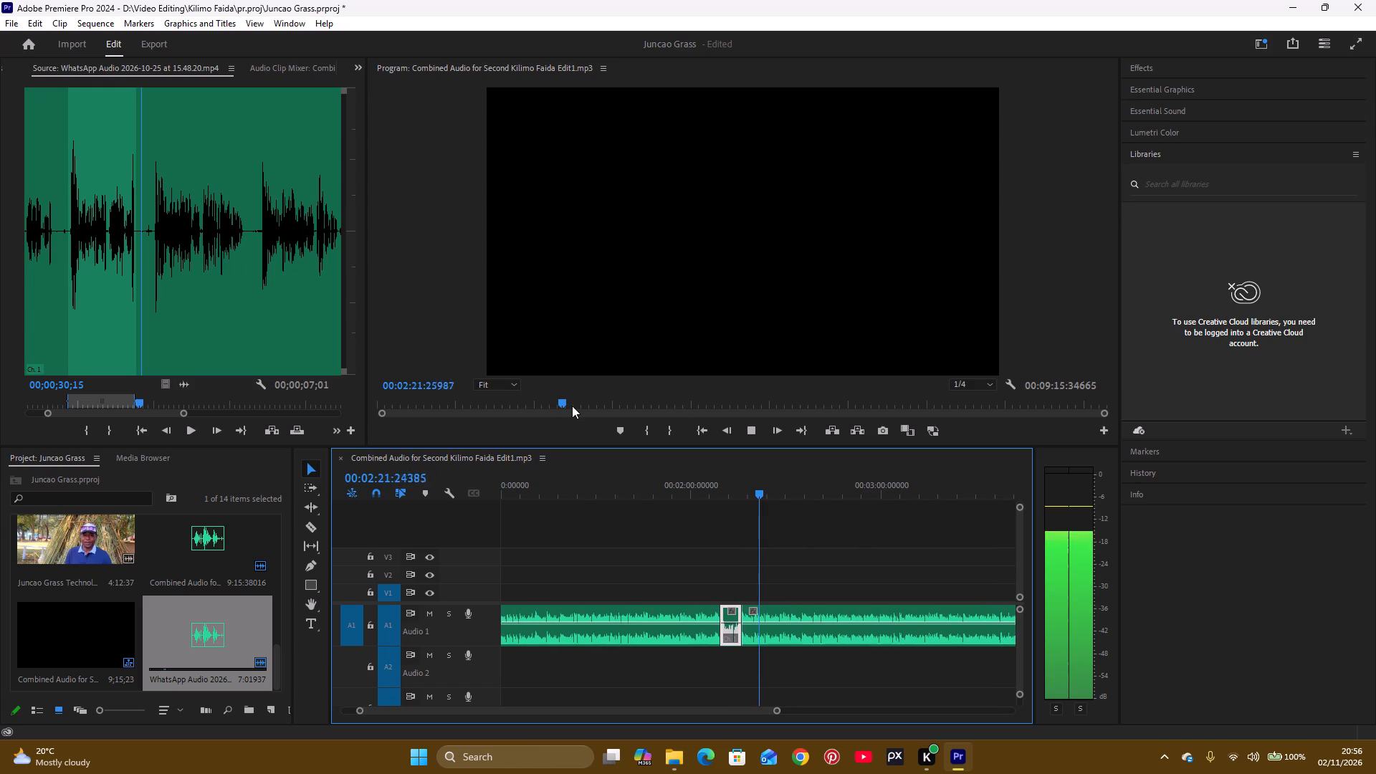
click(817, 575)
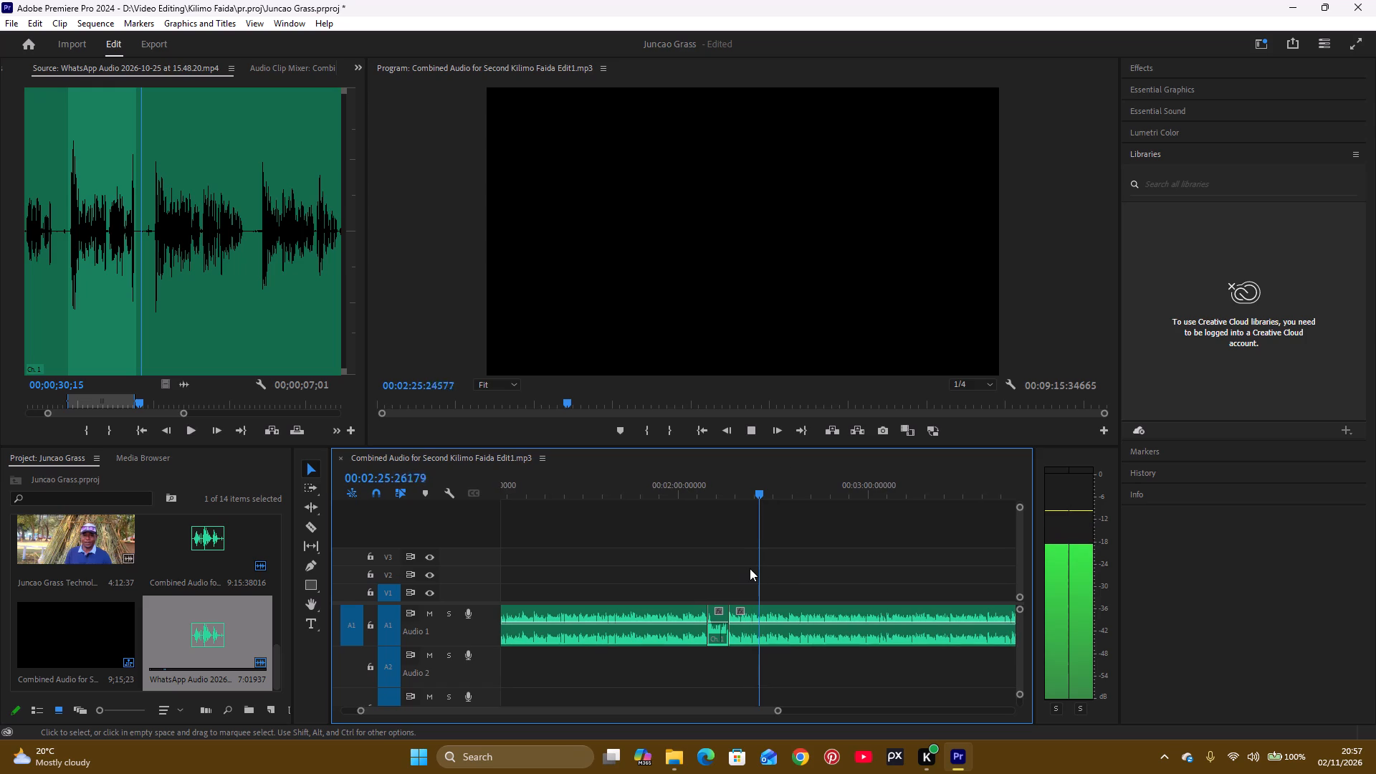
key(space)
key(space)
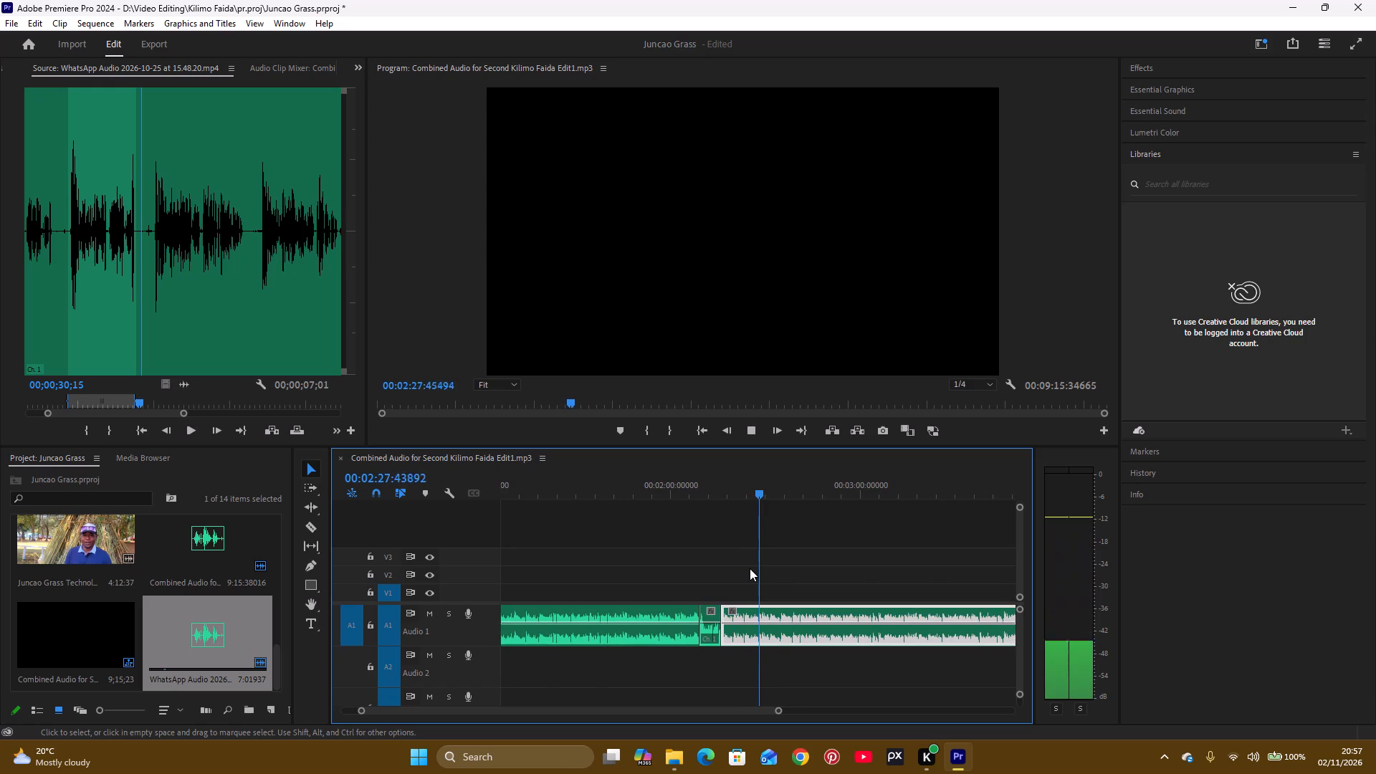
click(758, 430)
click(758, 431)
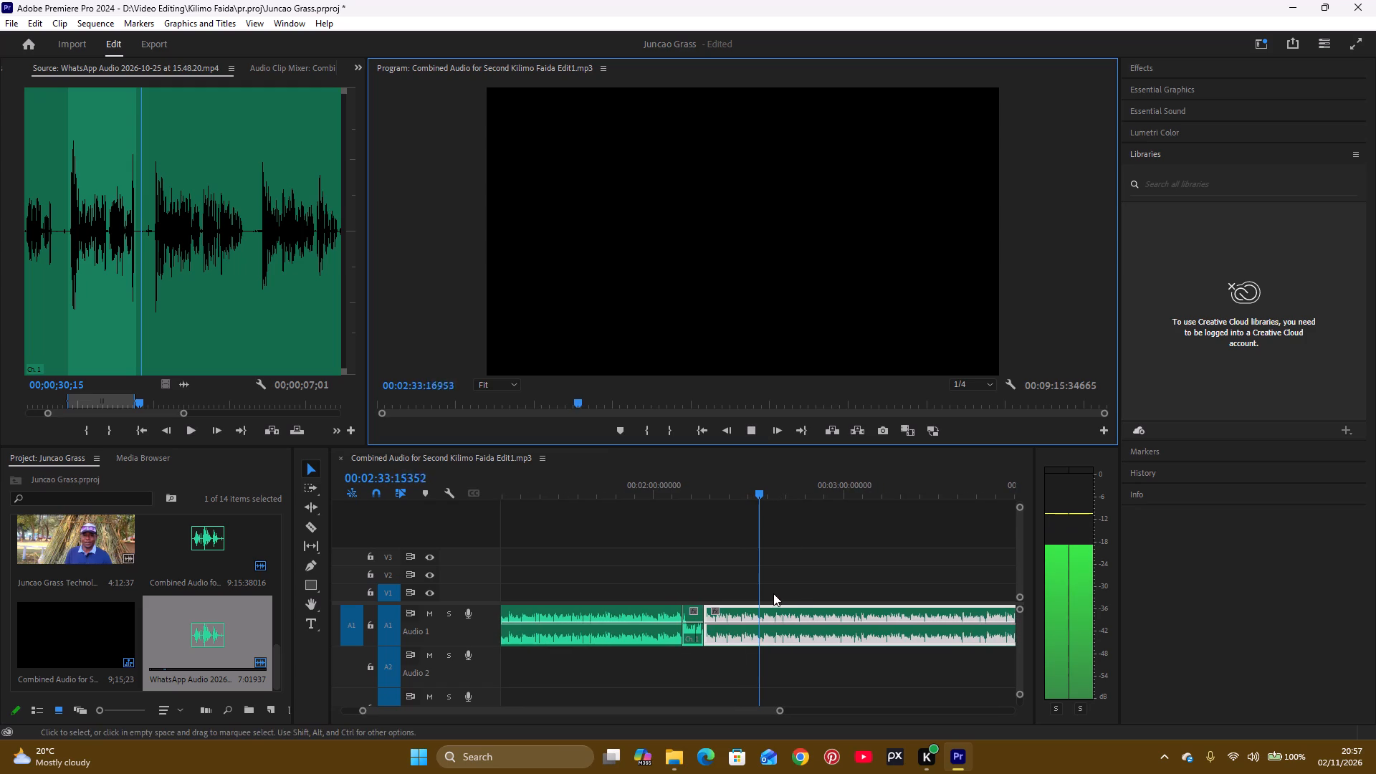
click(704, 482)
key(space)
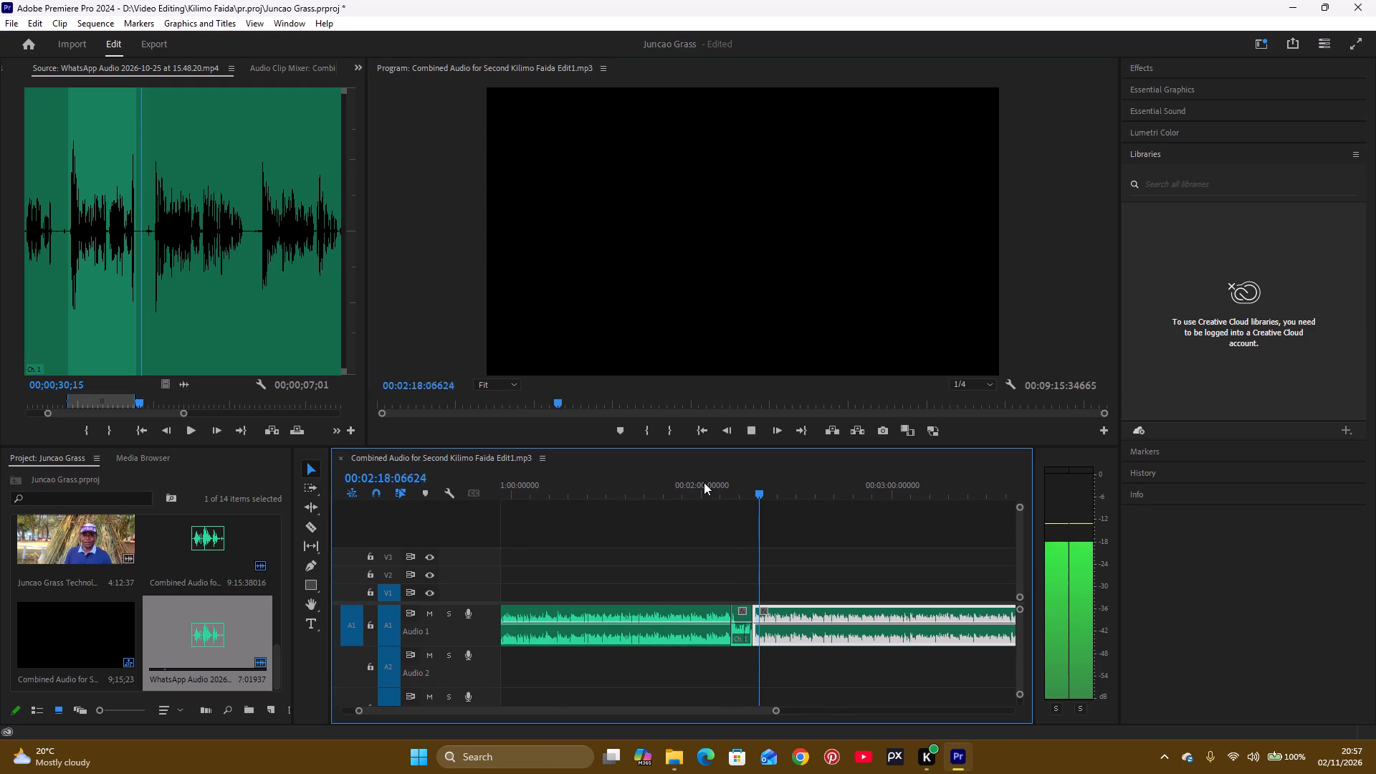
key(space)
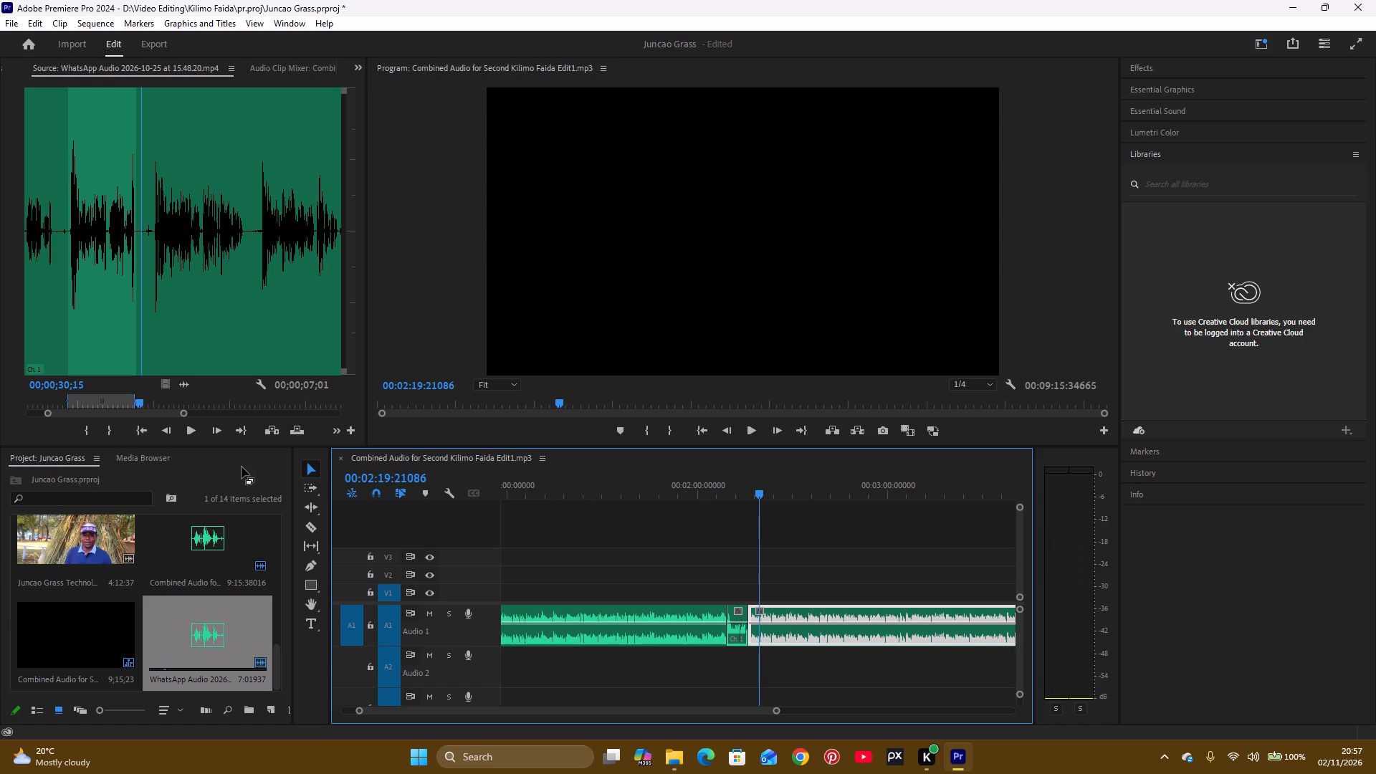
Listen to the WhatsApp source audio from about 30 seconds, just past its marked range.
click(188, 431)
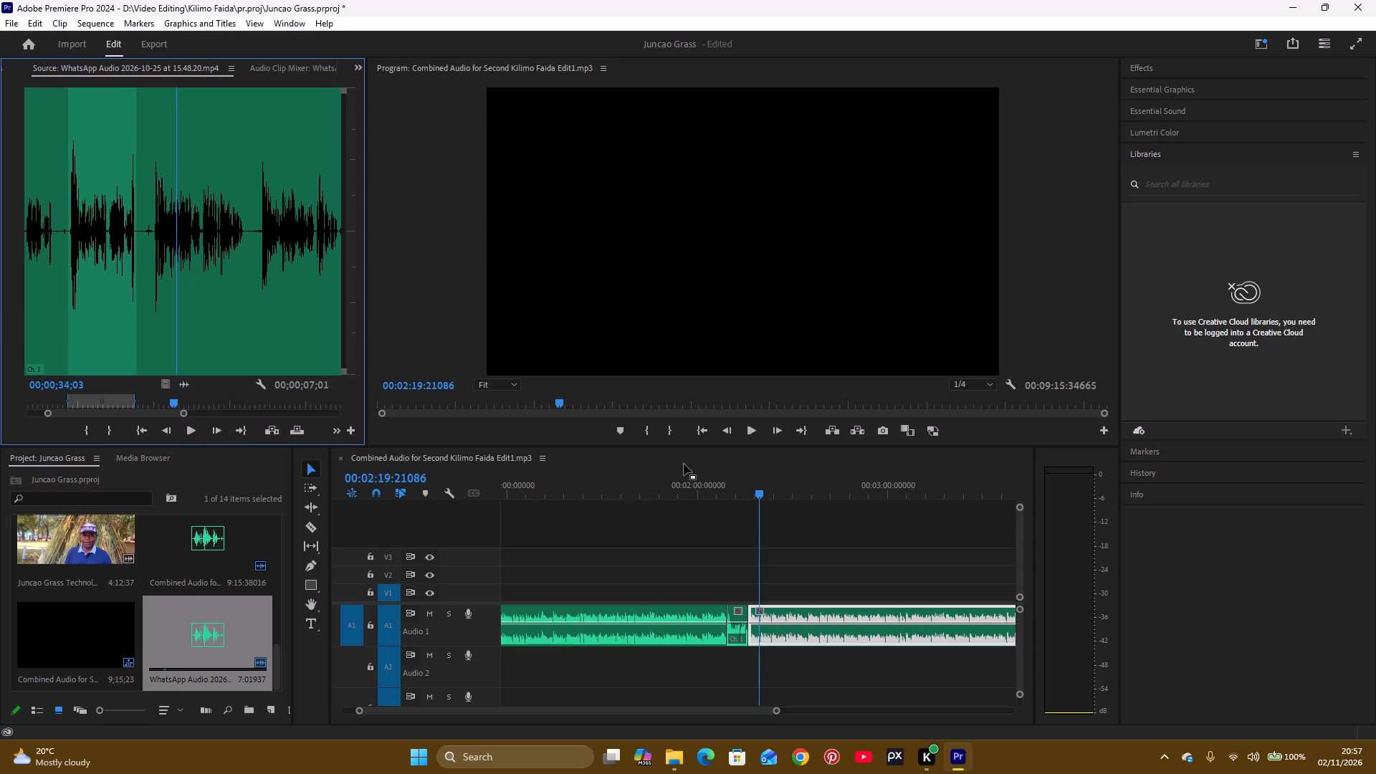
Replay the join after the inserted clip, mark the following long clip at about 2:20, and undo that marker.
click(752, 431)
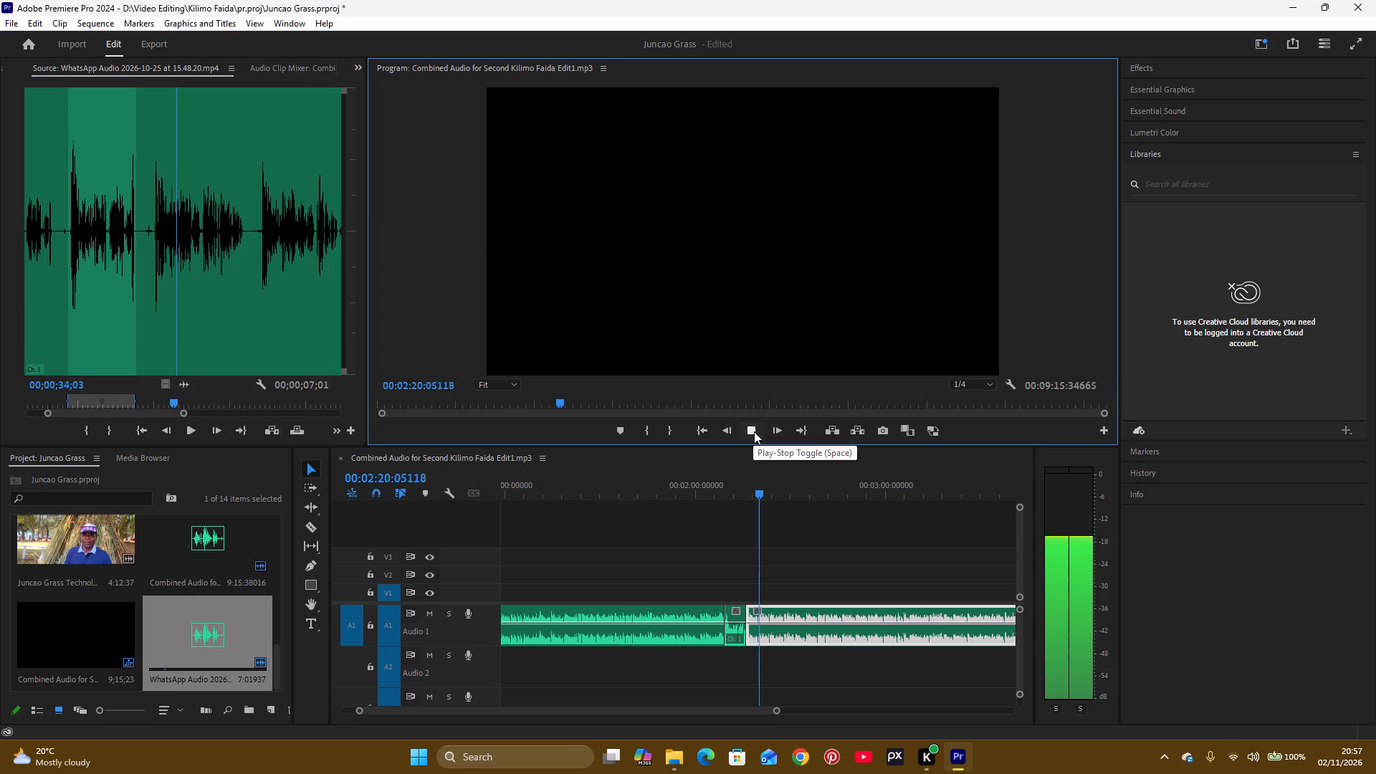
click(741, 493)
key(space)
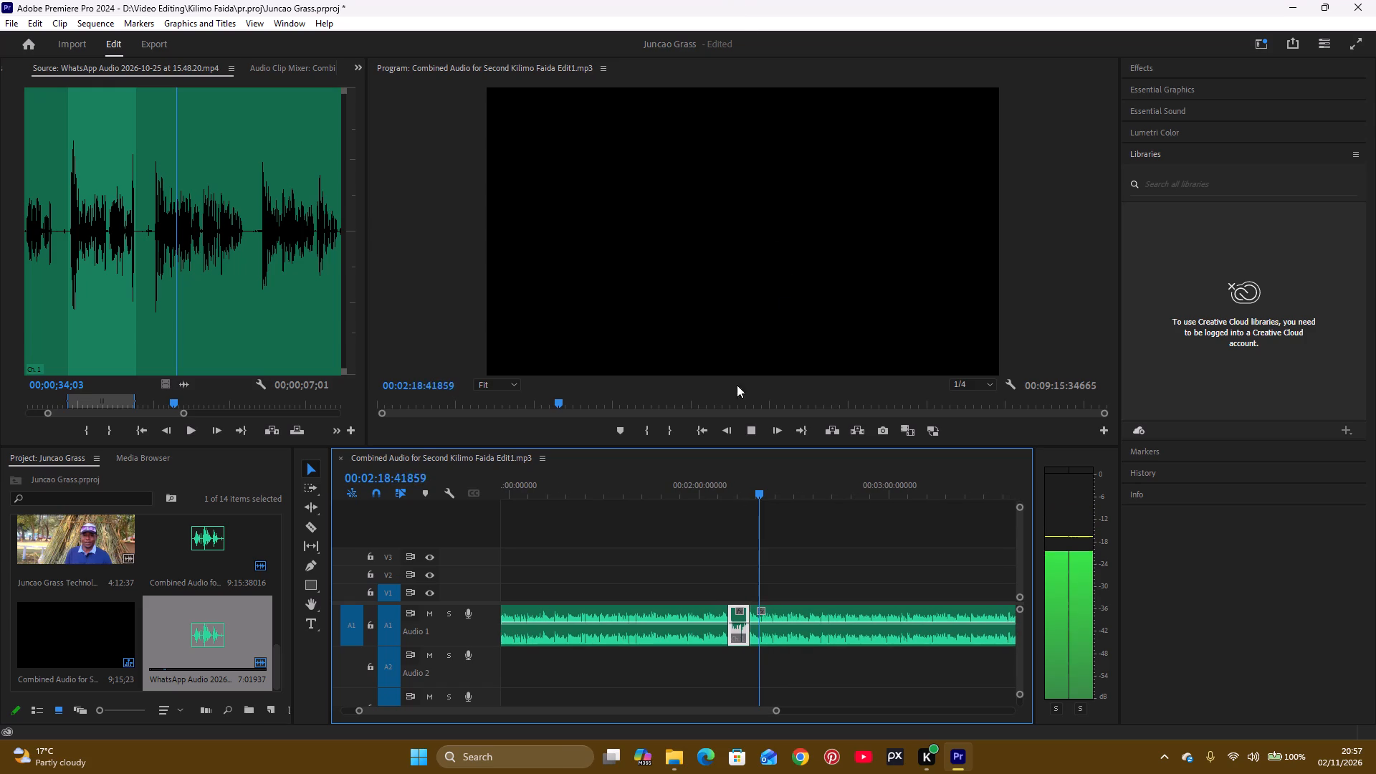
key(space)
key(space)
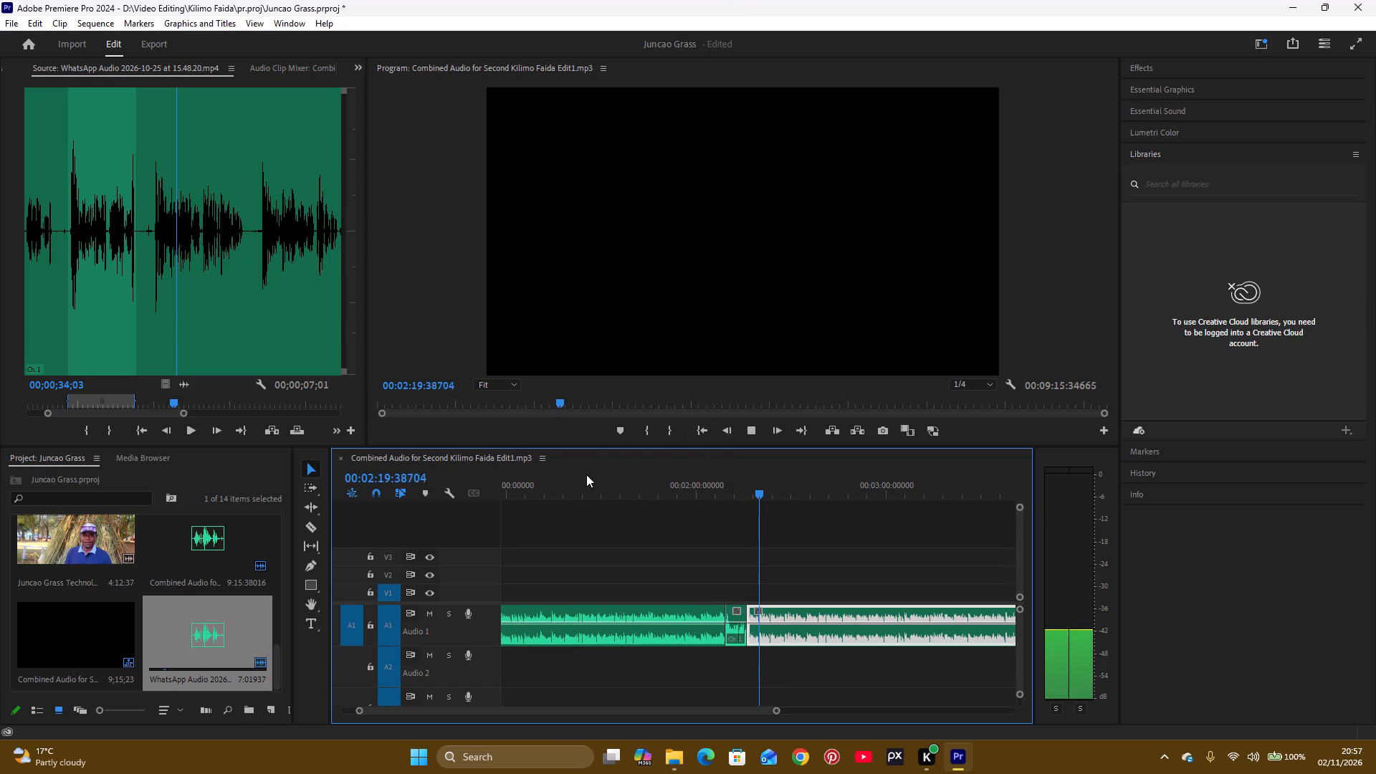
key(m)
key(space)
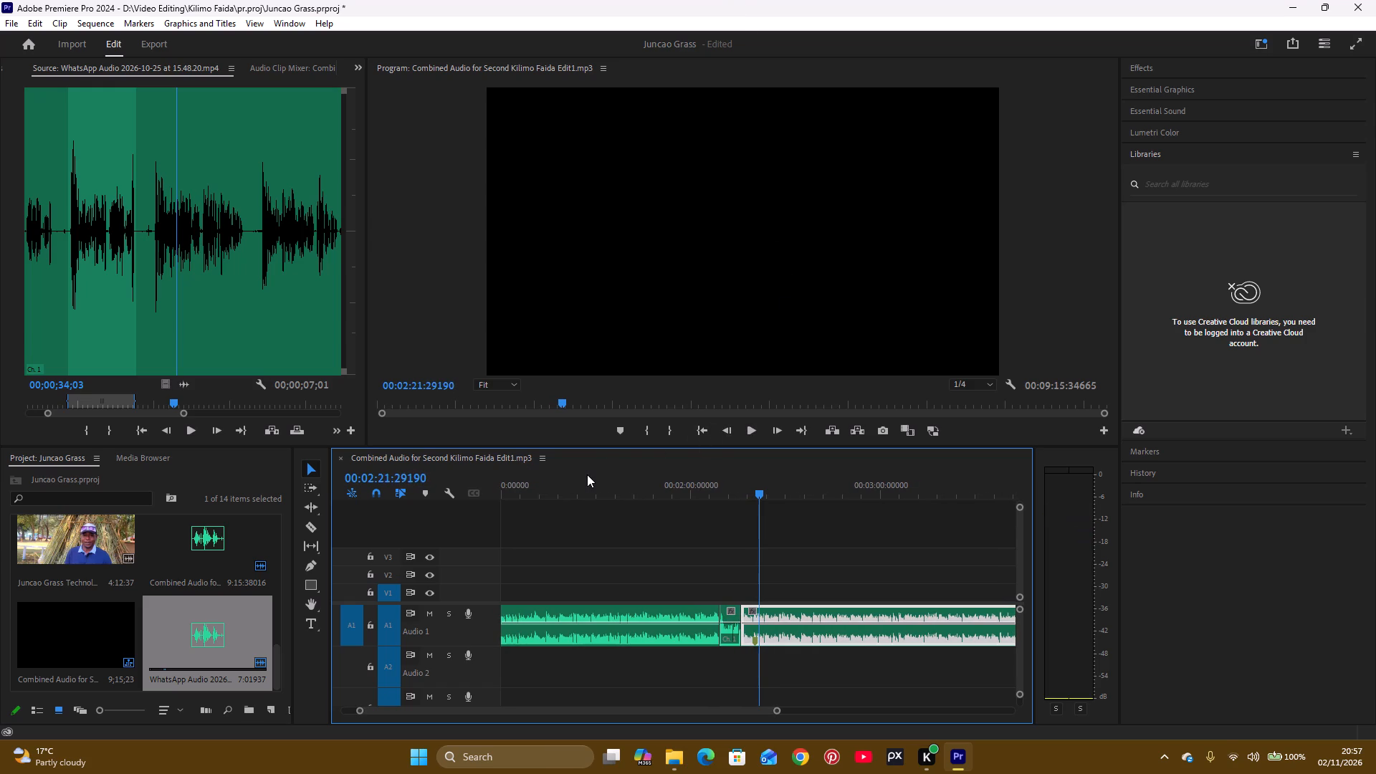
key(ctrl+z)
Place a clip marker at about 2:24 on the long Audio 1 clip that follows the inserted clip.
key(space)
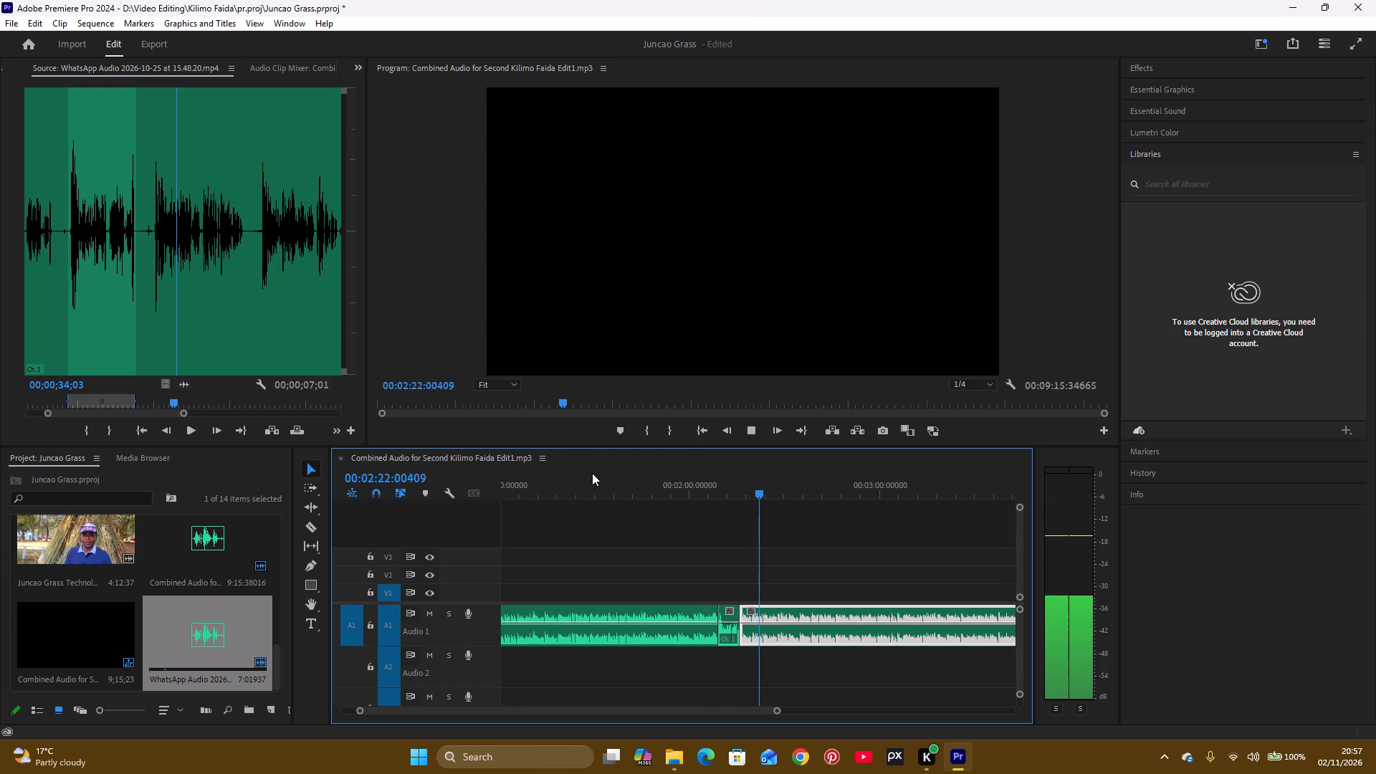
key(space)
key(space)
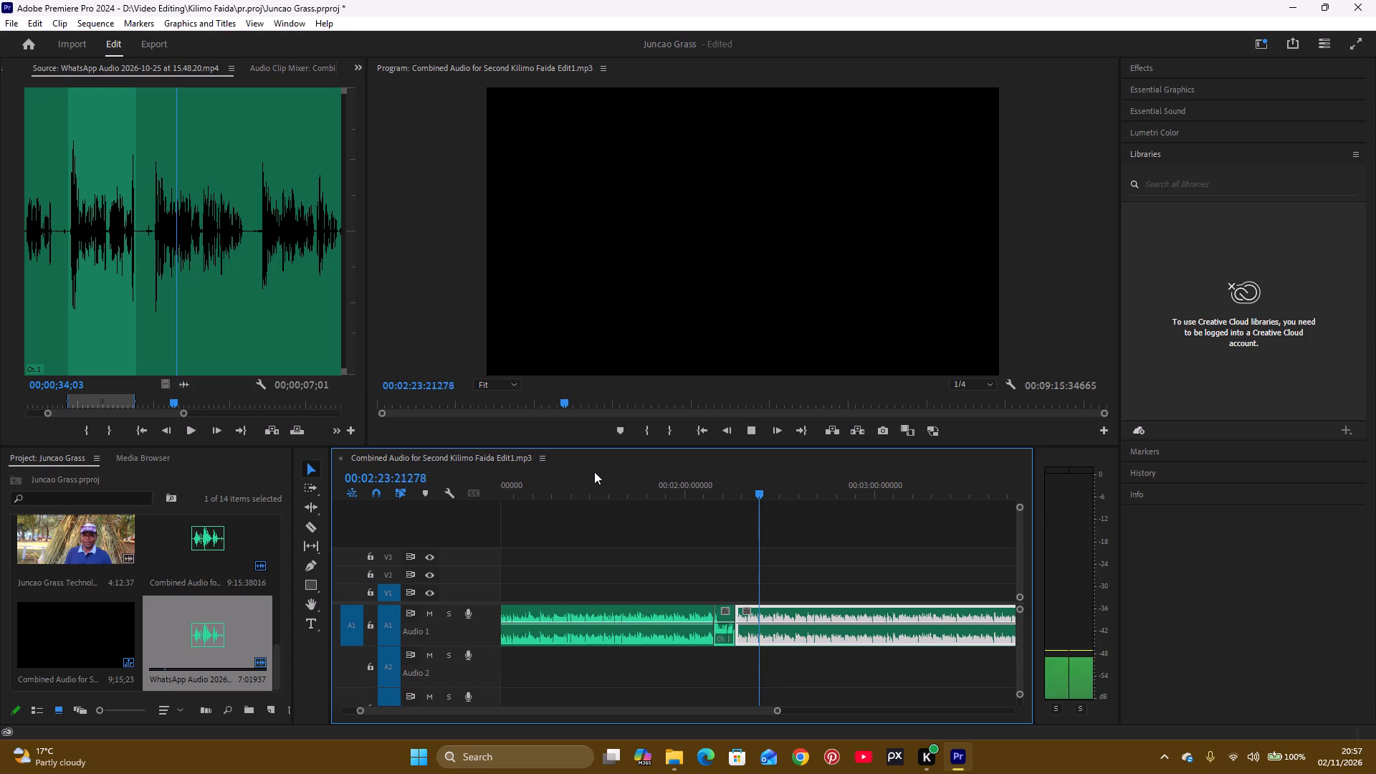
text(m)
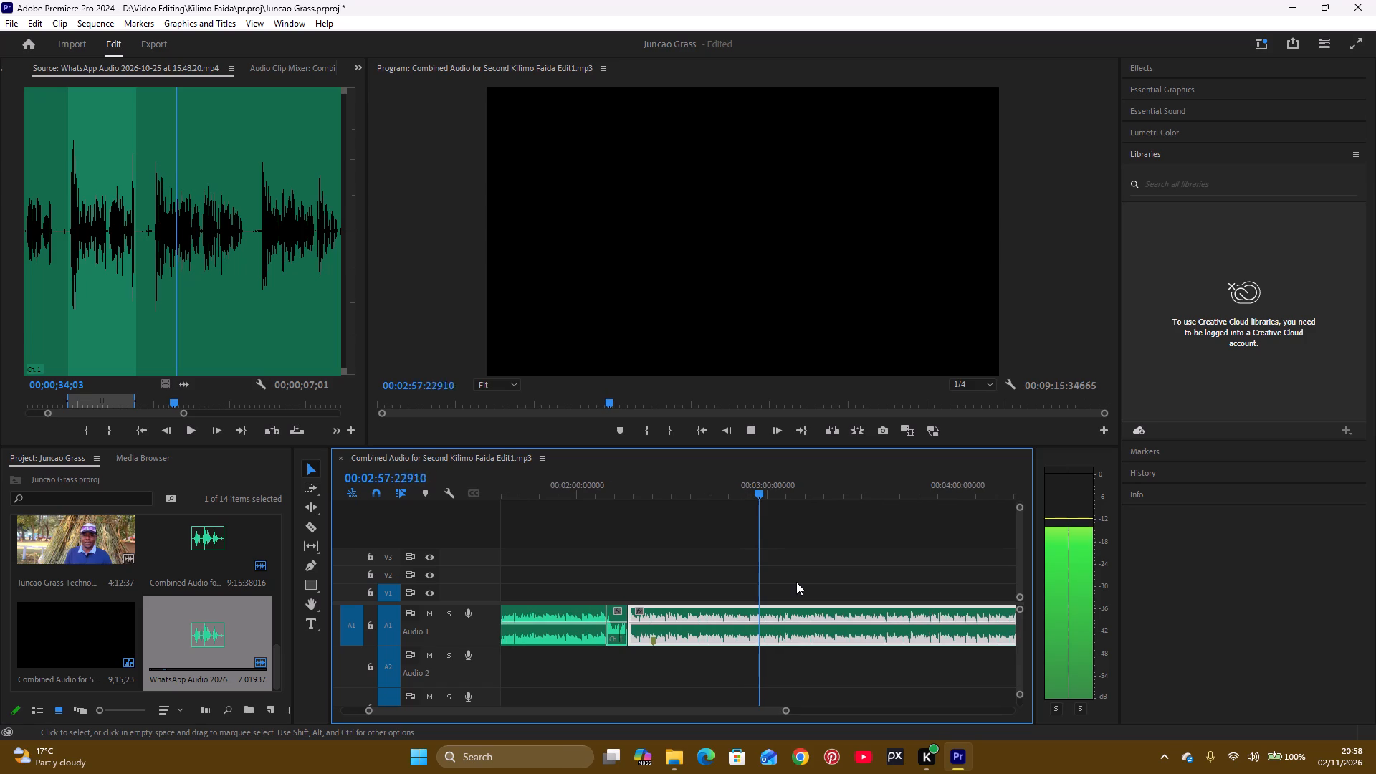
Listen on through the long Audio 1 clip from about 2:57 and stop at about 4:37.
key(space)
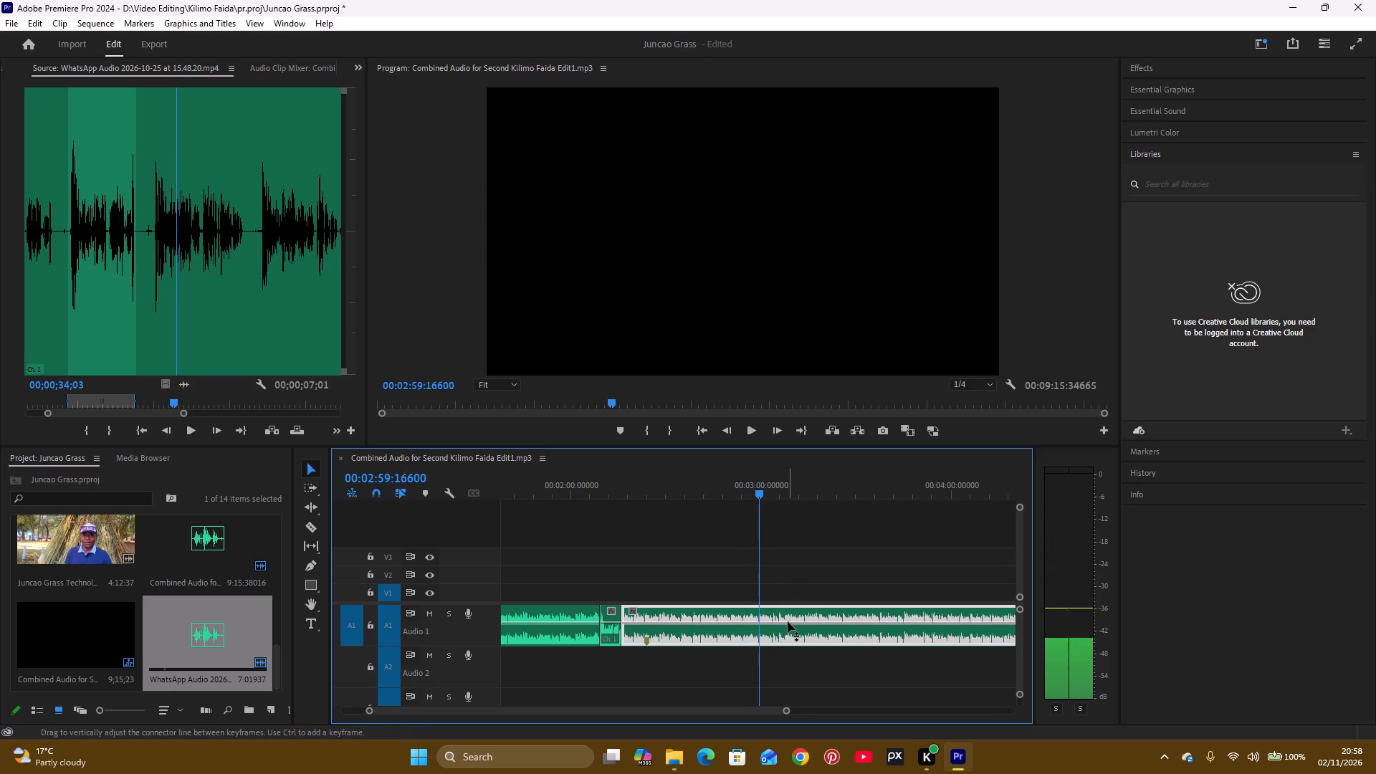
key(space)
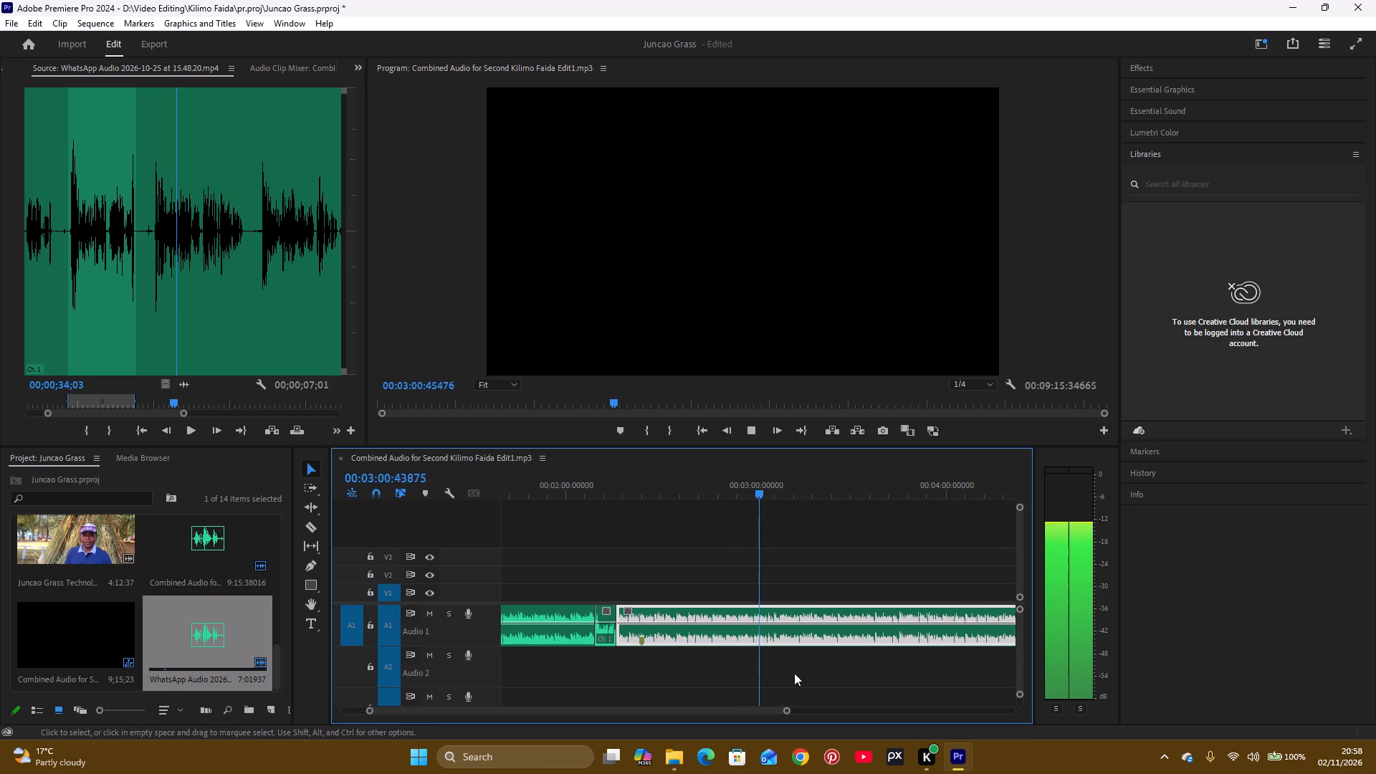
drag(788, 710, 844, 718)
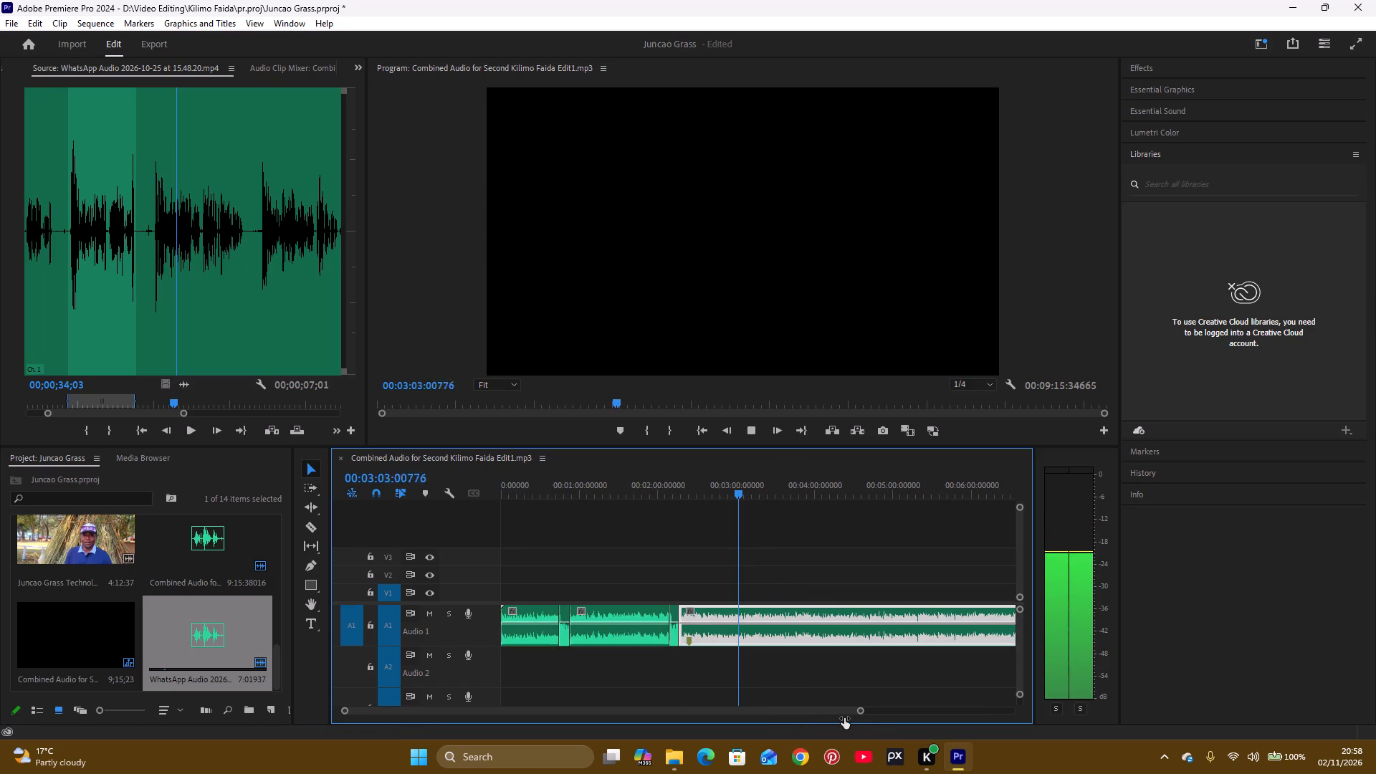
drag(844, 718, 905, 706)
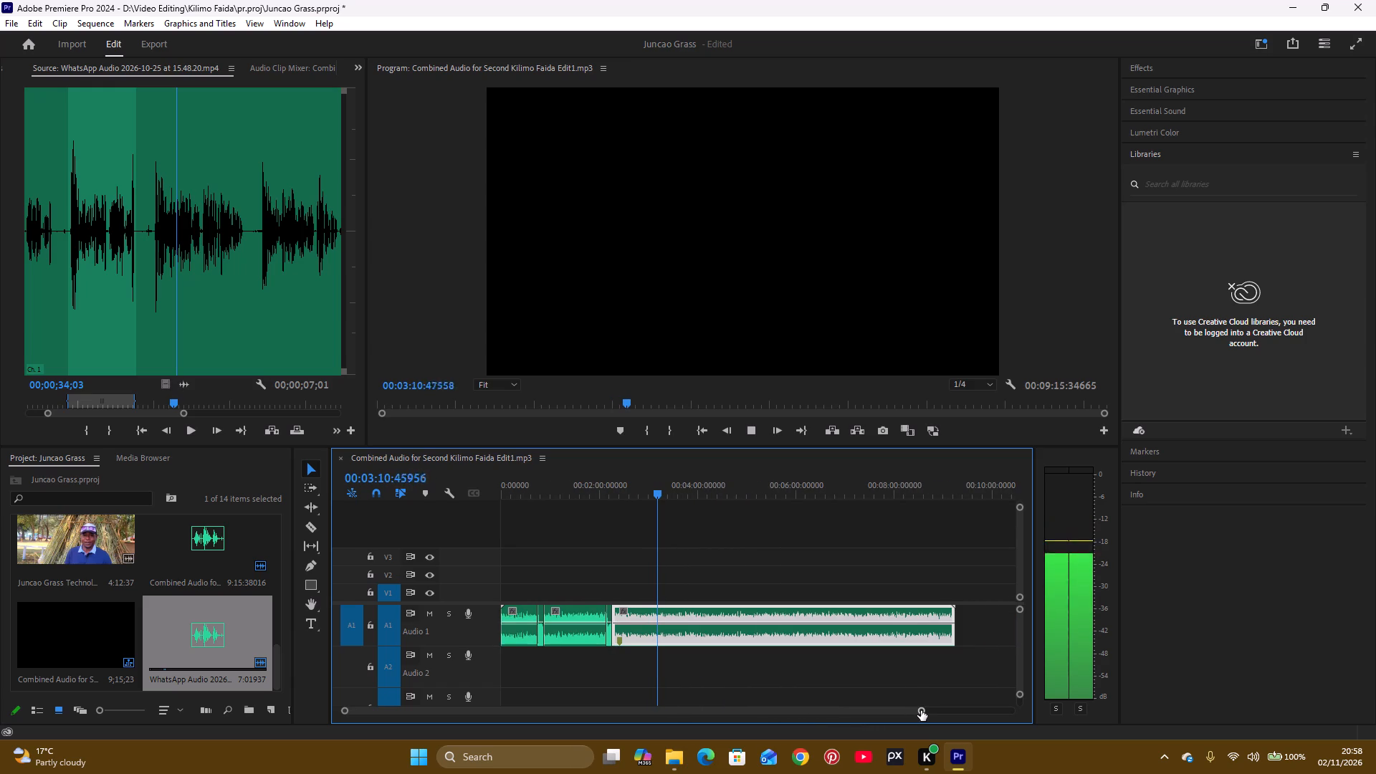
drag(922, 711, 972, 722)
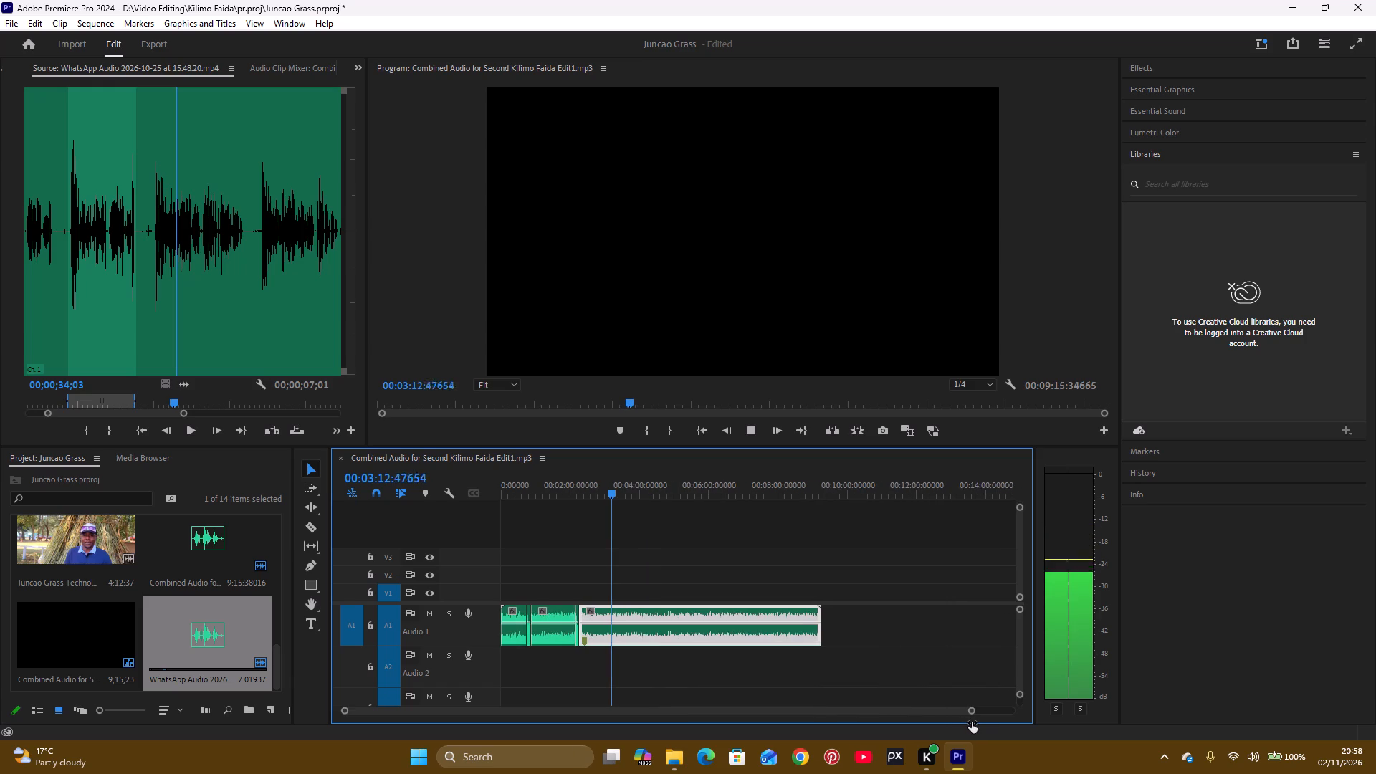
drag(972, 722, 948, 703)
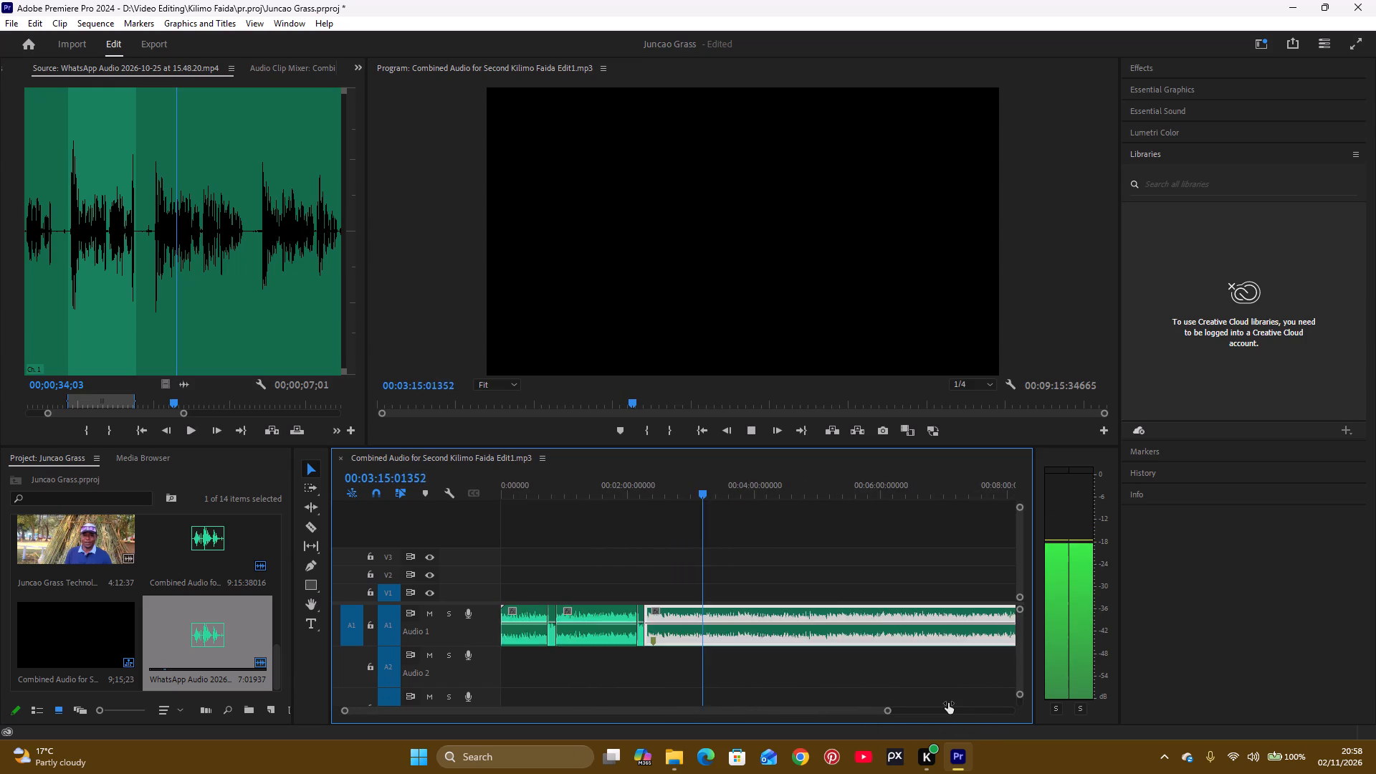
drag(948, 703, 1000, 690)
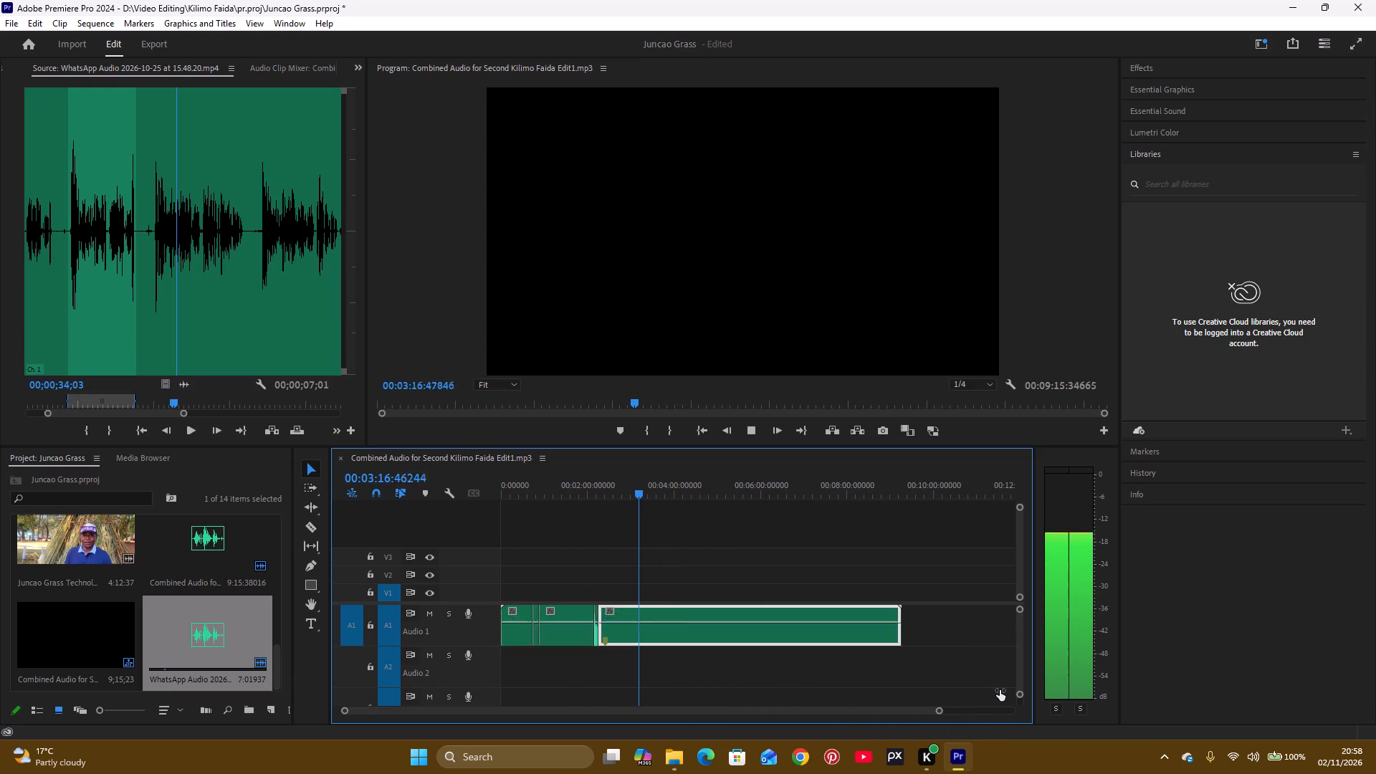
drag(1000, 690, 962, 719)
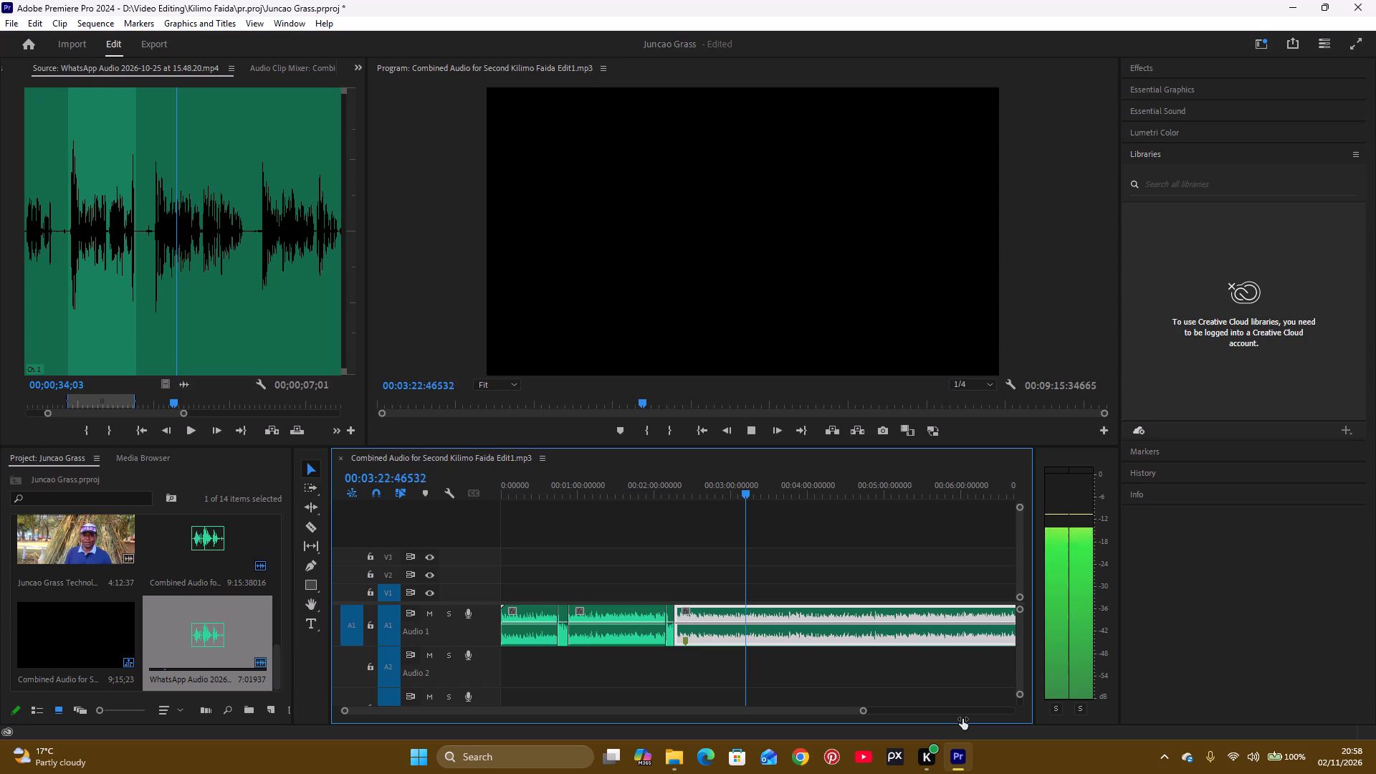
drag(962, 719, 962, 721)
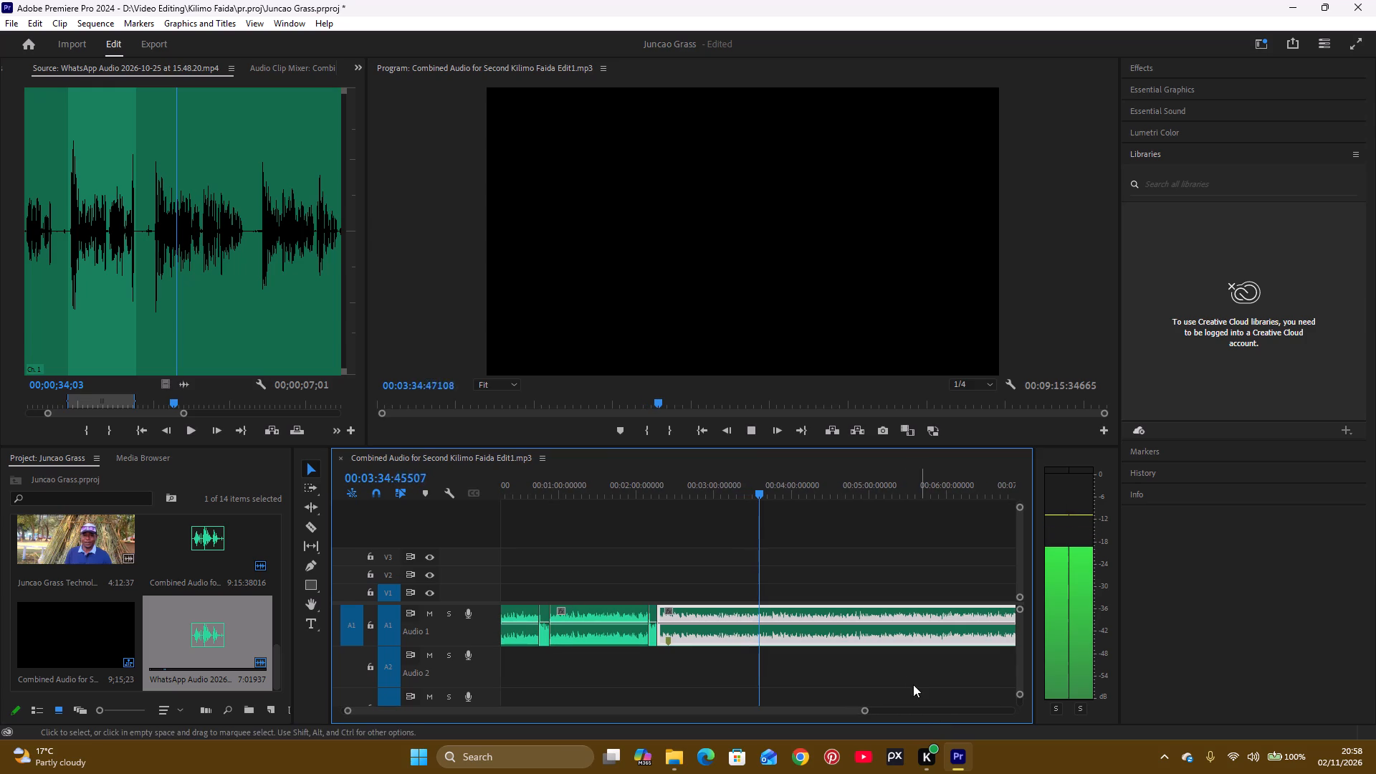
drag(864, 709, 960, 715)
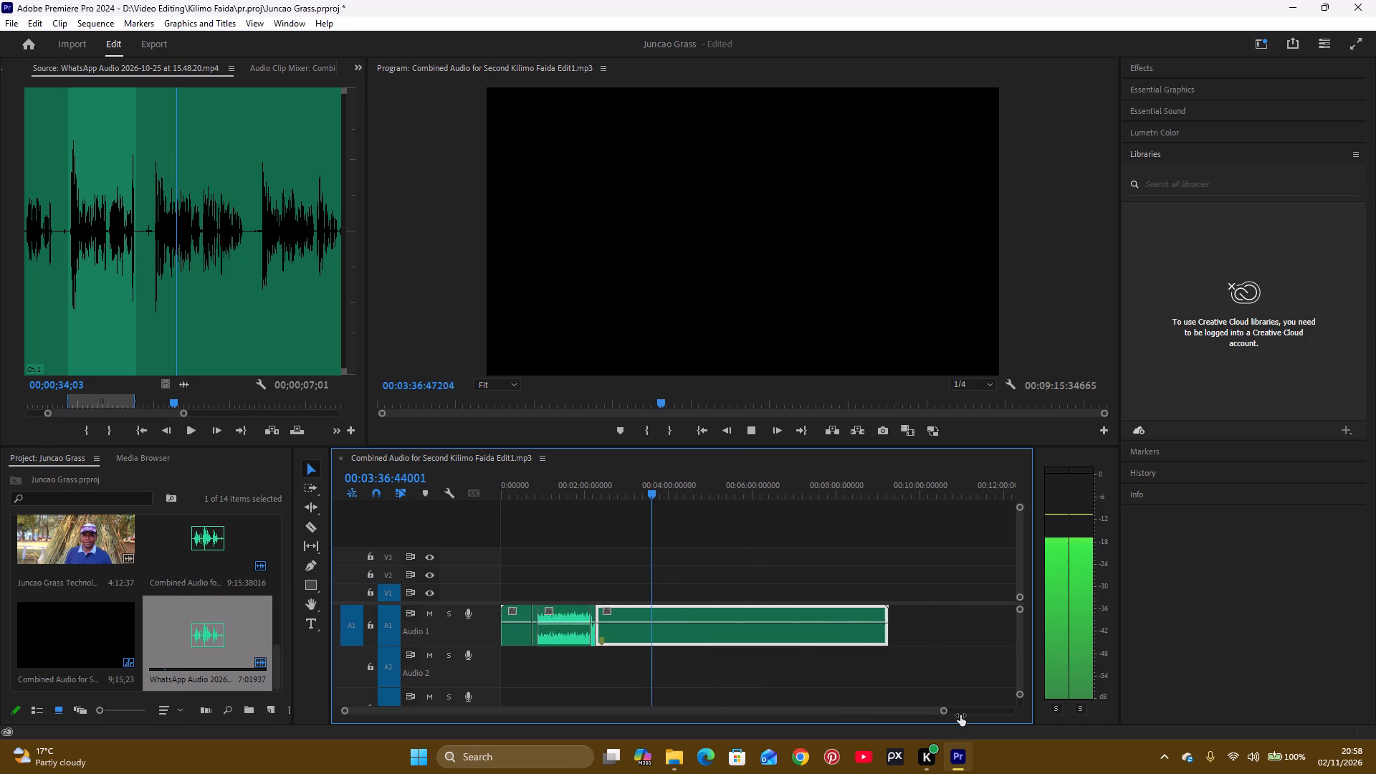
drag(960, 715, 967, 715)
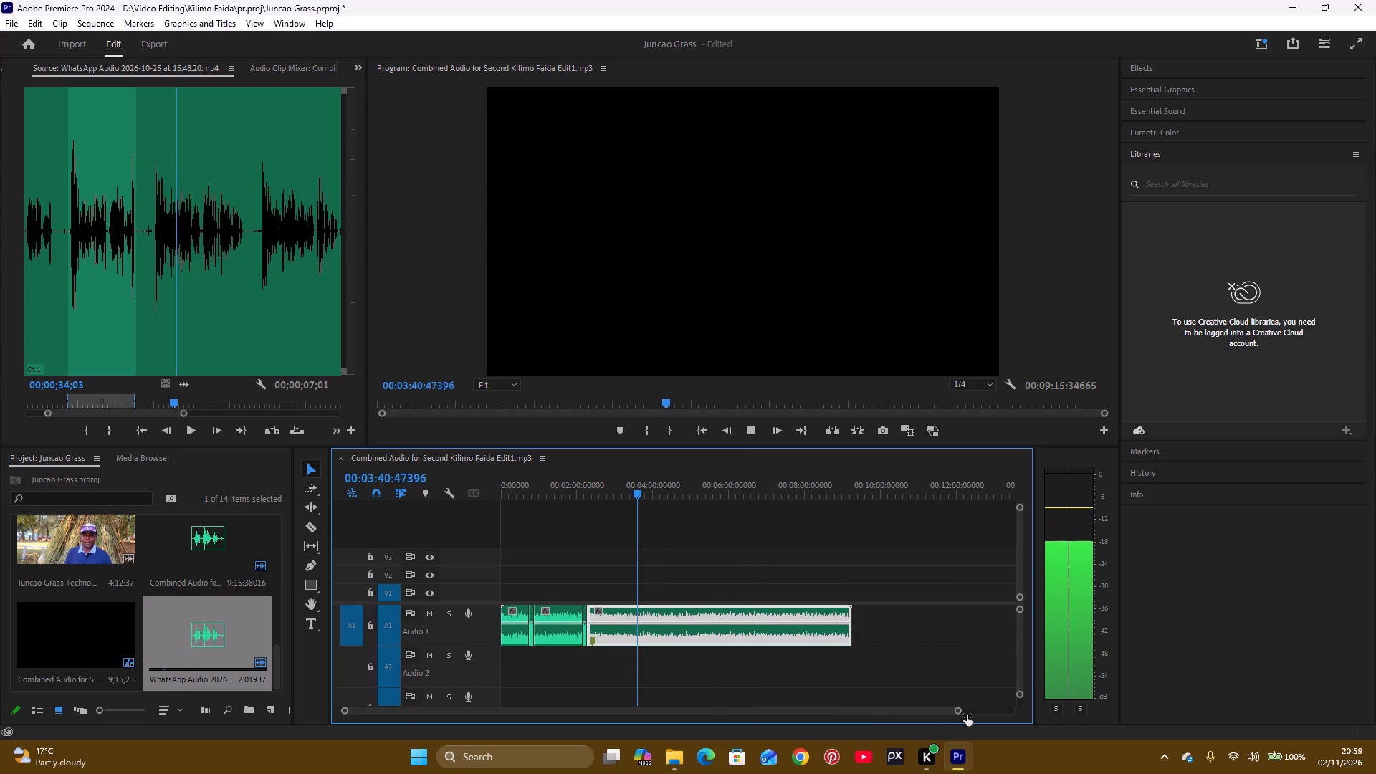
drag(967, 715, 966, 717)
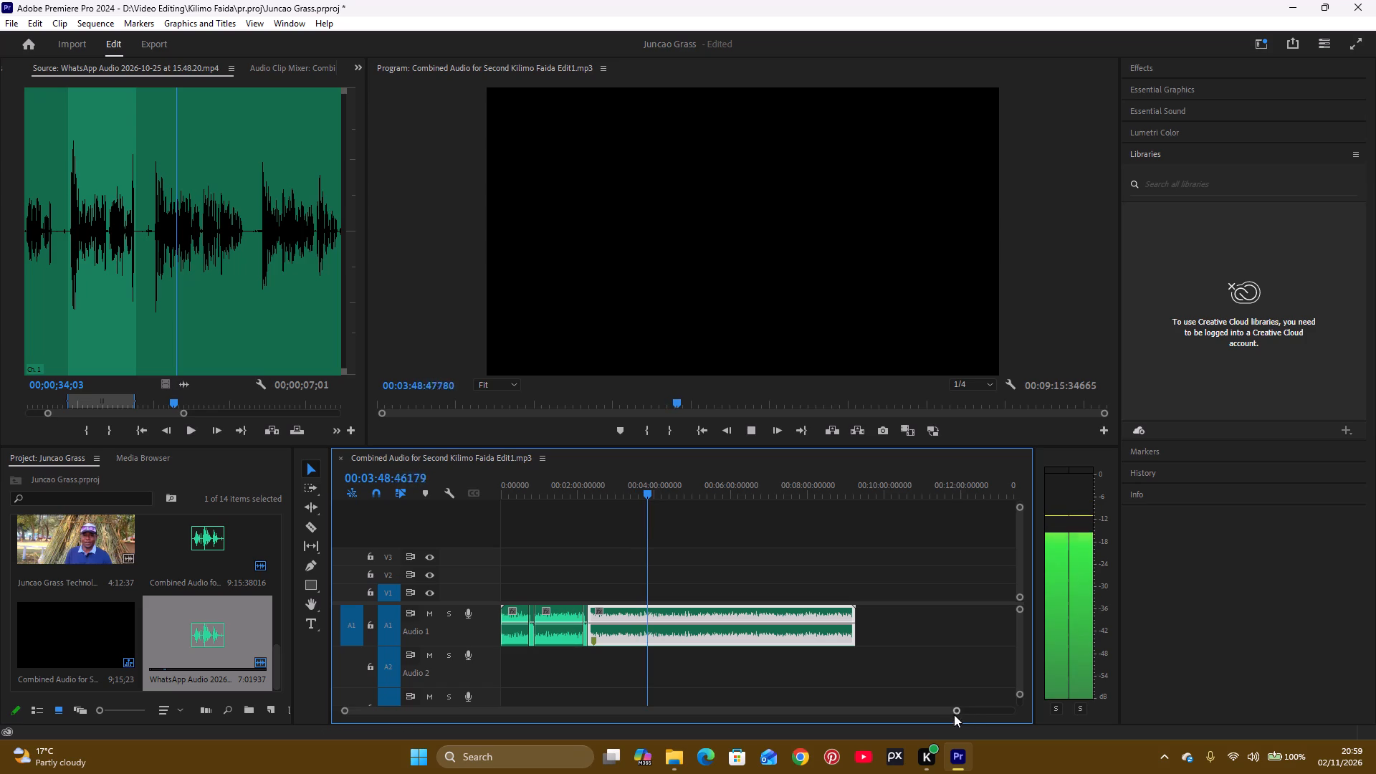
drag(955, 710, 888, 717)
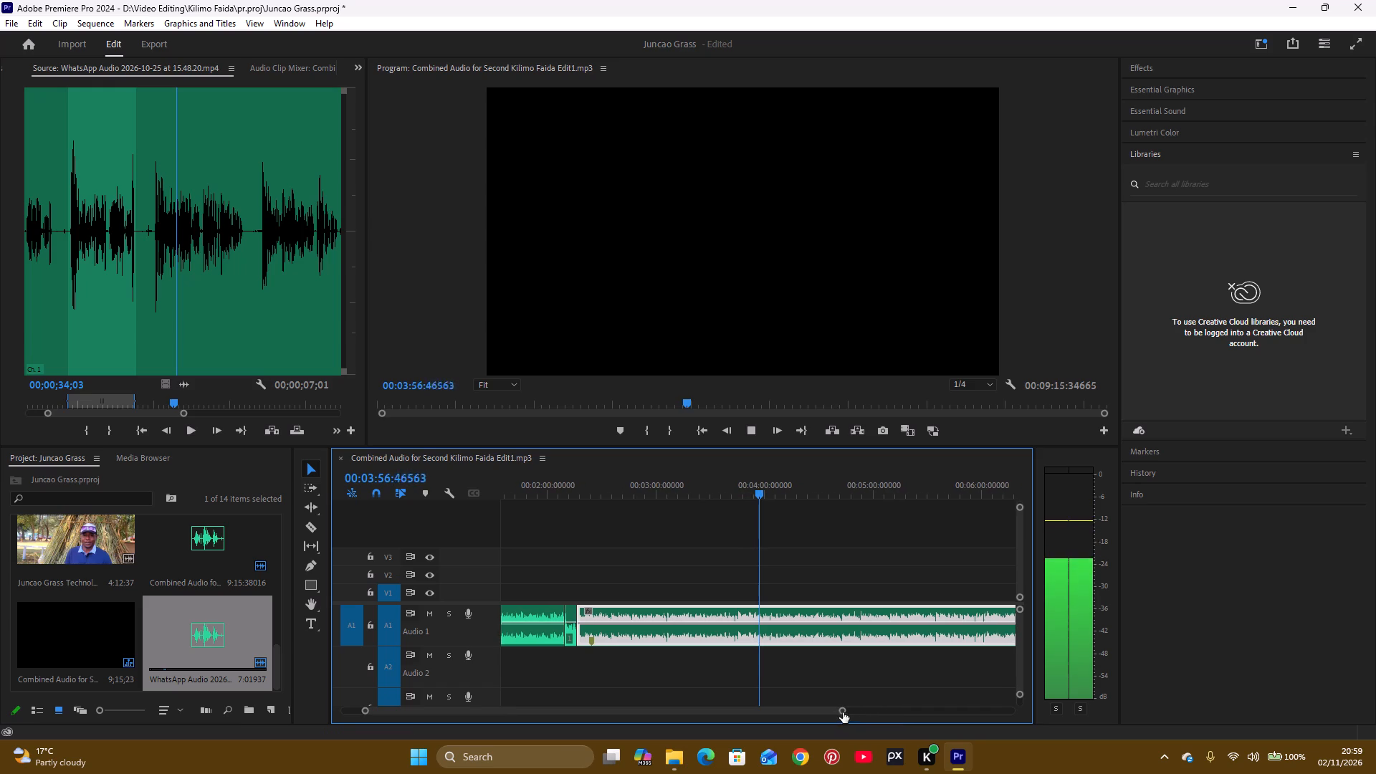
drag(844, 711, 870, 719)
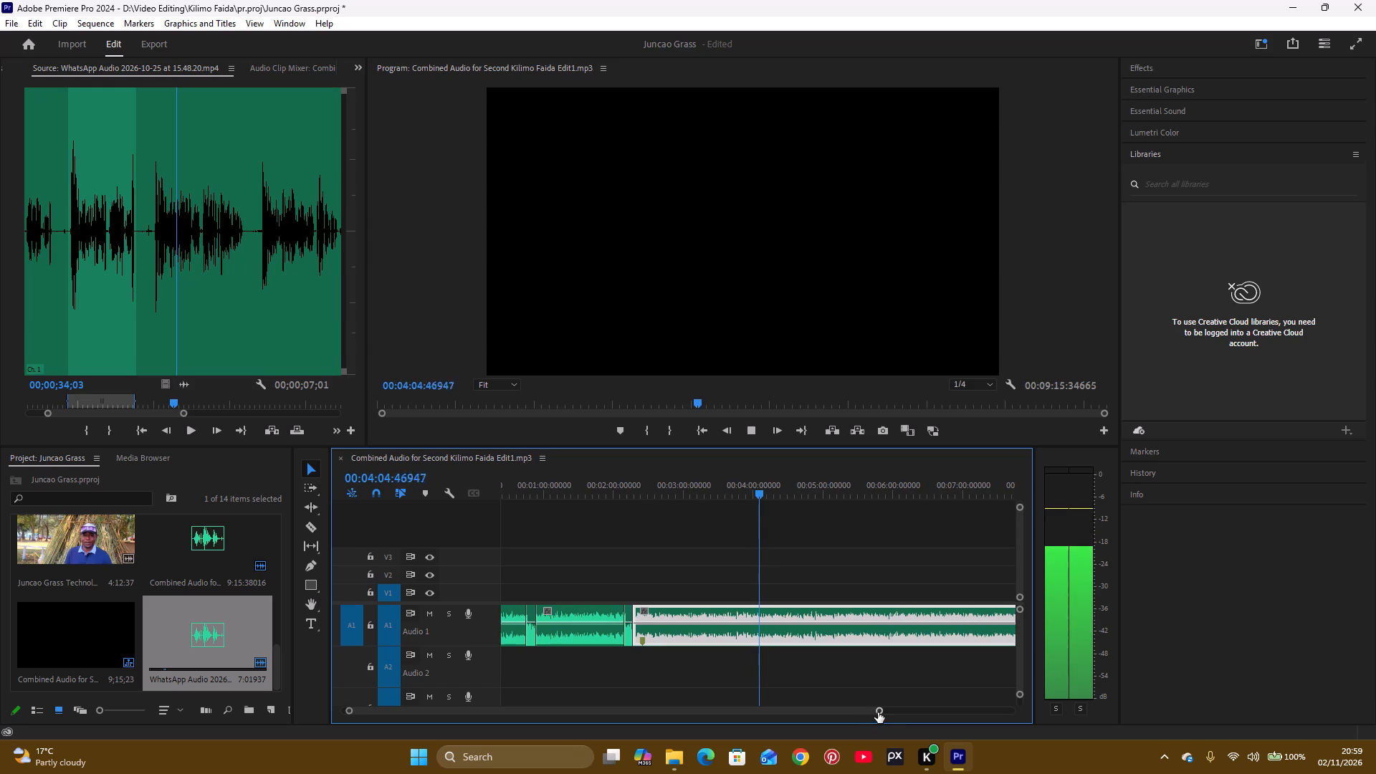
drag(878, 712, 885, 716)
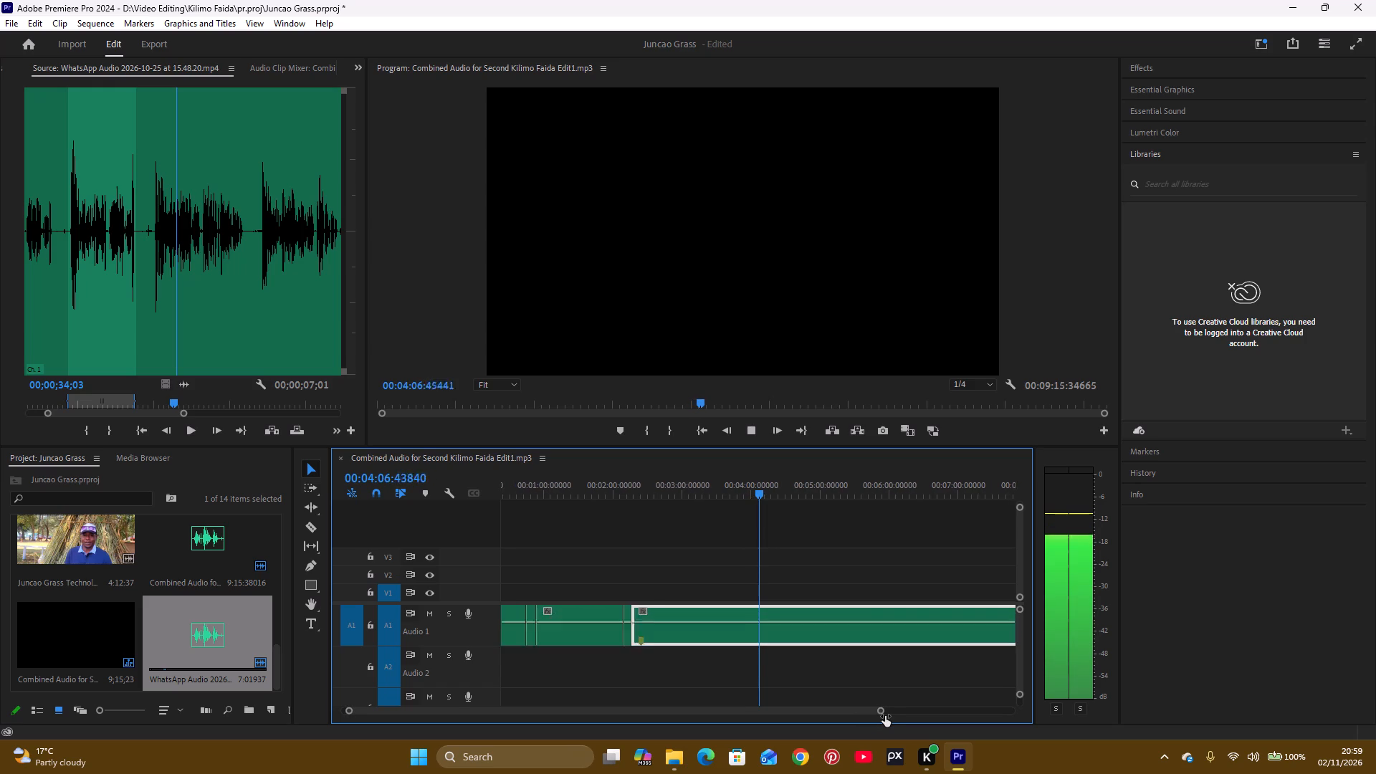
drag(885, 716, 889, 717)
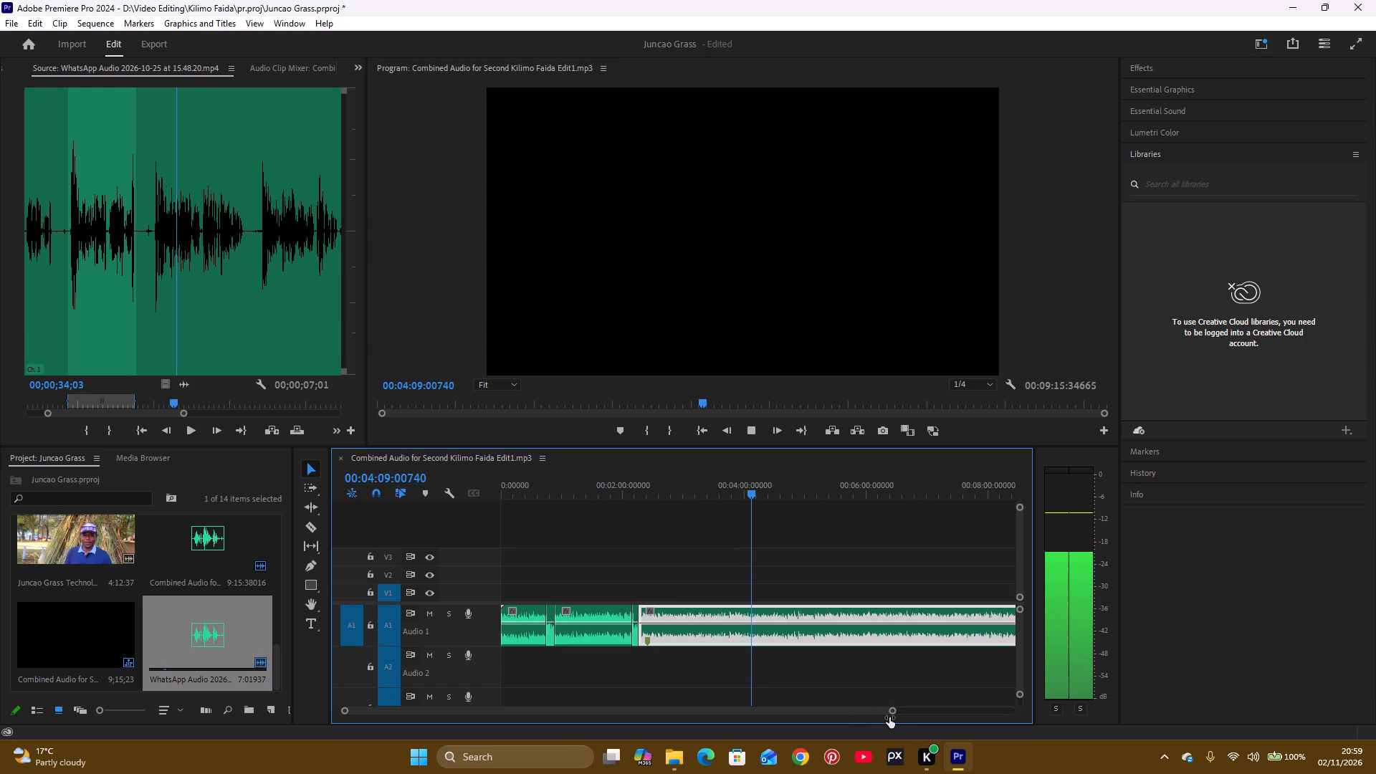
drag(889, 717, 925, 712)
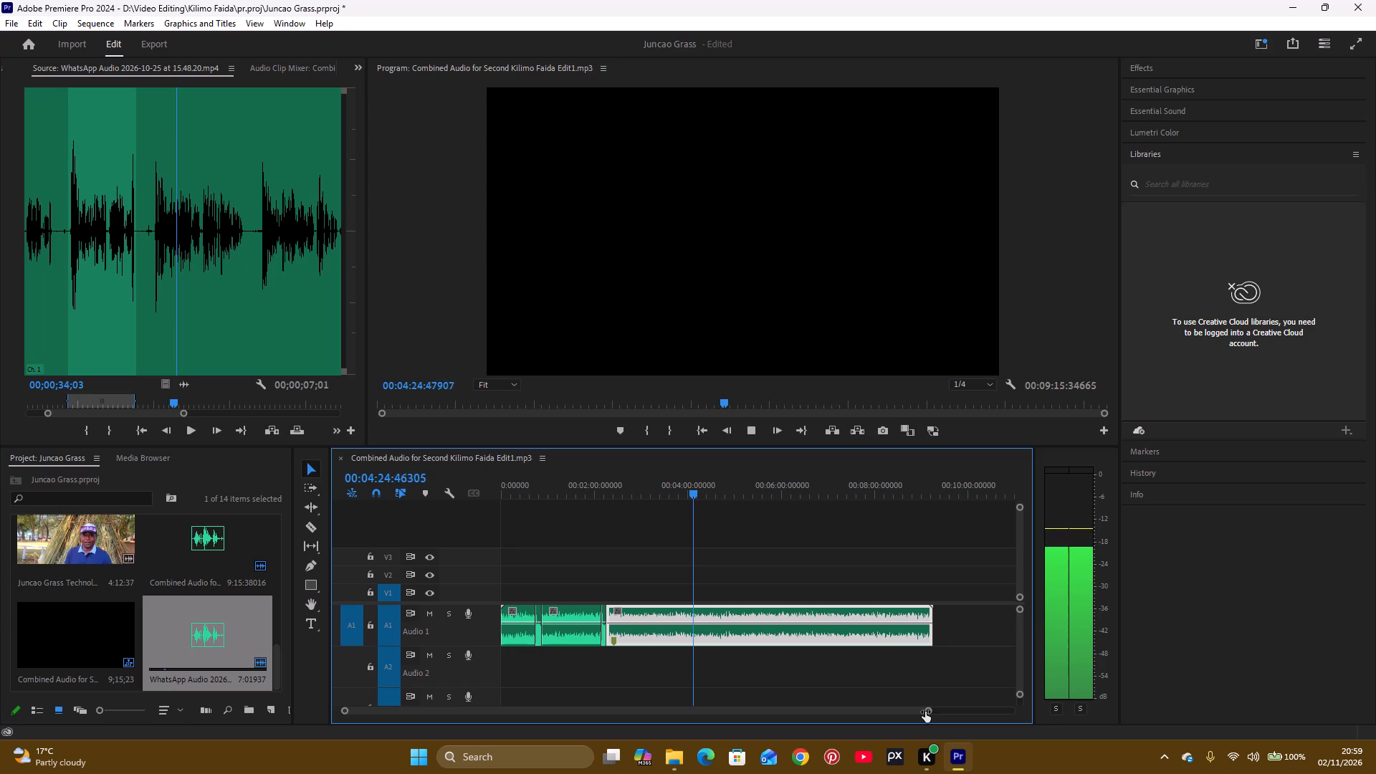
drag(925, 712, 975, 703)
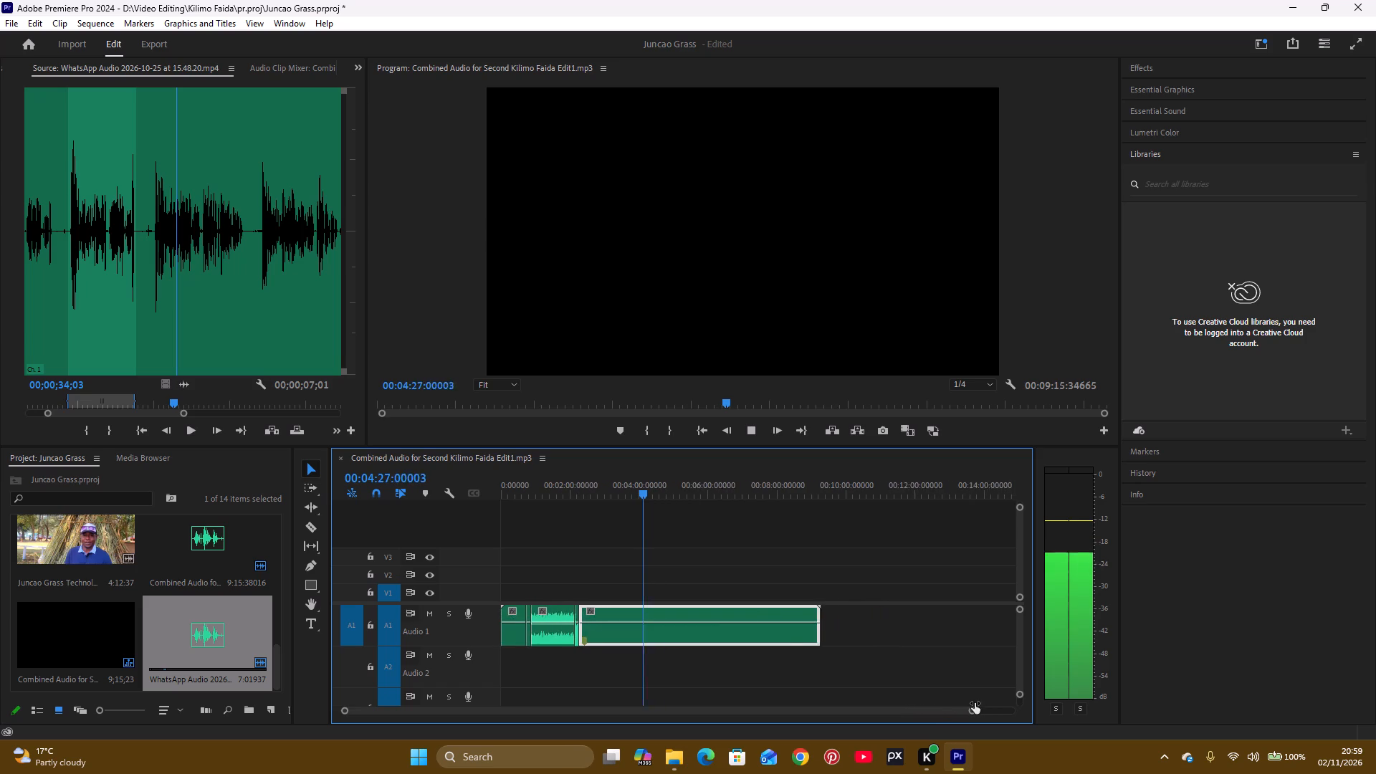
drag(975, 703, 950, 708)
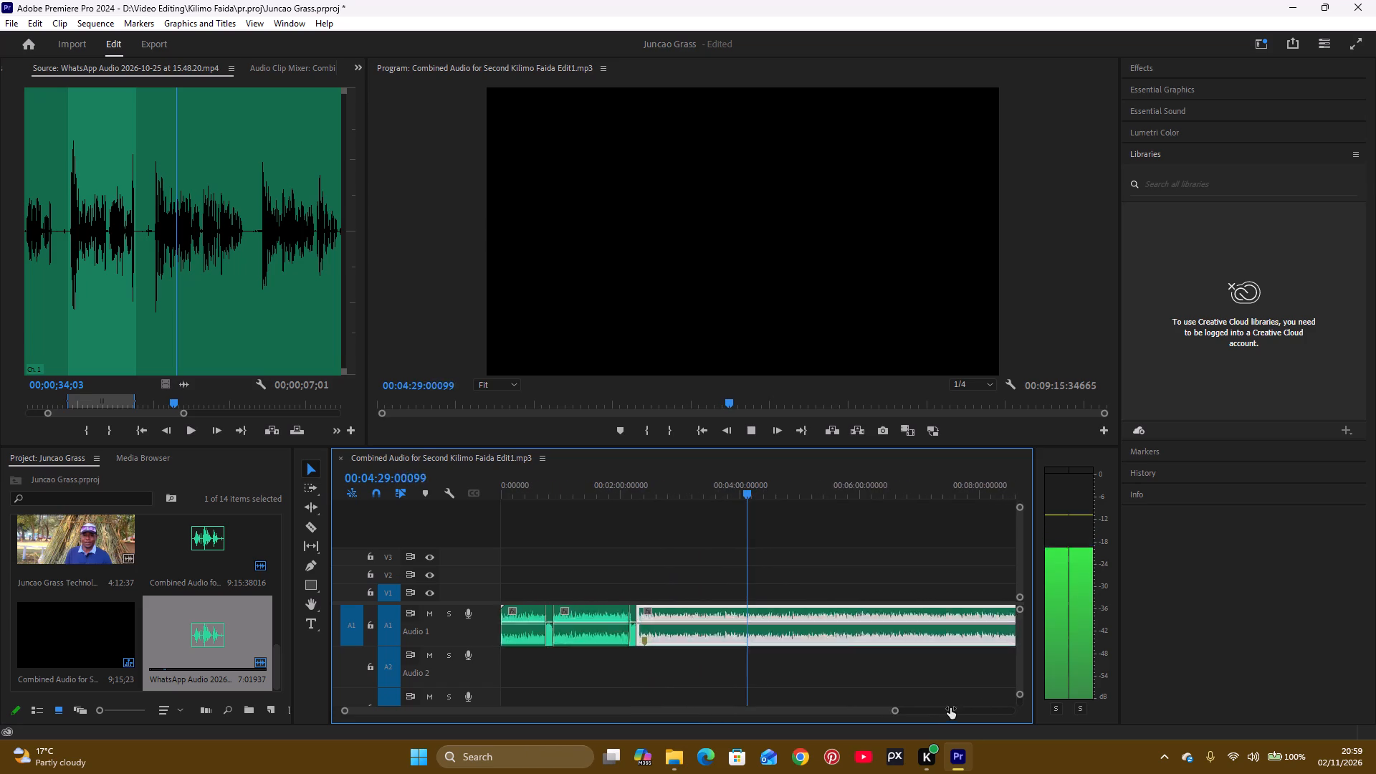
drag(950, 708, 961, 708)
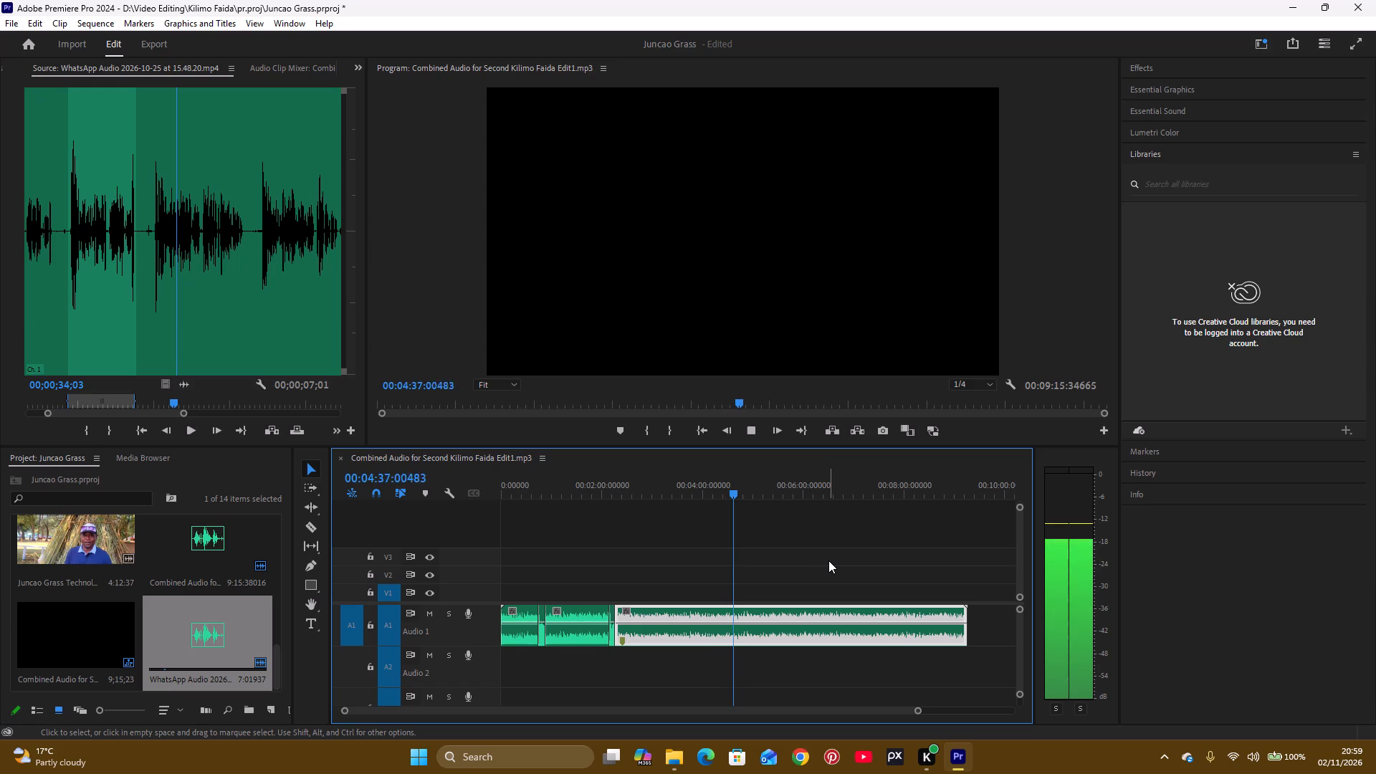
key(space)
Listen to the WhatsApp source audio from about 34 seconds to about 43 seconds.
click(184, 435)
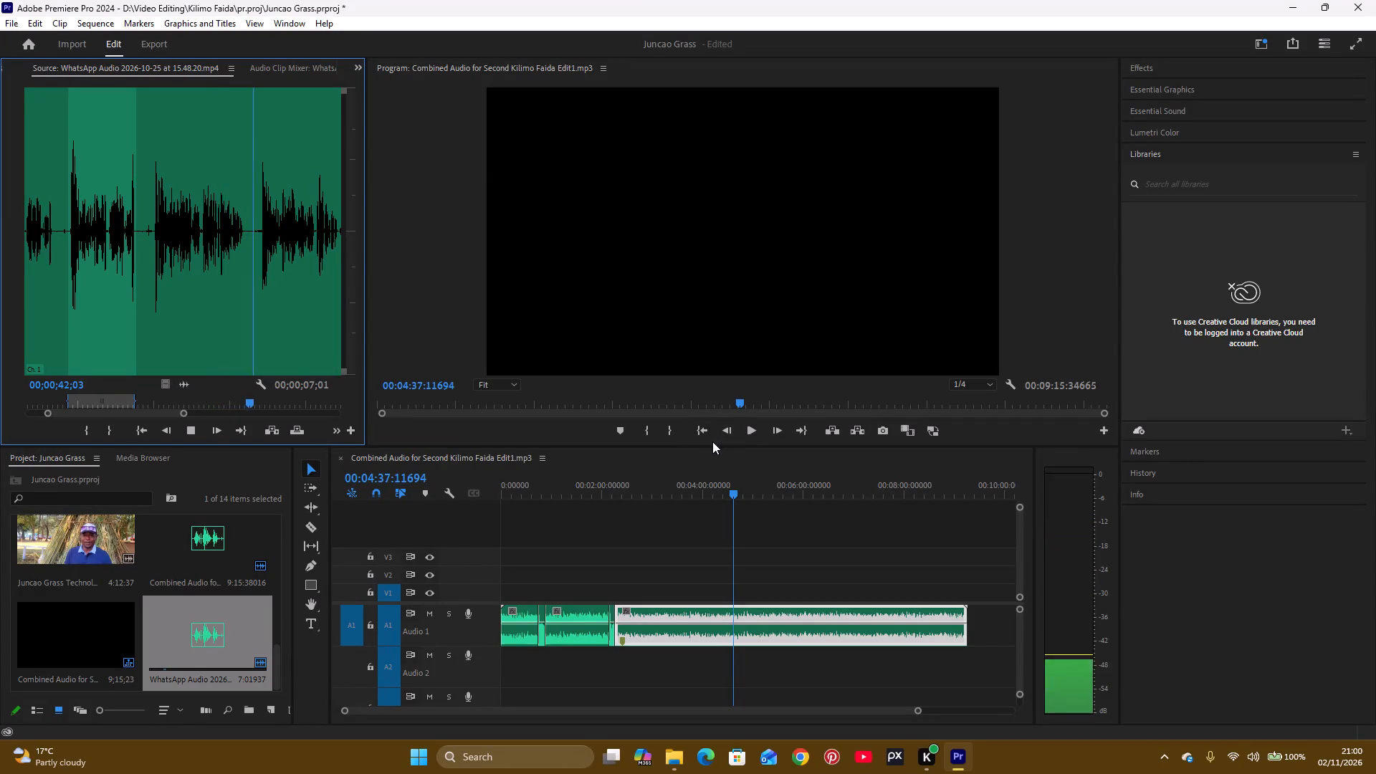
key(space)
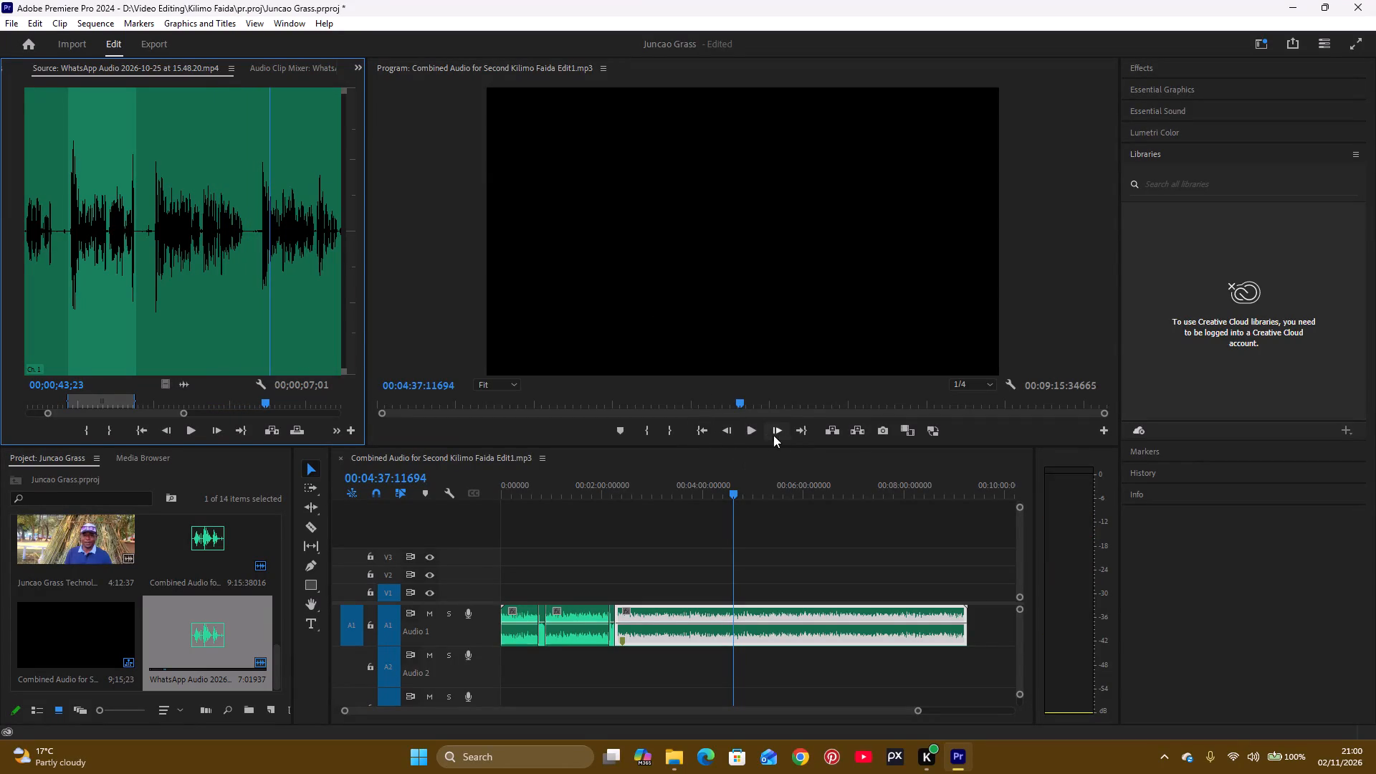
Add a sequence marker at about 4:37, where the combined audio was stopped.
click(626, 434)
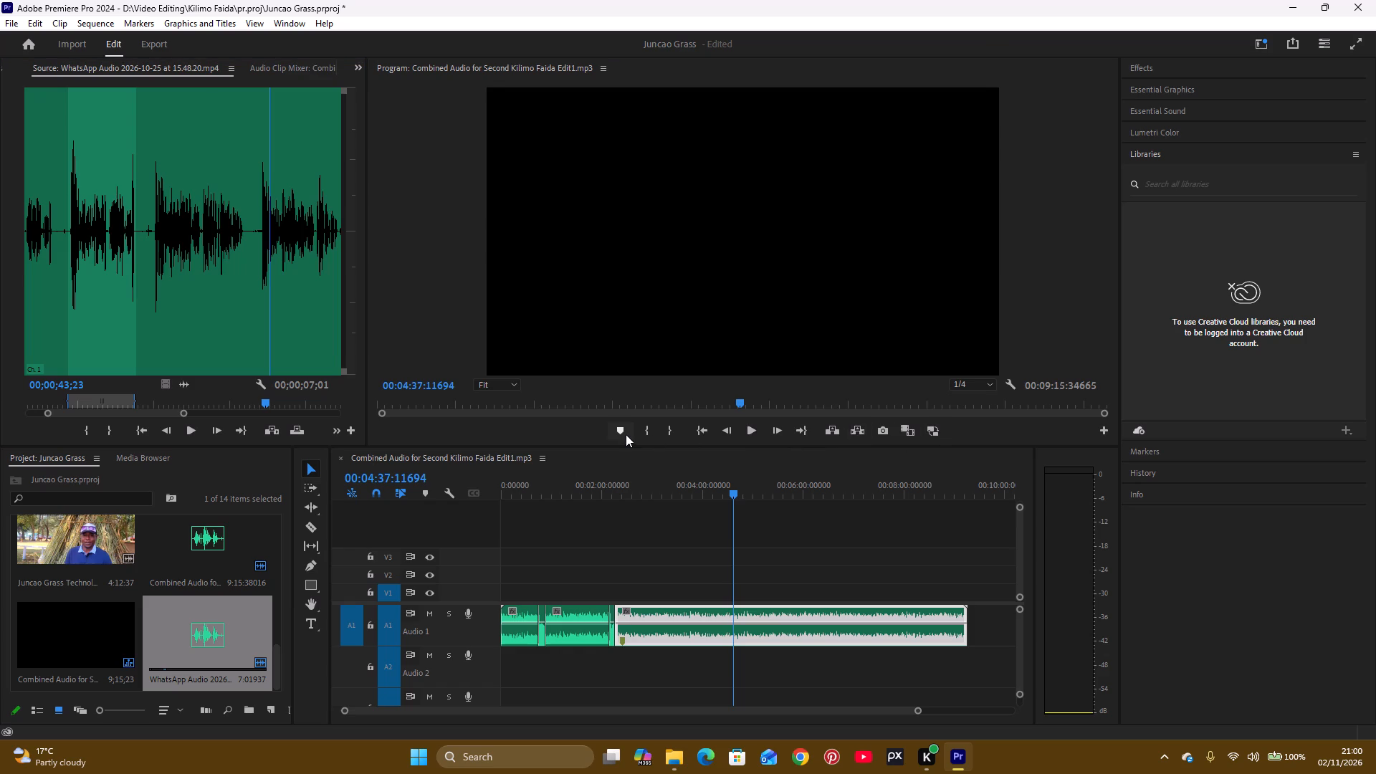
Go back to about 3:01 in the long Audio 1 clip and spot-check the passage up to about 3:25.
drag(722, 490, 653, 491)
key(space)
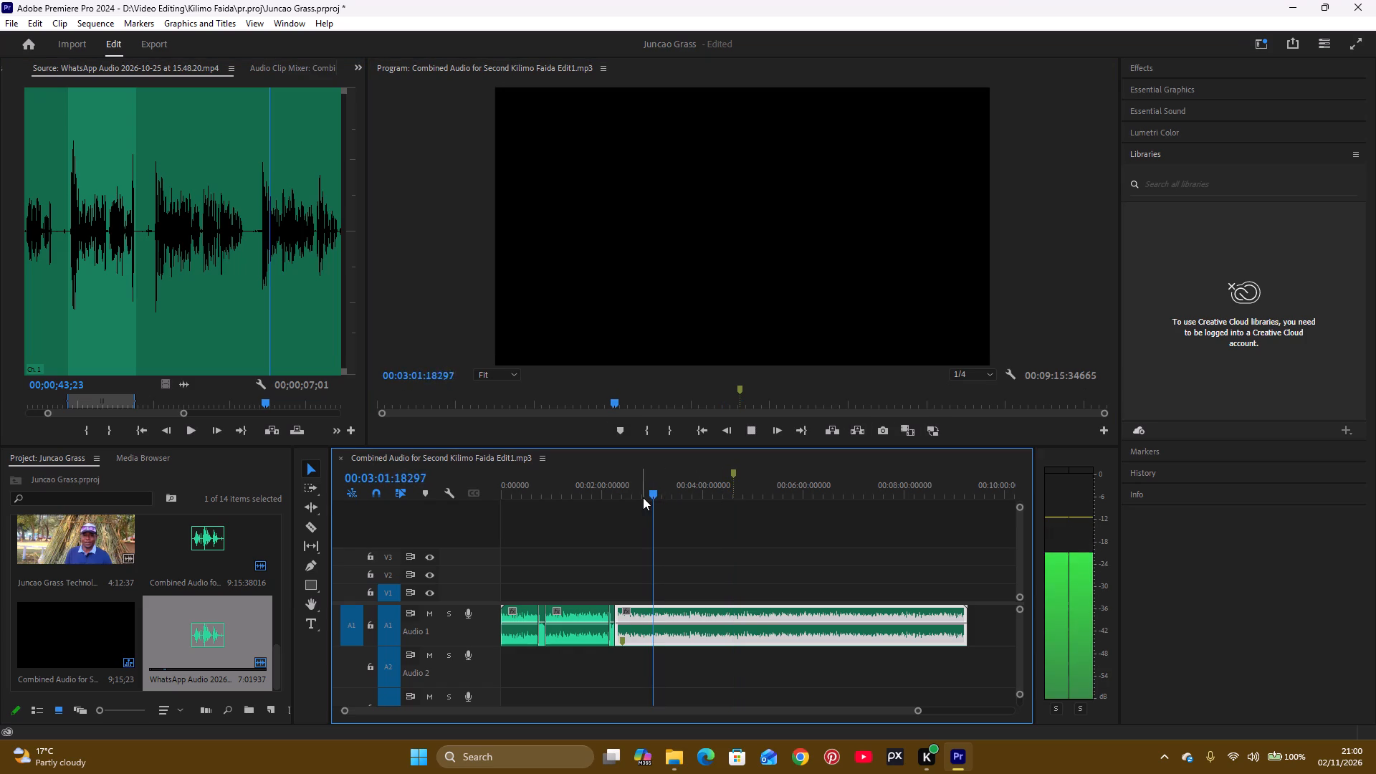
drag(656, 492, 657, 492)
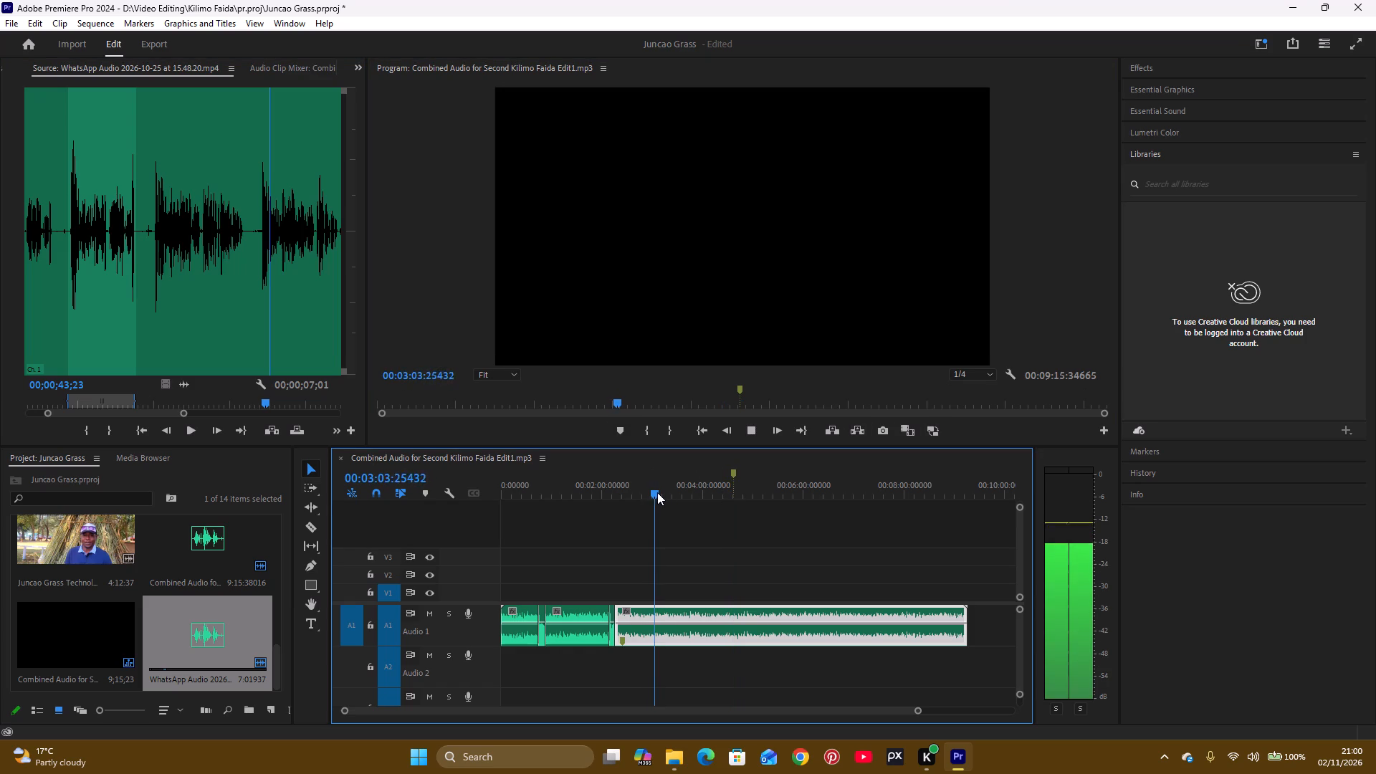
drag(657, 492, 671, 502)
key(space)
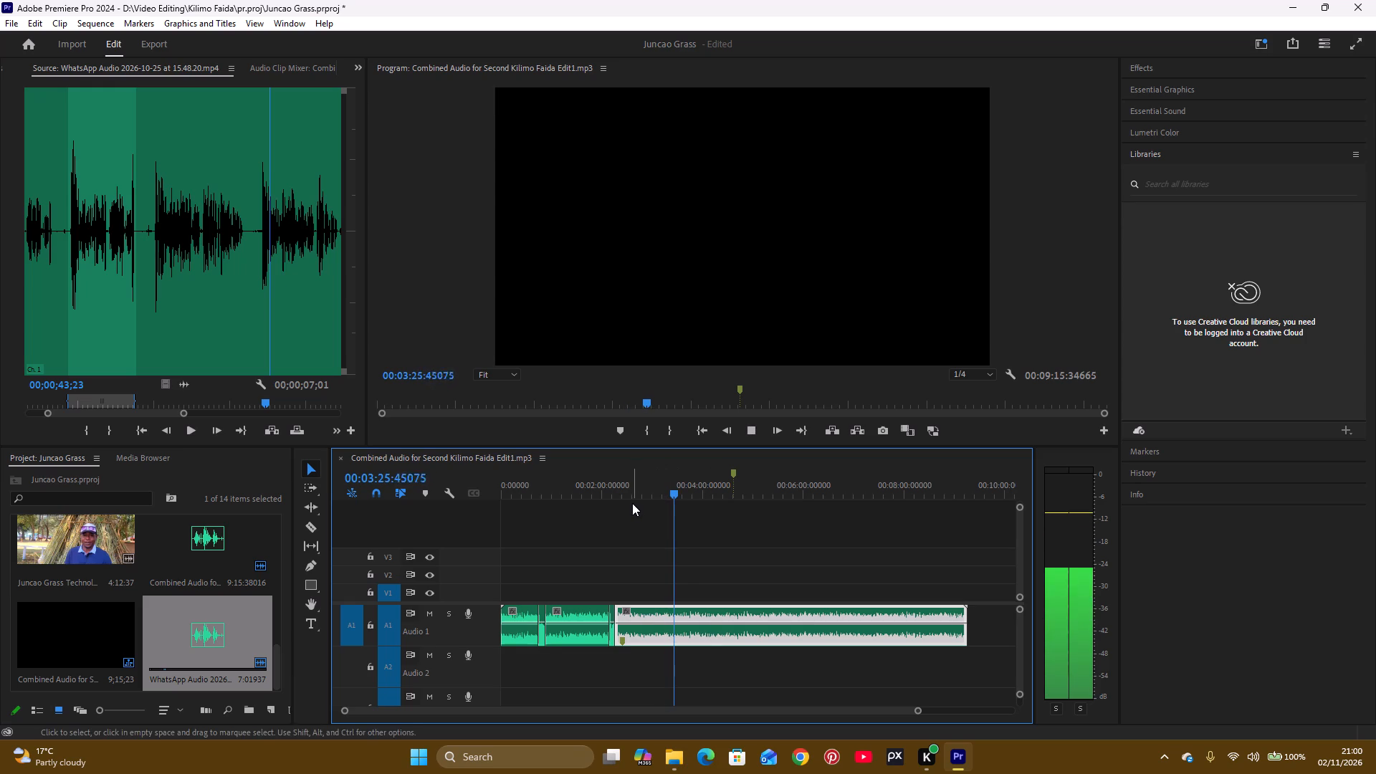
Replay short passages of the long Audio 1 clip around 2:41 to 2:43 to locate the cut point.
click(637, 491)
key(space)
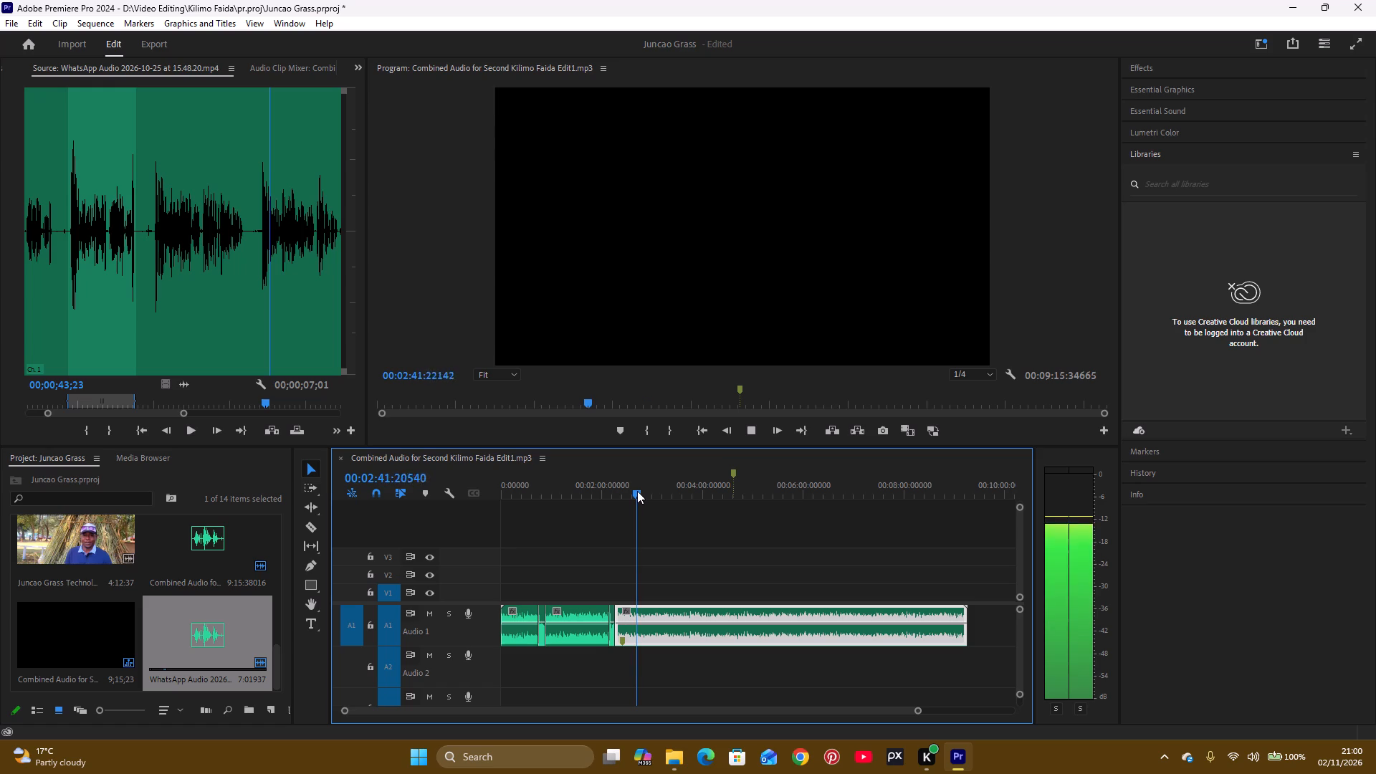
key(space)
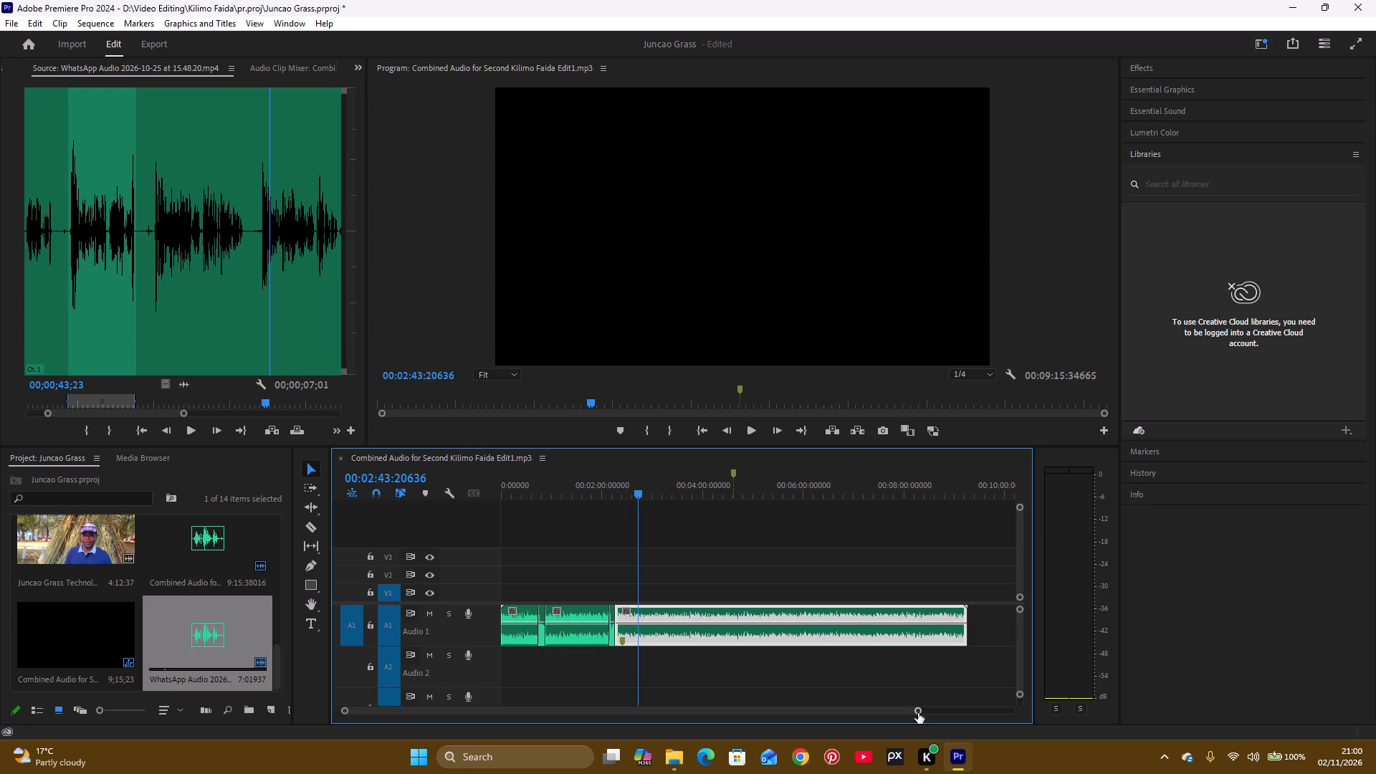
drag(918, 713, 866, 740)
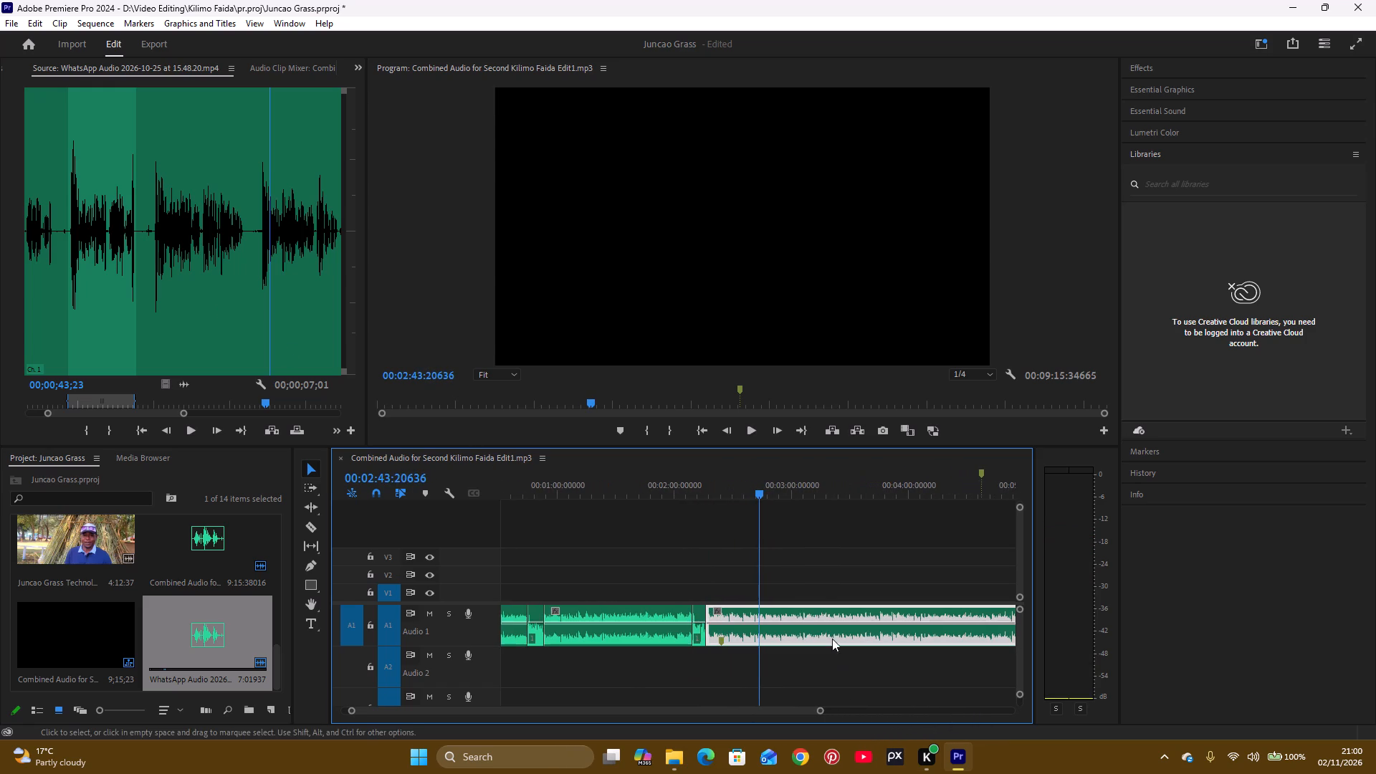
click(722, 495)
key(space)
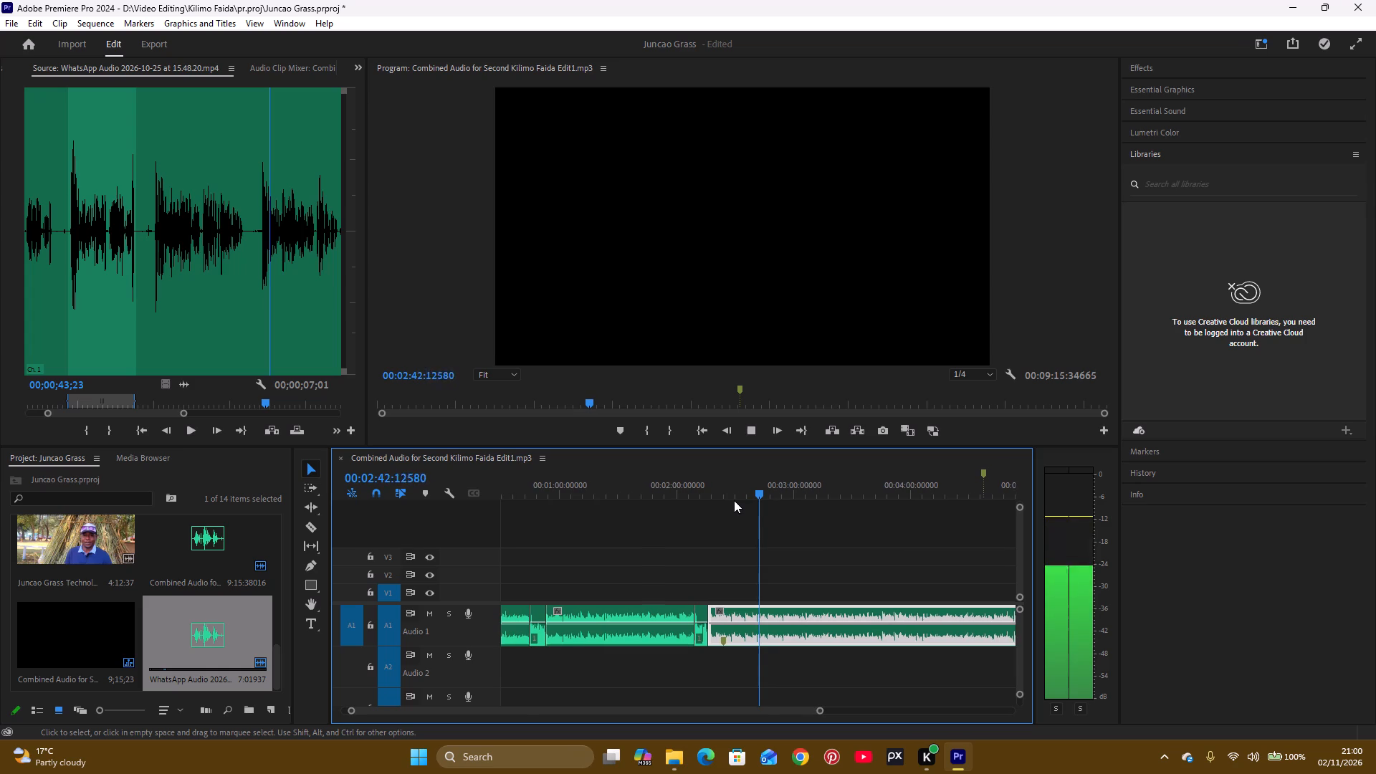
key(space)
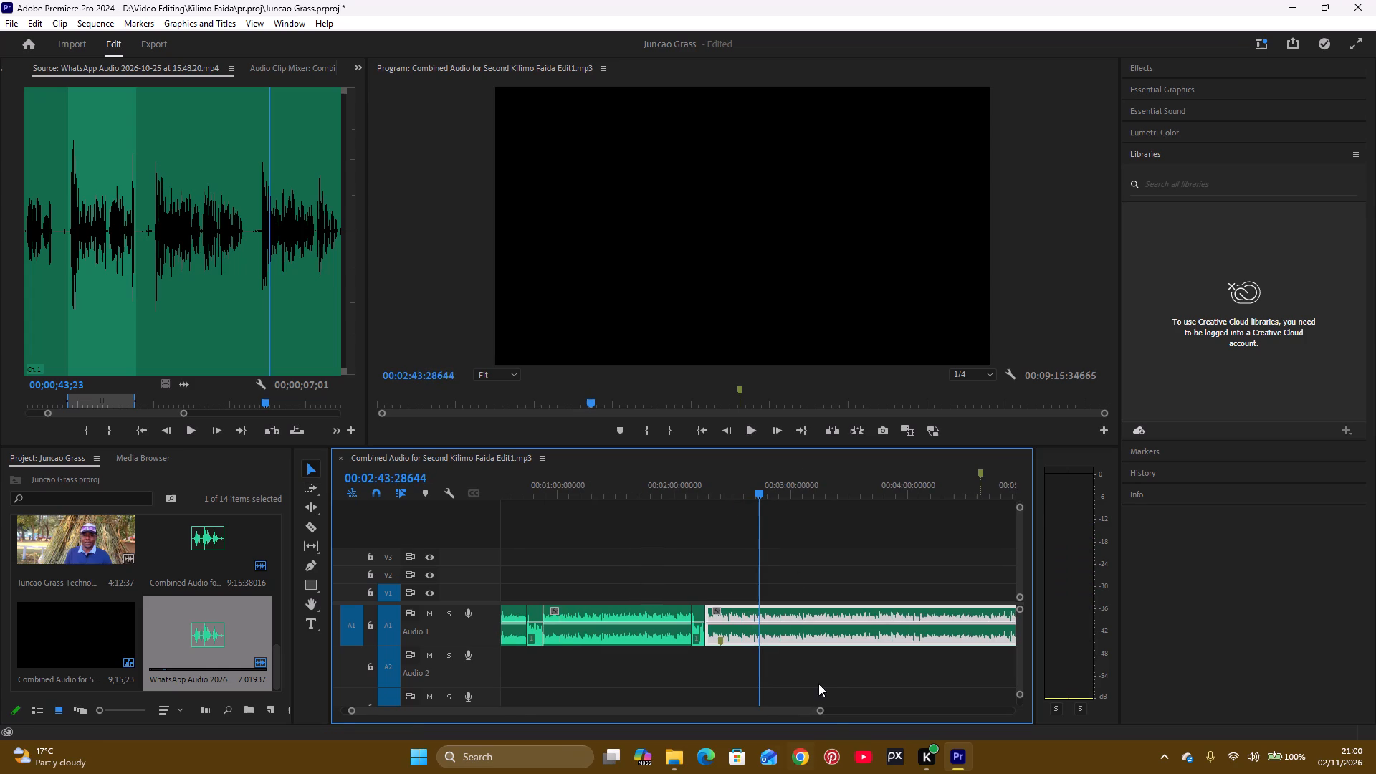
drag(822, 712, 743, 735)
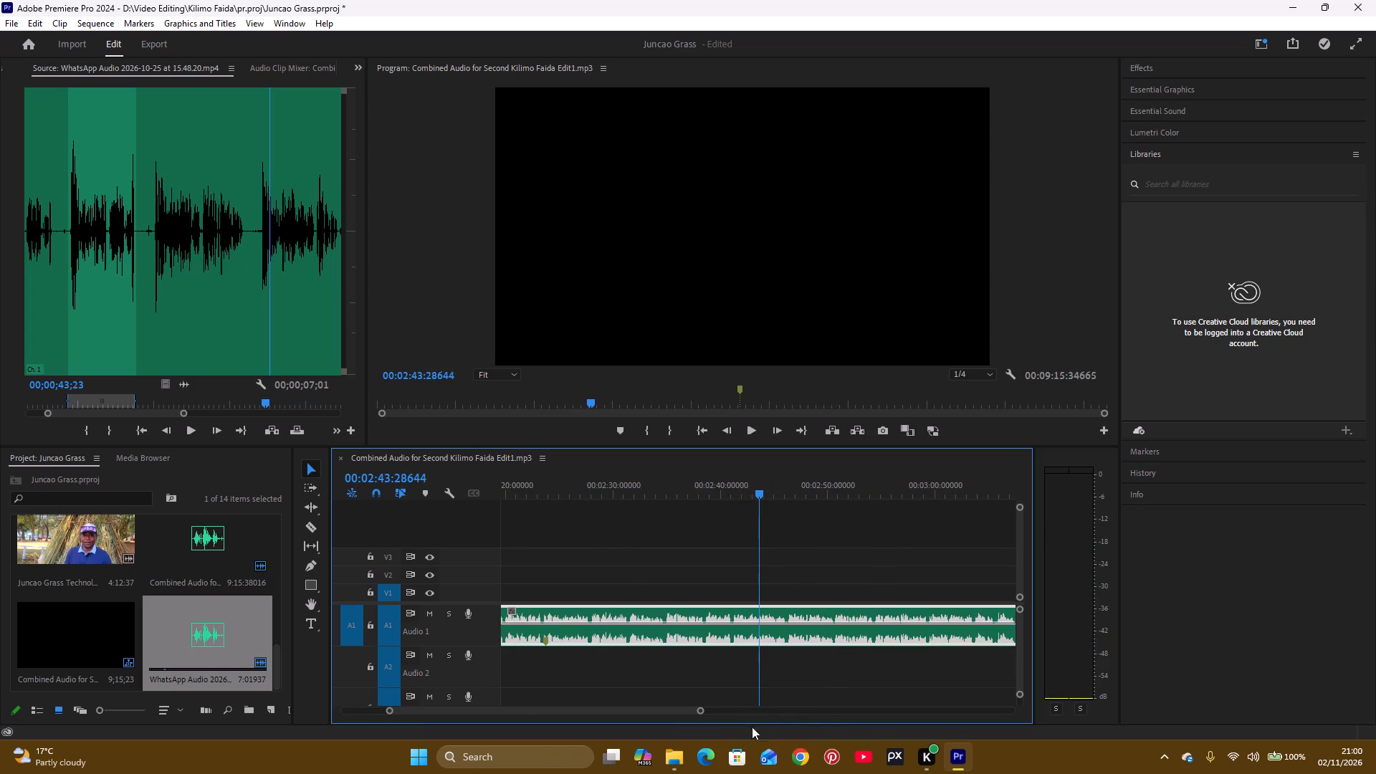
key(space)
key(space)
click(725, 489)
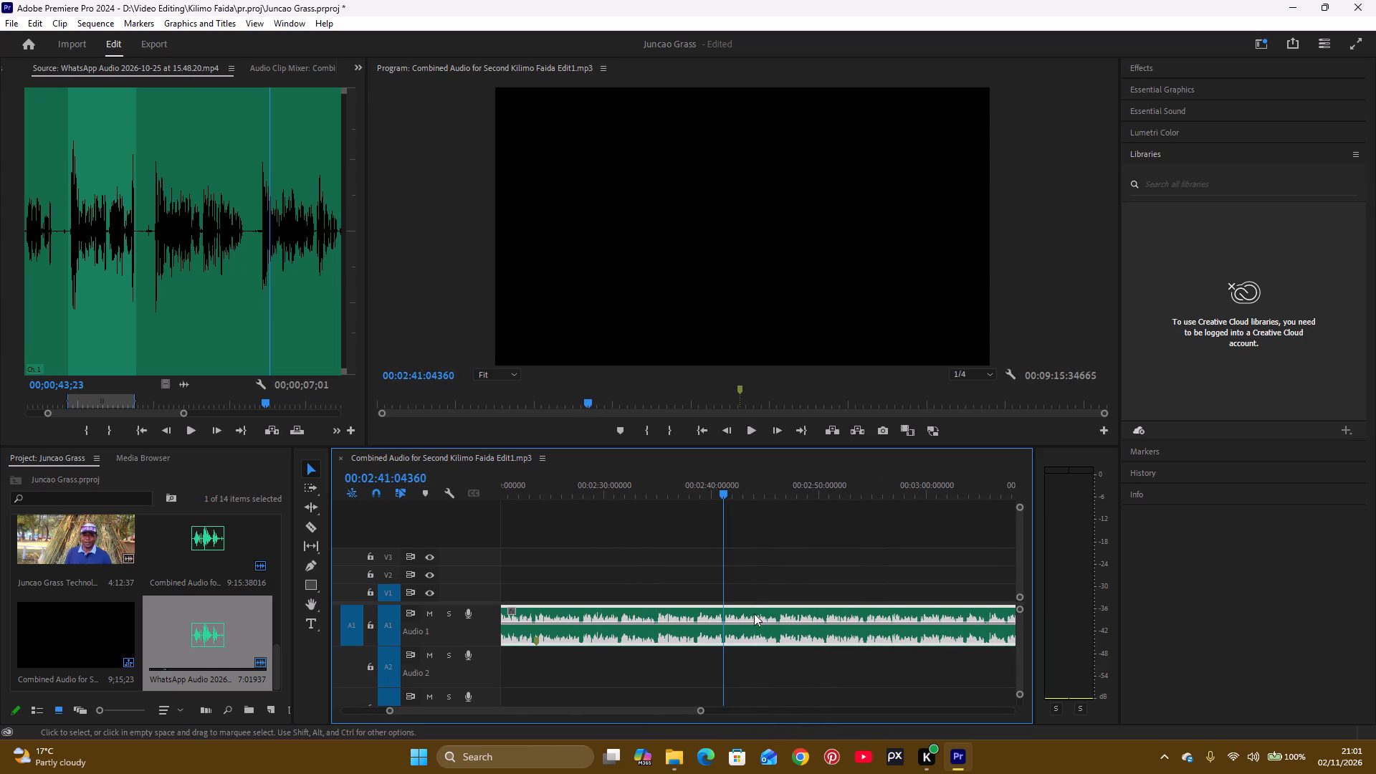
Pinpoint the pause near 2:41 in the long Audio 1 clip by replaying it and split the clip there.
drag(702, 711, 676, 730)
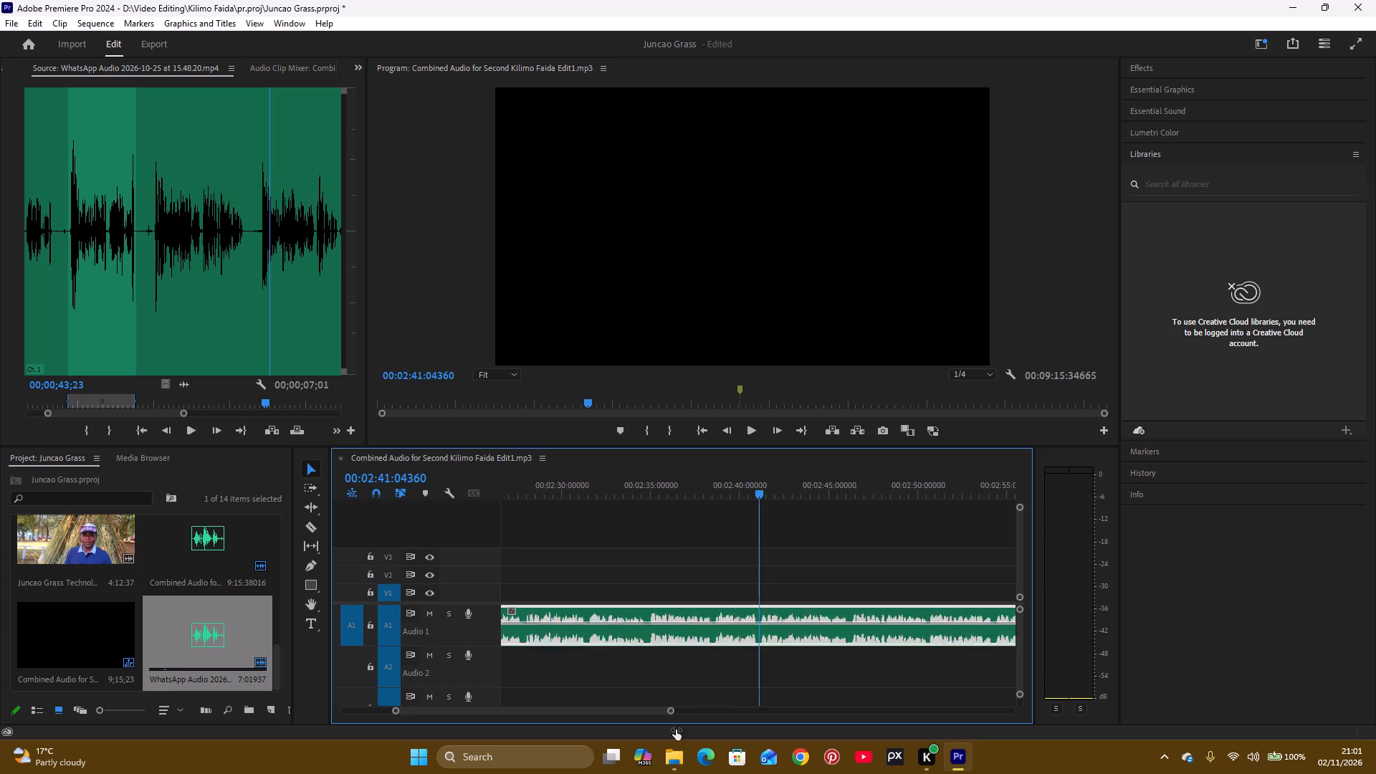
drag(676, 730, 653, 750)
key(space)
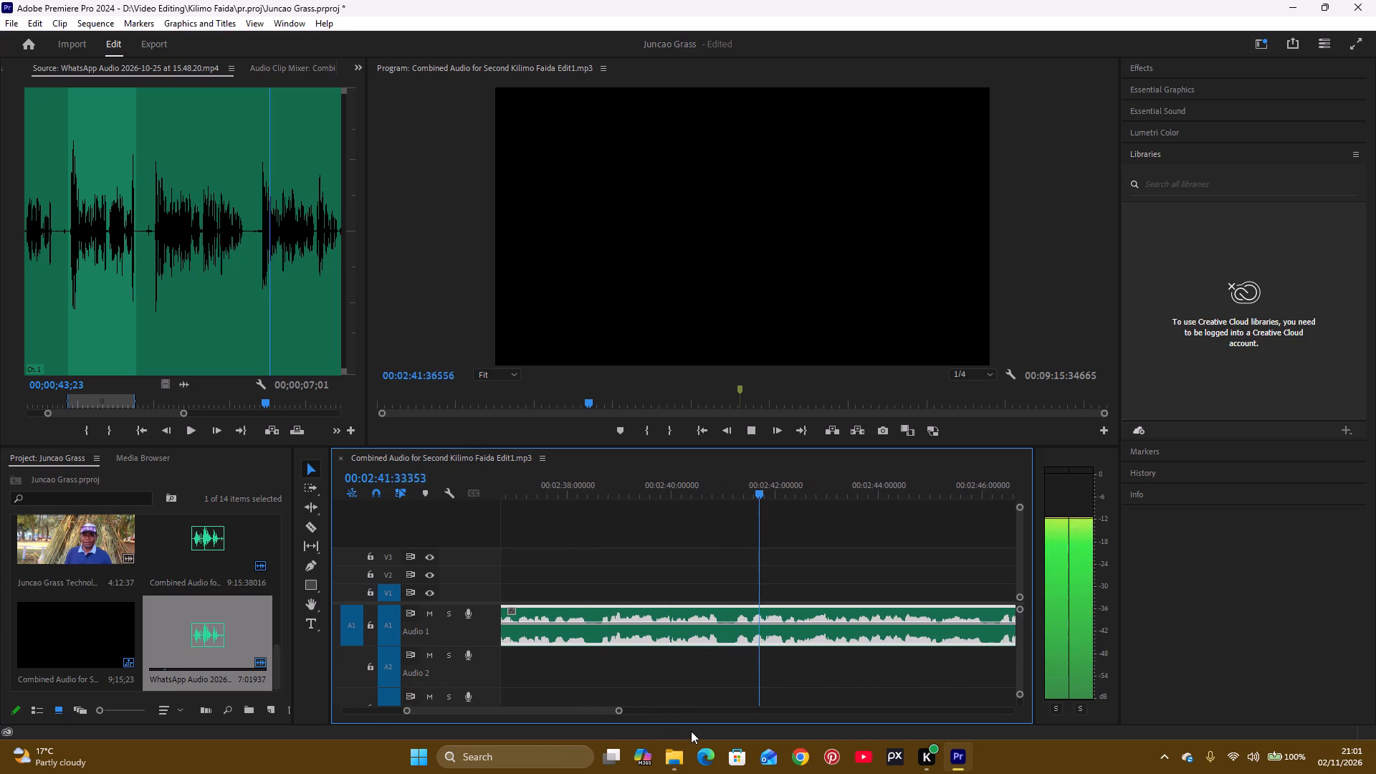
key(space)
click(719, 494)
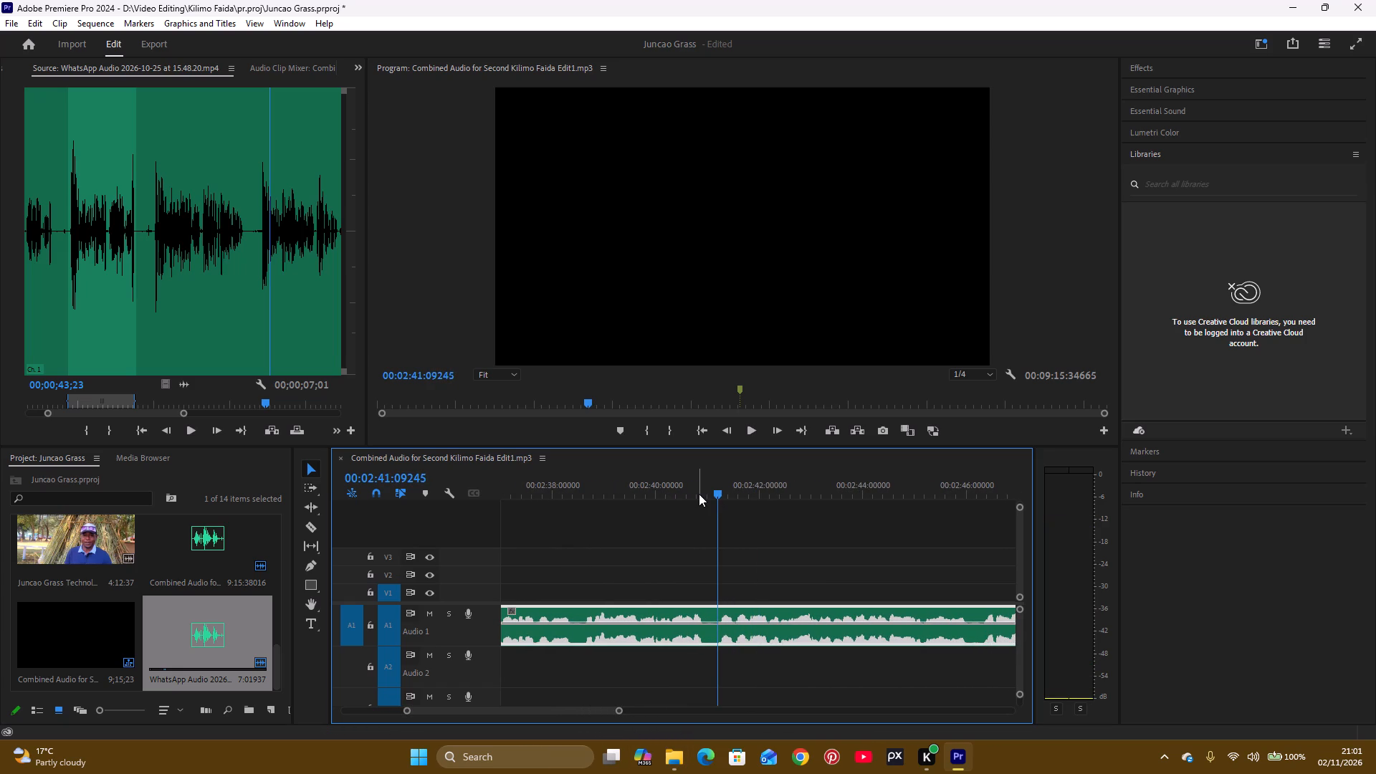
click(699, 494)
key(space)
key(space)
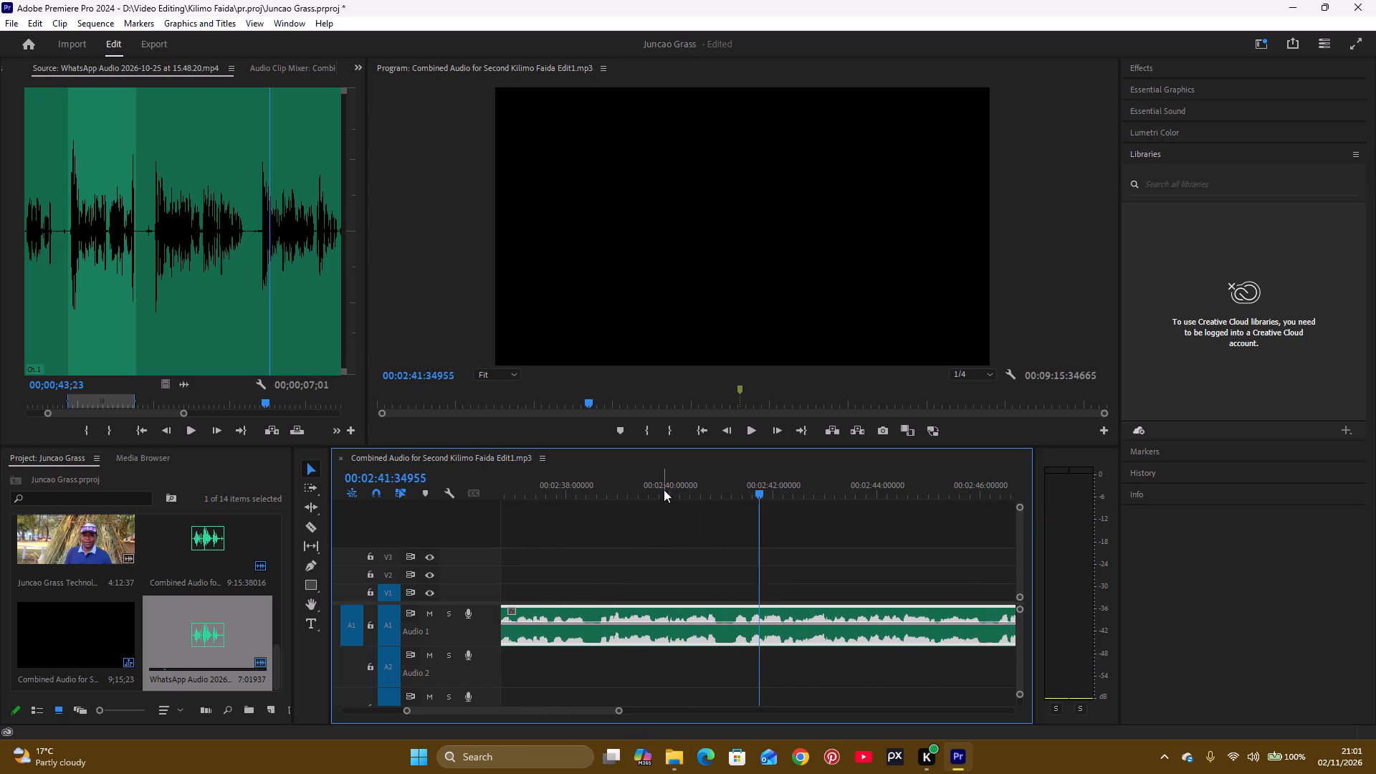
click(664, 489)
key(space)
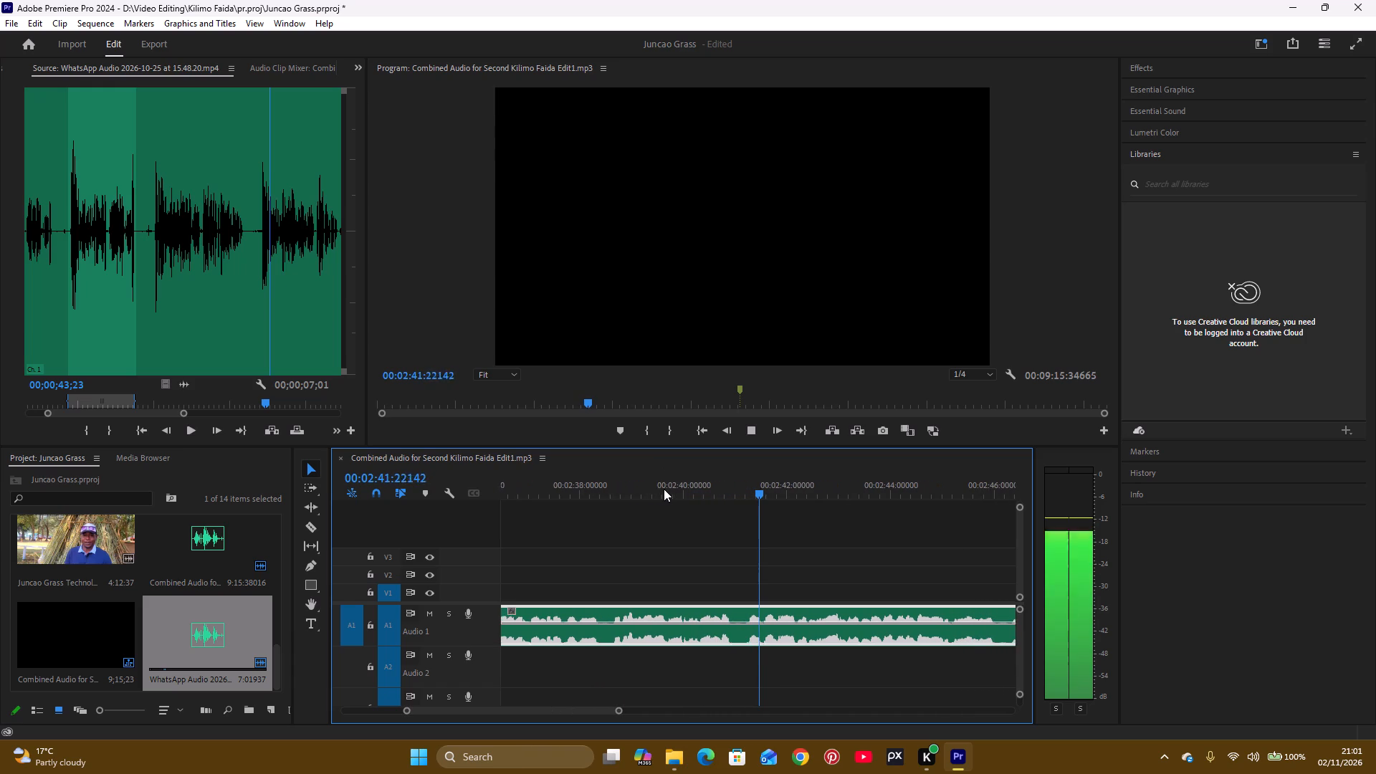
key(space)
key(c)
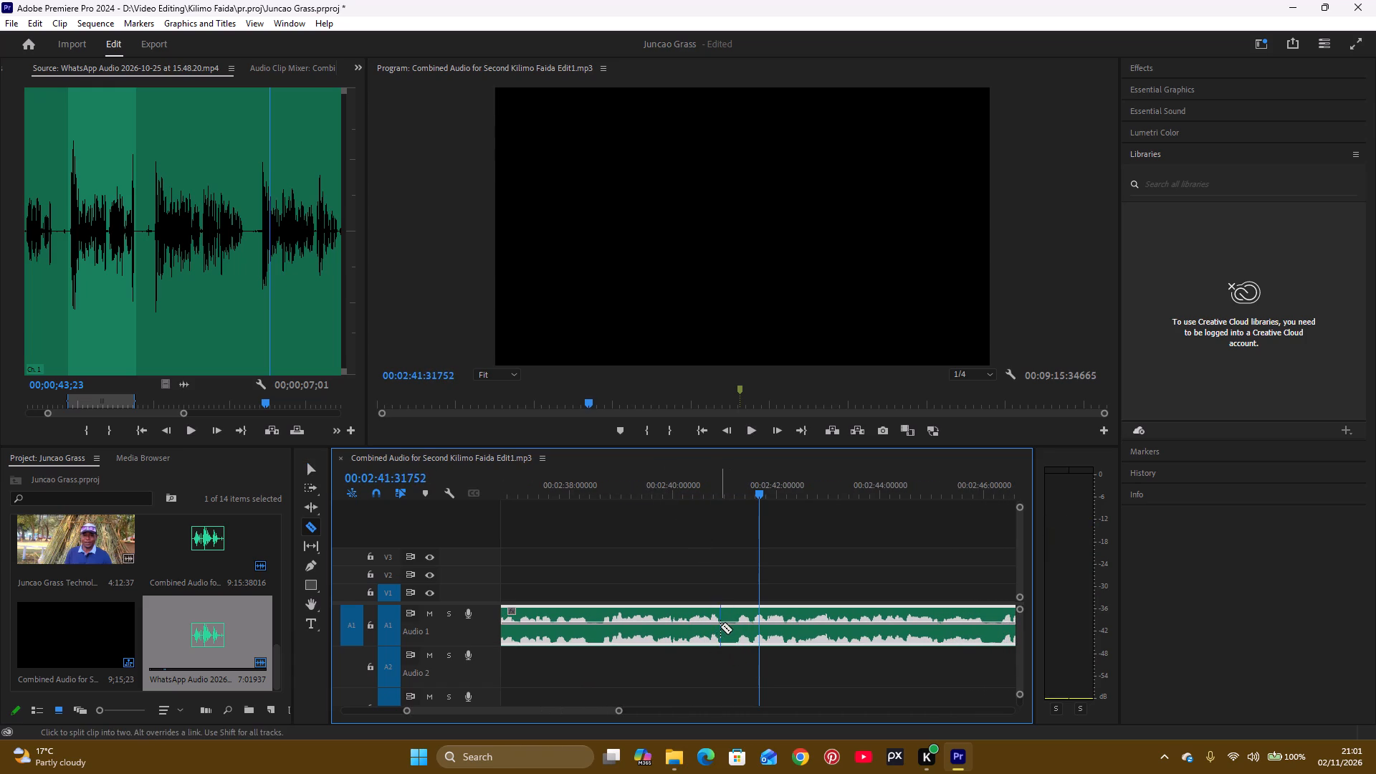
click(726, 628)
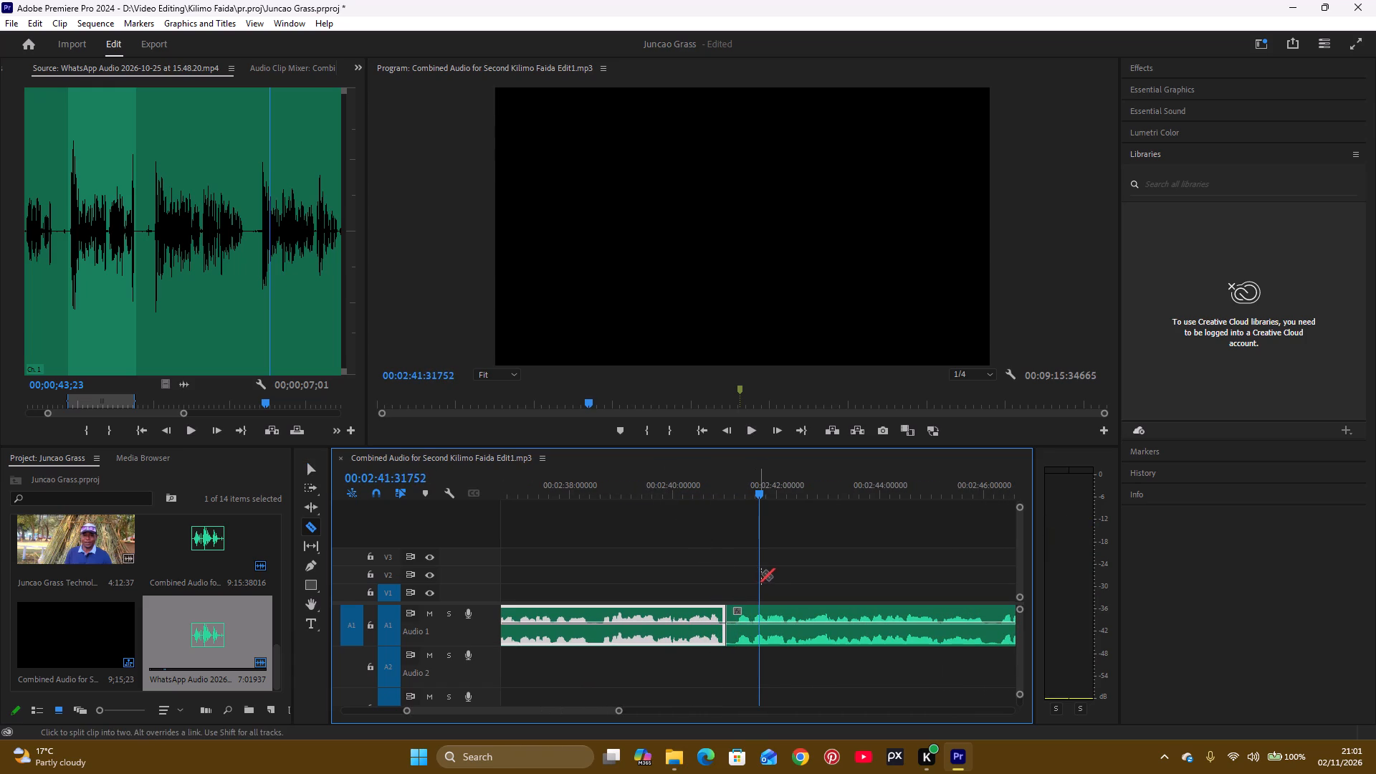
key(v)
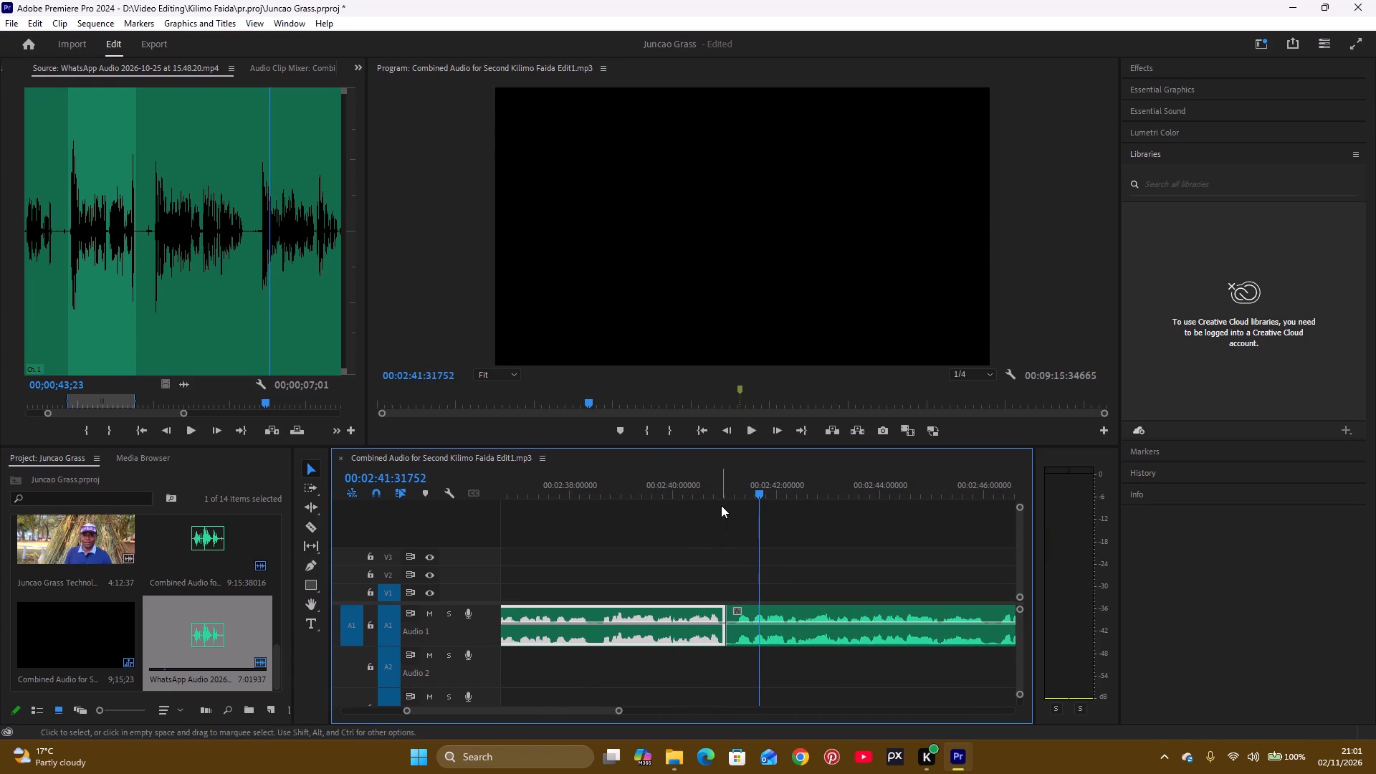
Compare the combined audio from the cut near 2:41 to about 2:47 with the WhatsApp source audio up to about 43 seconds.
click(717, 490)
key(space)
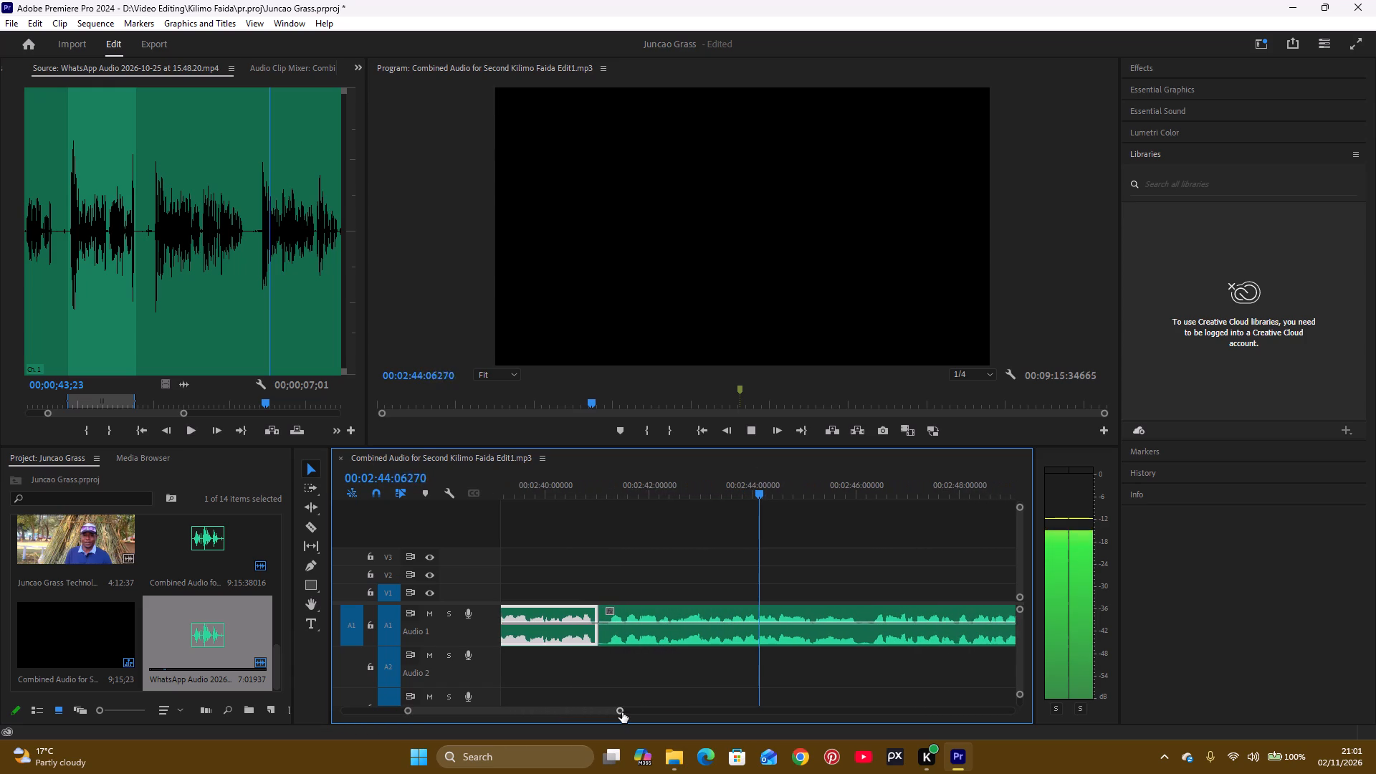
click(622, 712)
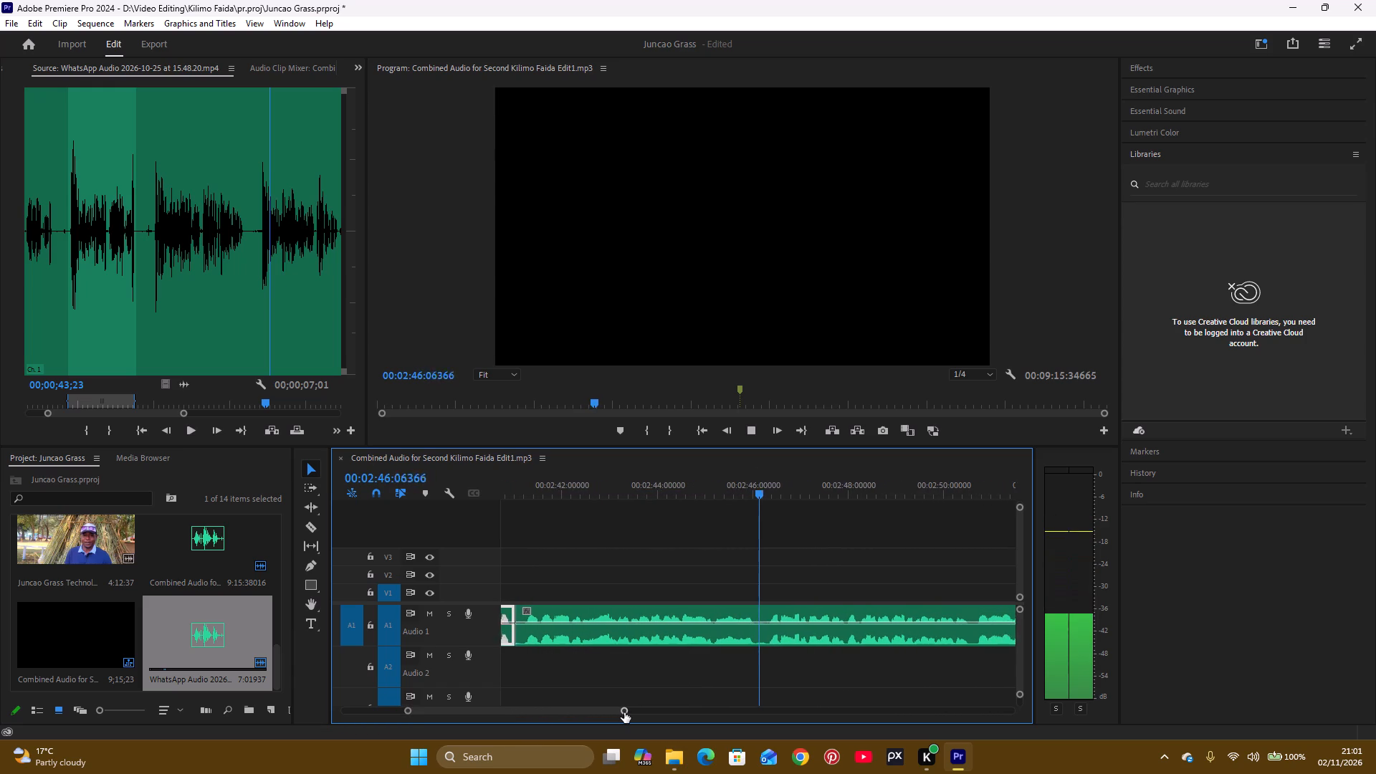
key(space)
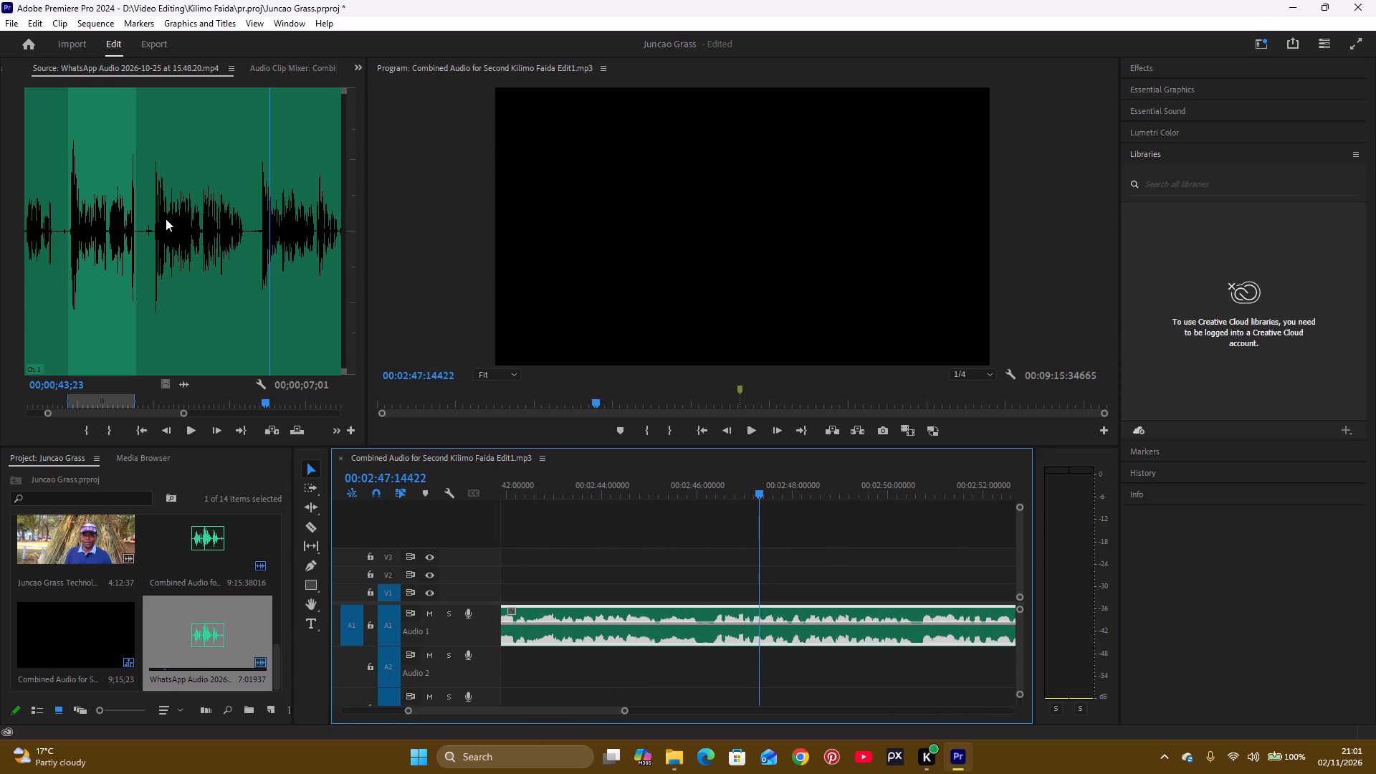
click(166, 219)
key(space)
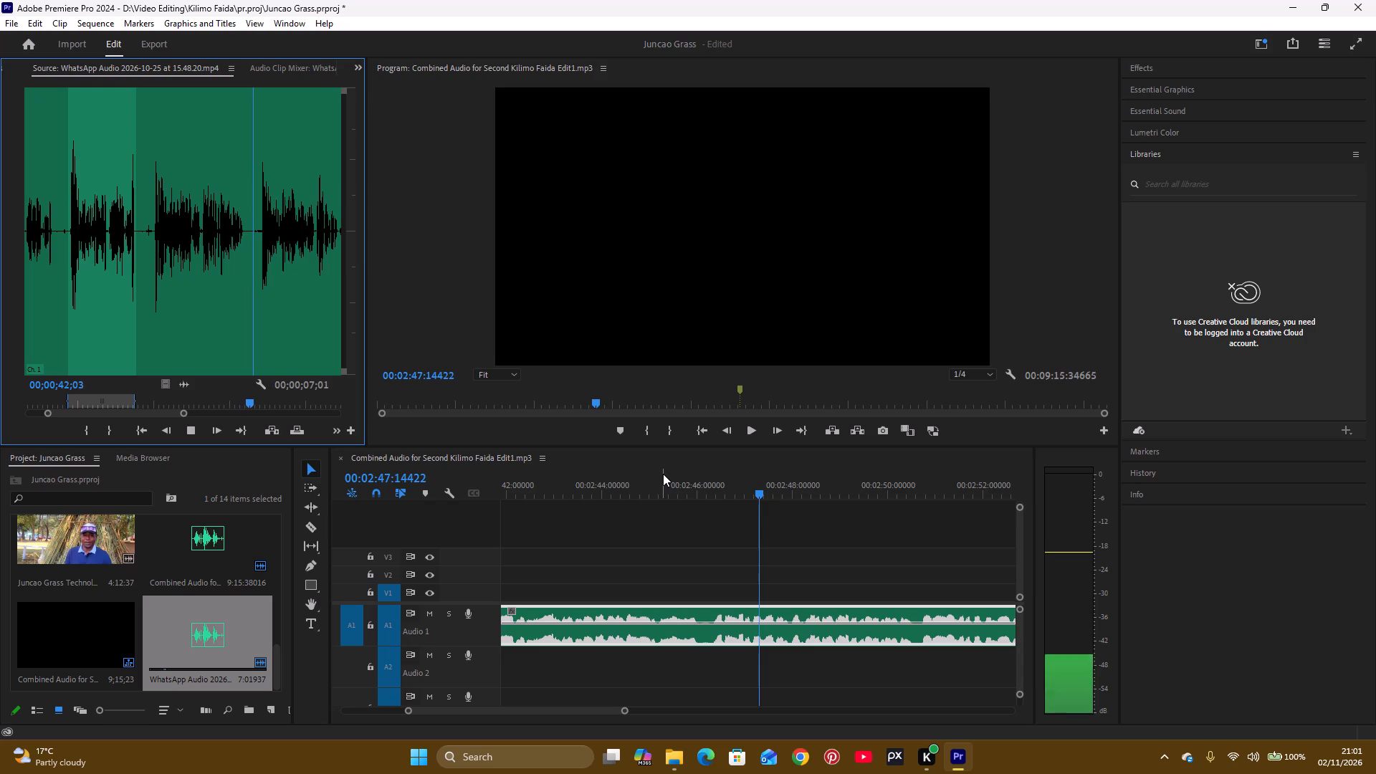
key(space)
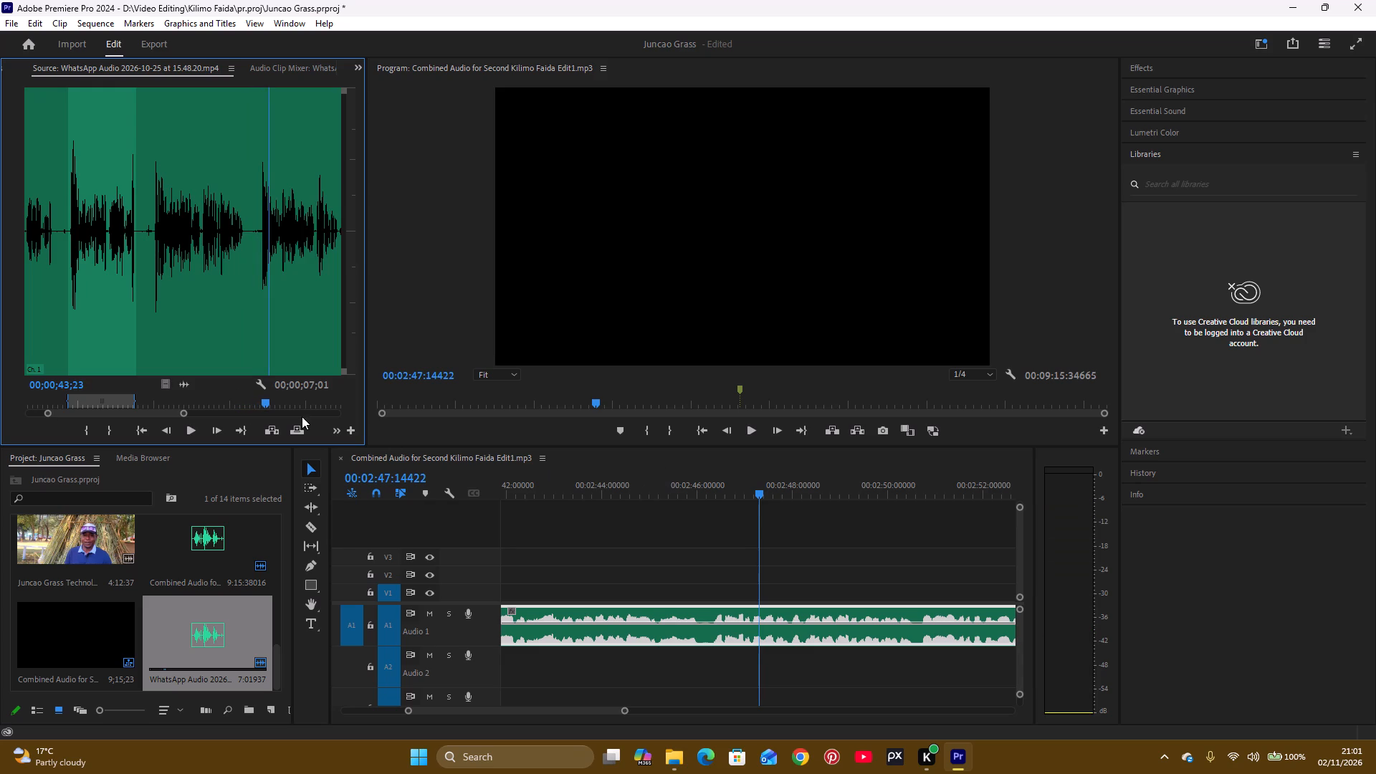
Mark the In point of the WhatsApp source audio at 00;00;31;19.
click(152, 310)
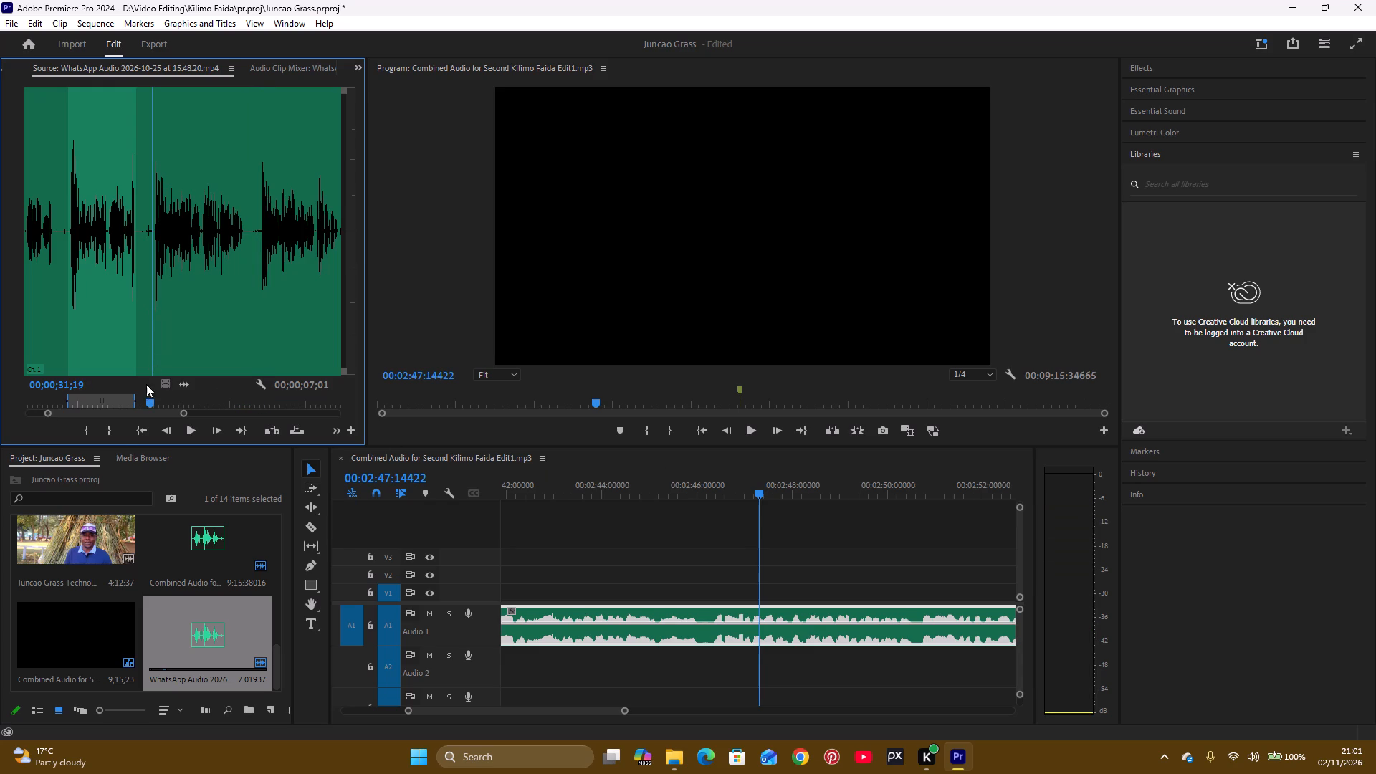
click(92, 434)
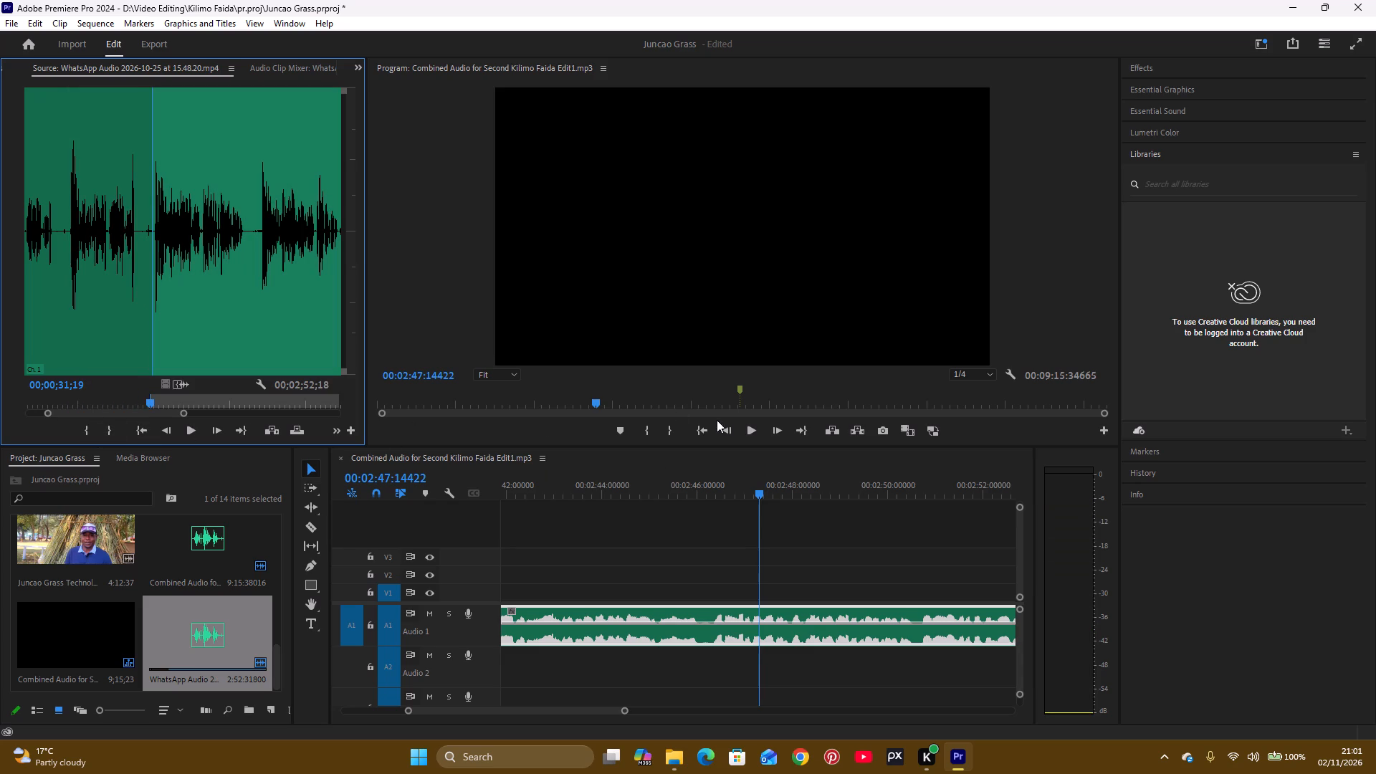
Play the combined audio on from about 2:47 to 2:51 and split the Audio 1 clip in the pause at about 2:50.7.
click(750, 431)
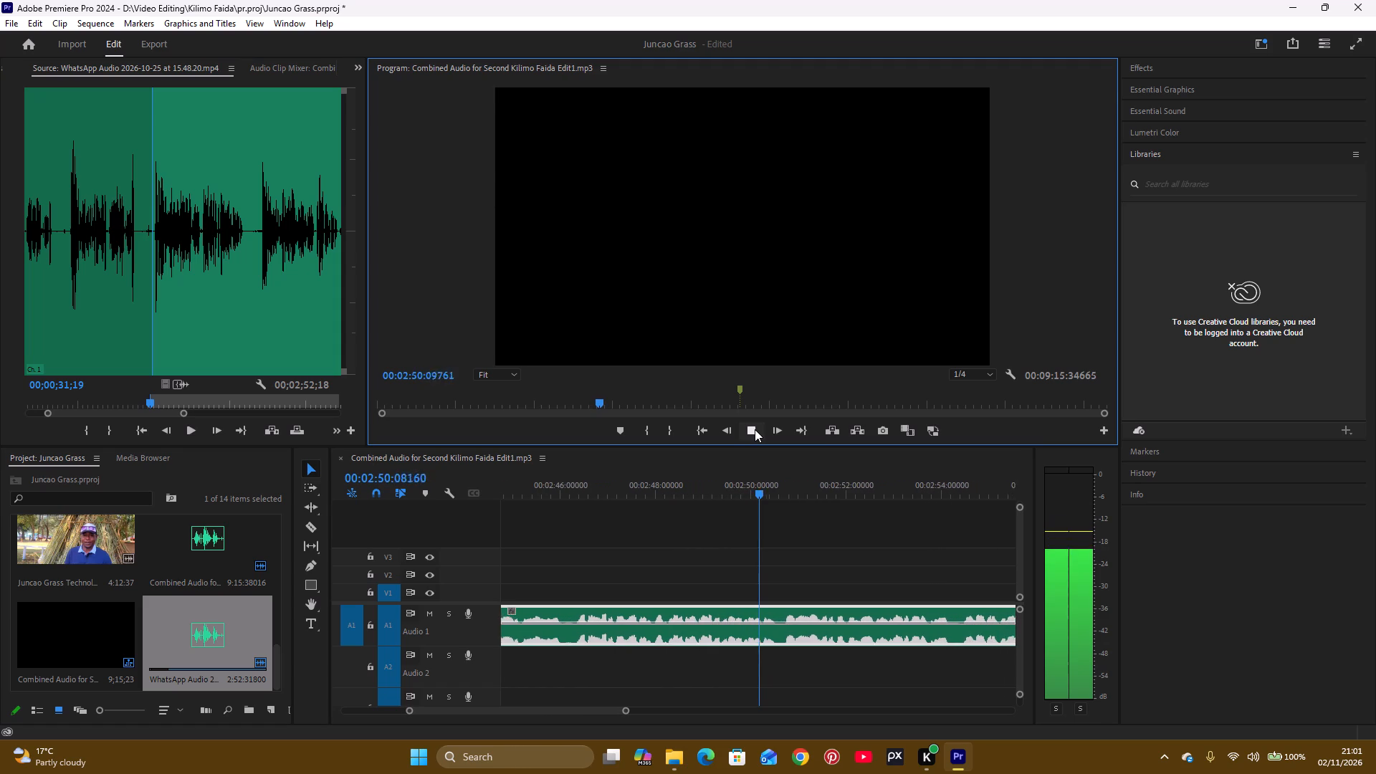
key(space)
key(c)
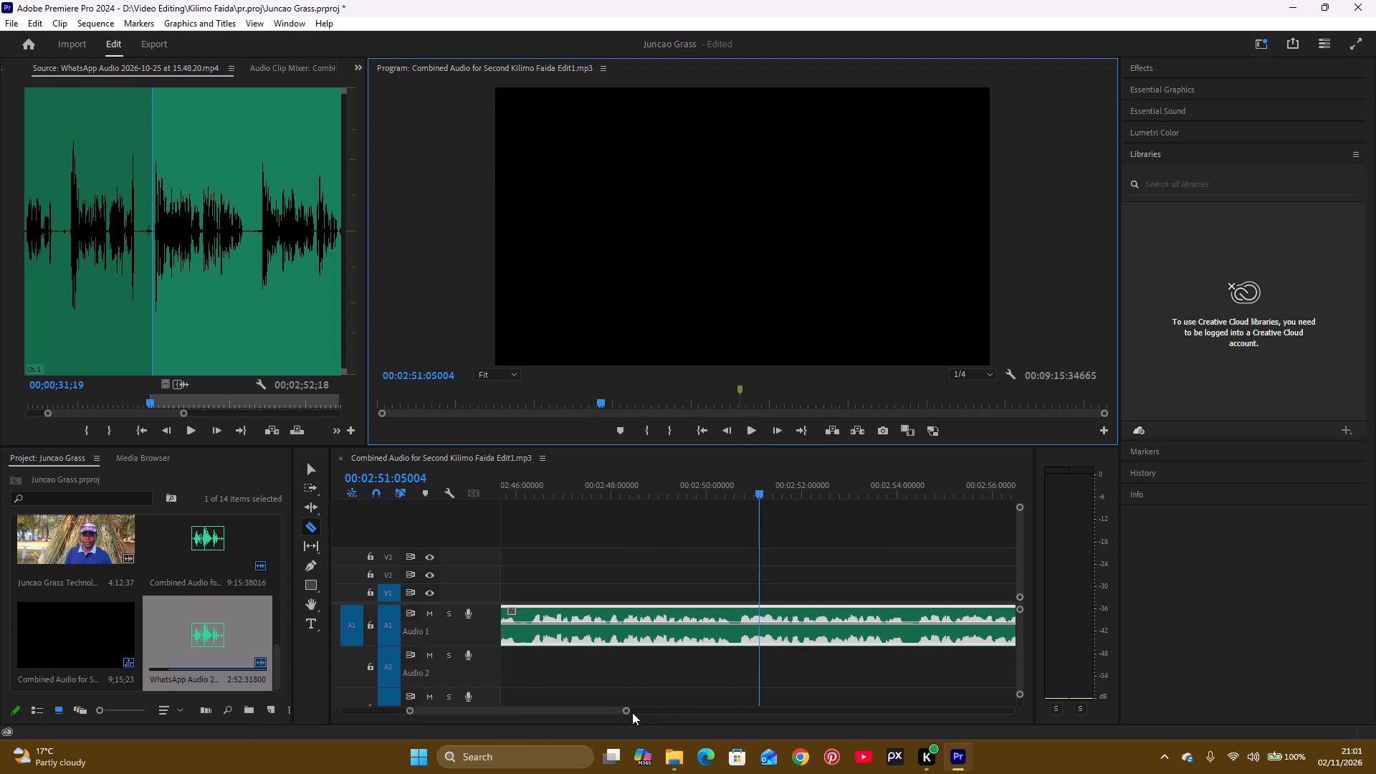
drag(625, 709, 598, 725)
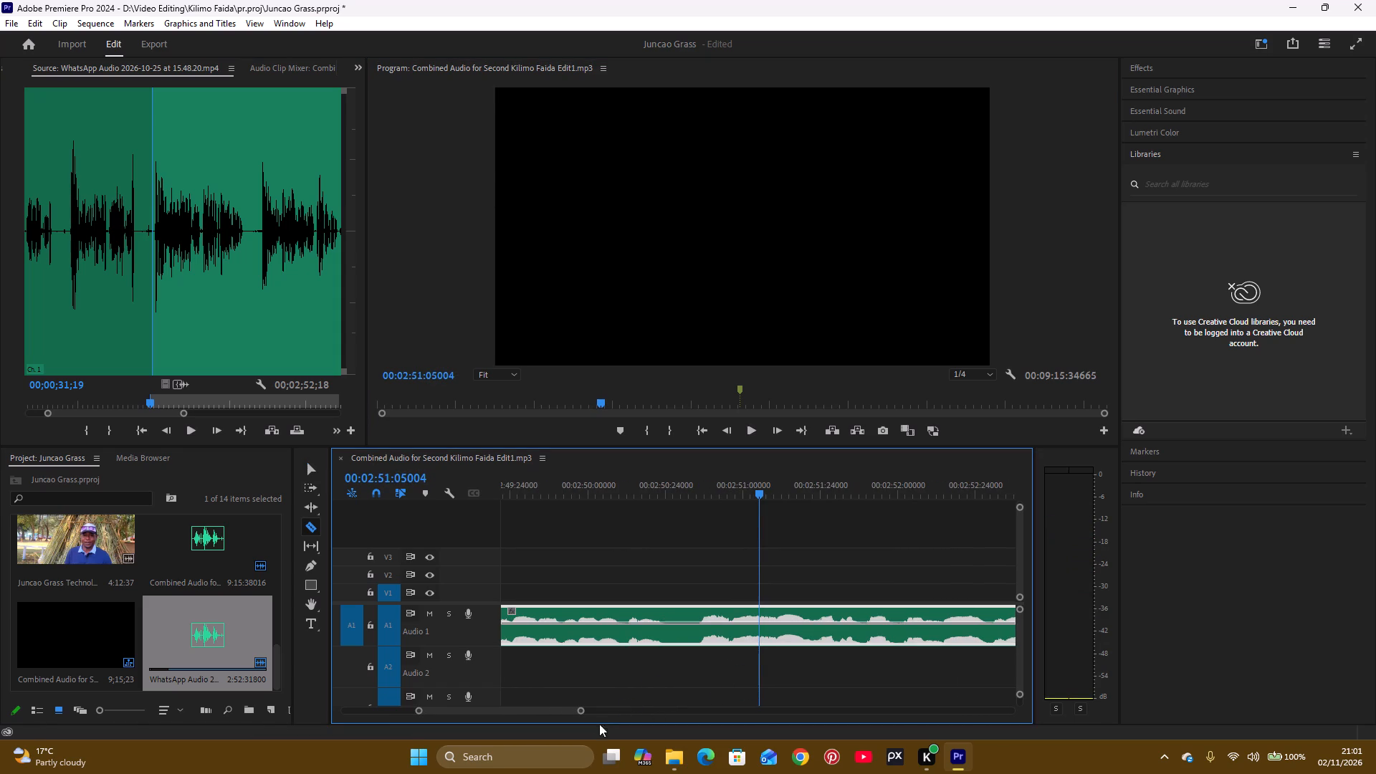
click(694, 620)
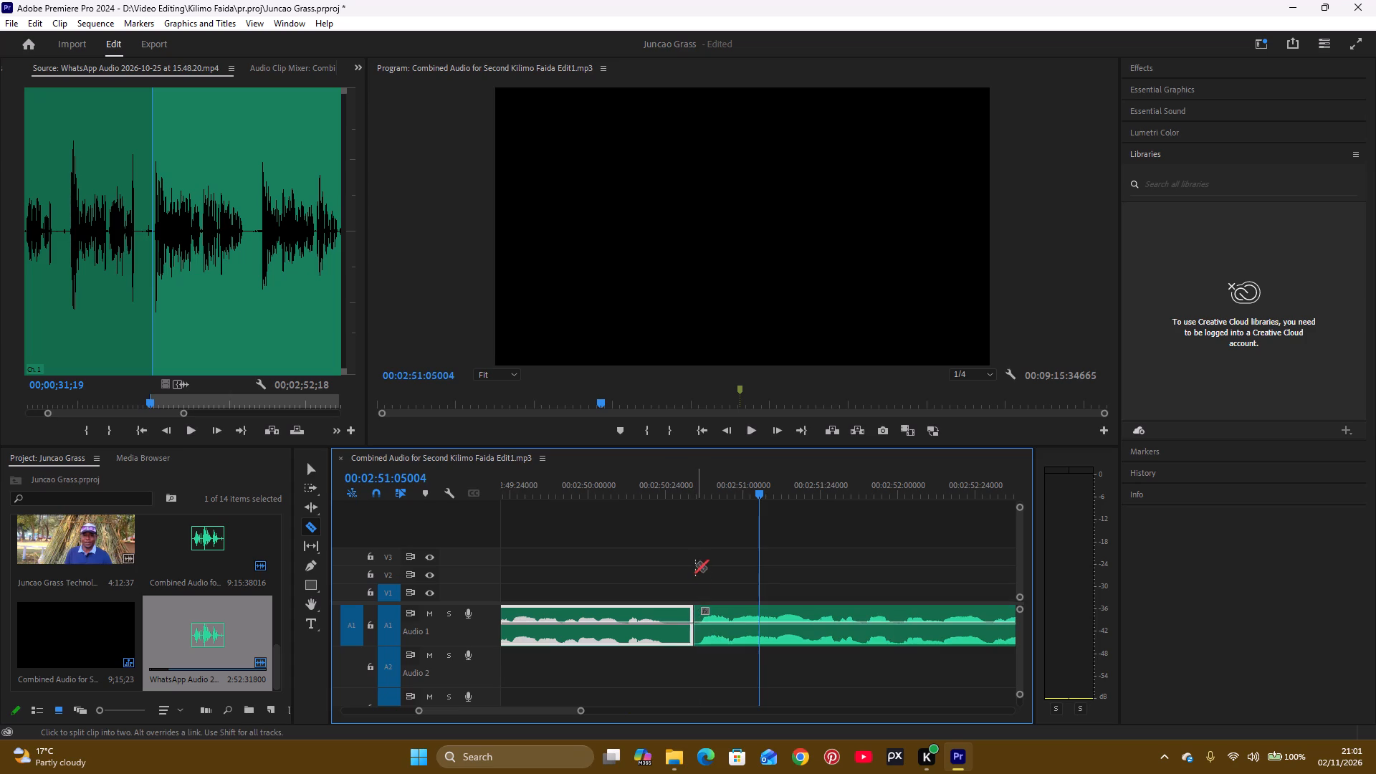
key(v)
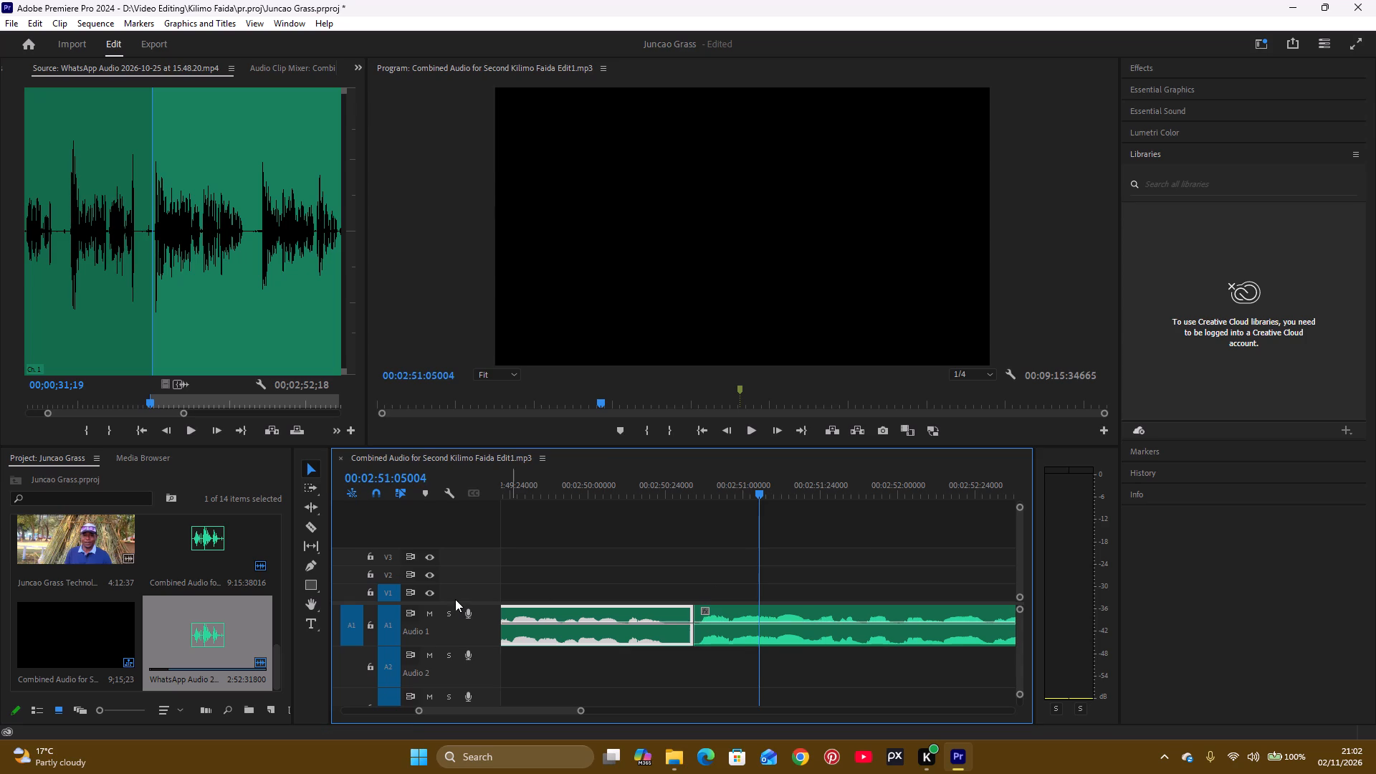
Delete the Audio 1 segment between the cuts near 2:41 and 2:50.7, leaving the gap open.
key(Delete)
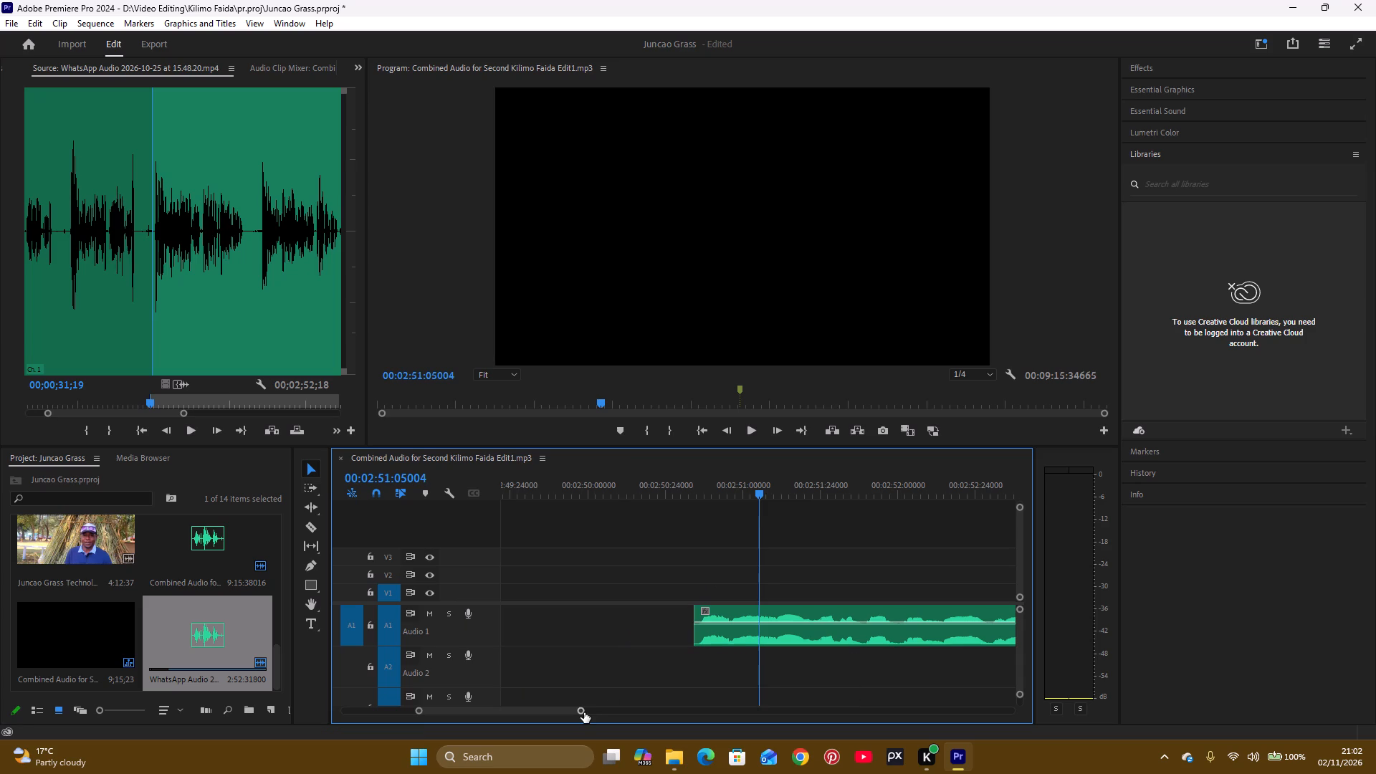
Play the WhatsApp source audio from its In point and stop in the pause at 00;00;42;26 to locate the Out point.
drag(583, 713, 680, 722)
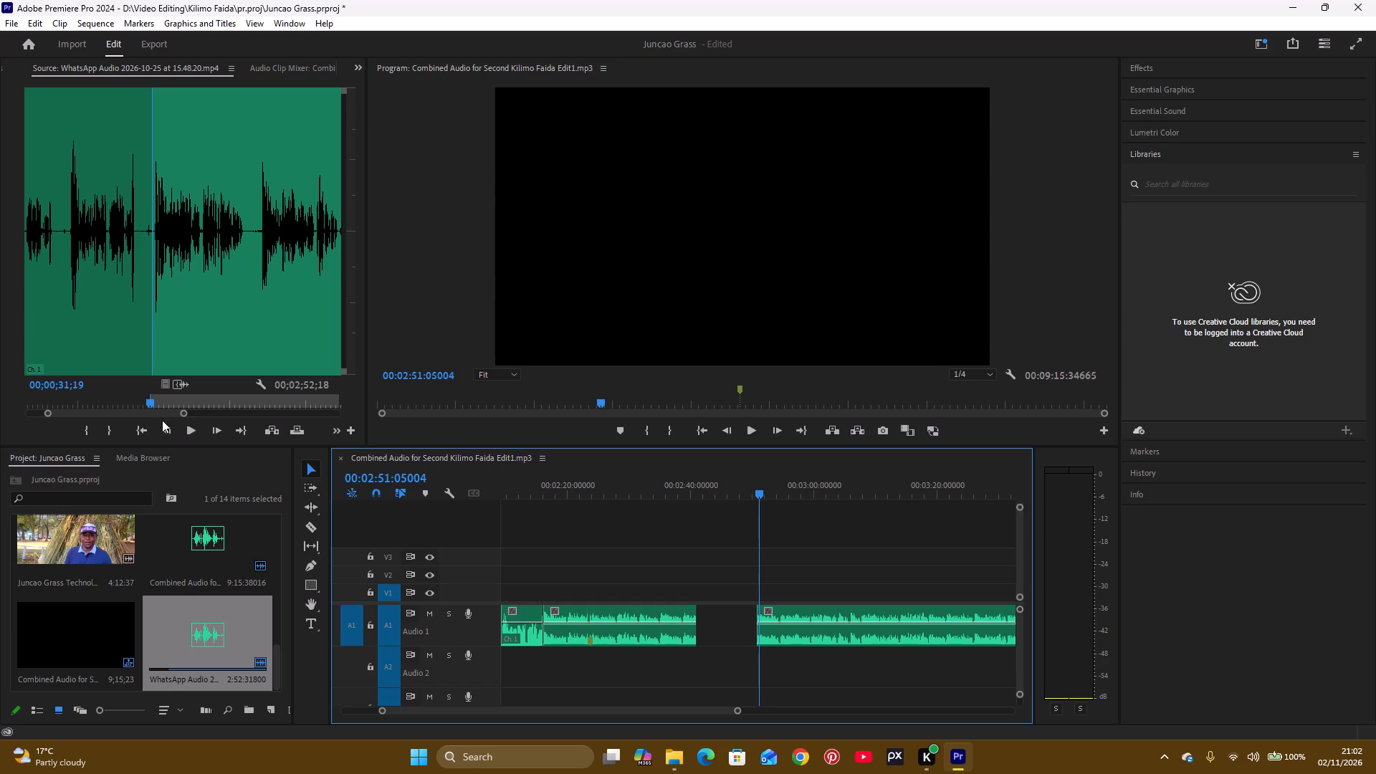
drag(185, 414, 168, 434)
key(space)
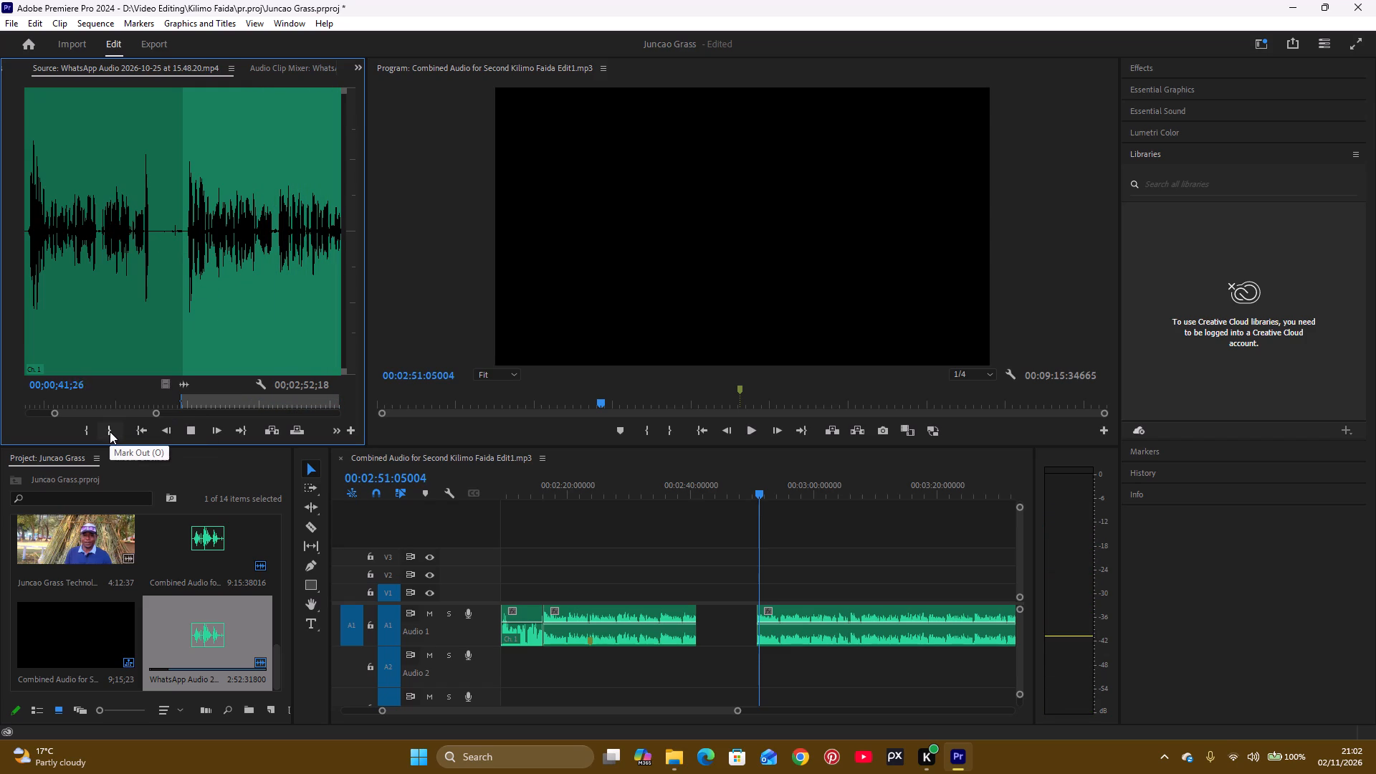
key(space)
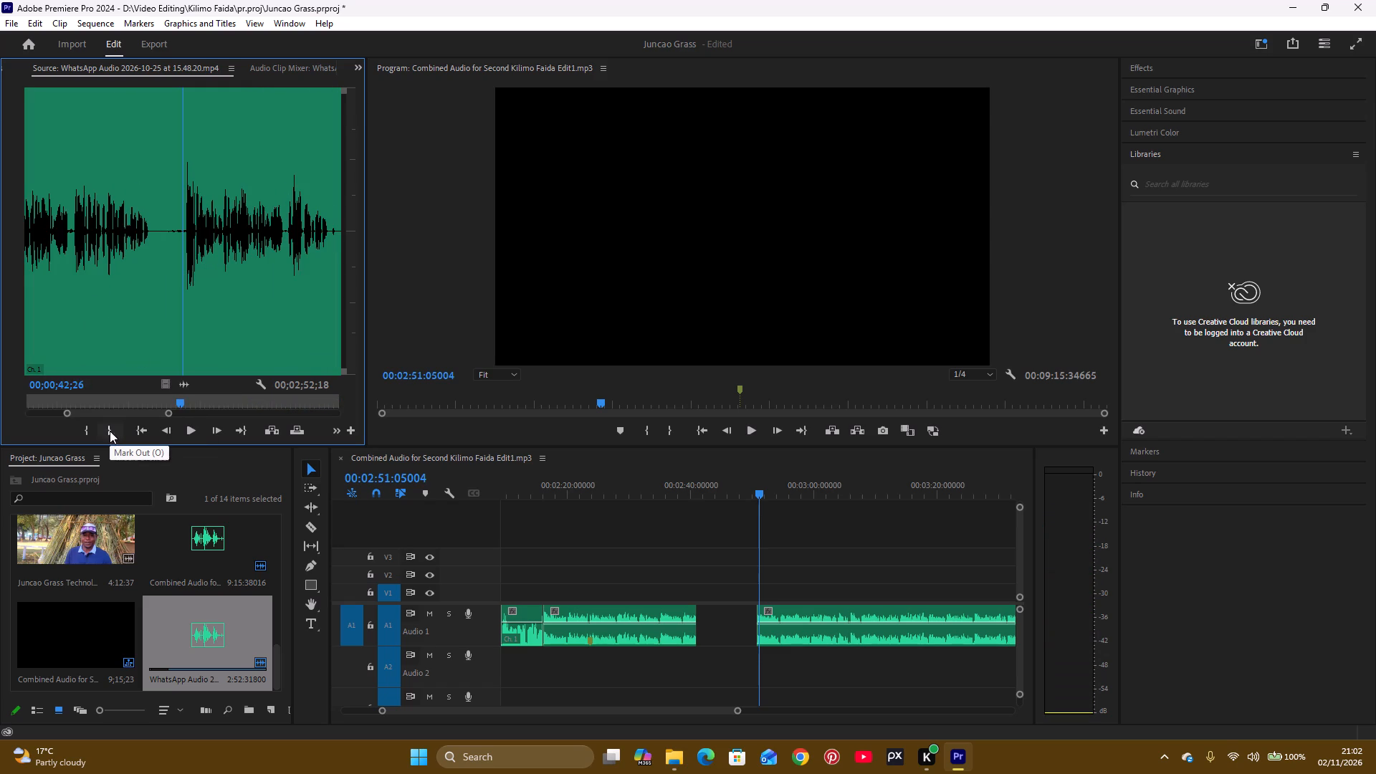
Mark the Out point of the WhatsApp source audio at 00;00;41;05, at the end of the spoken phrase.
drag(183, 349, 148, 380)
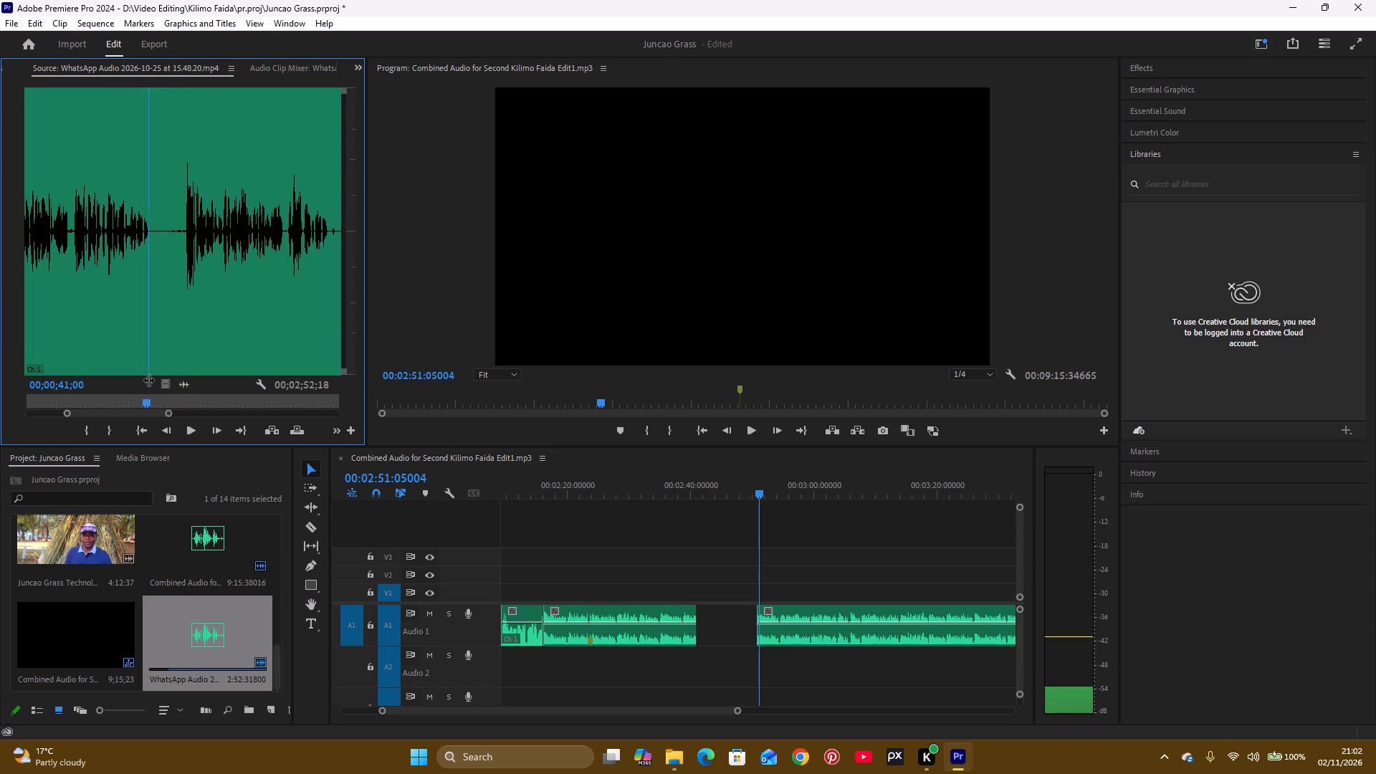
drag(148, 380, 148, 388)
drag(148, 388, 151, 386)
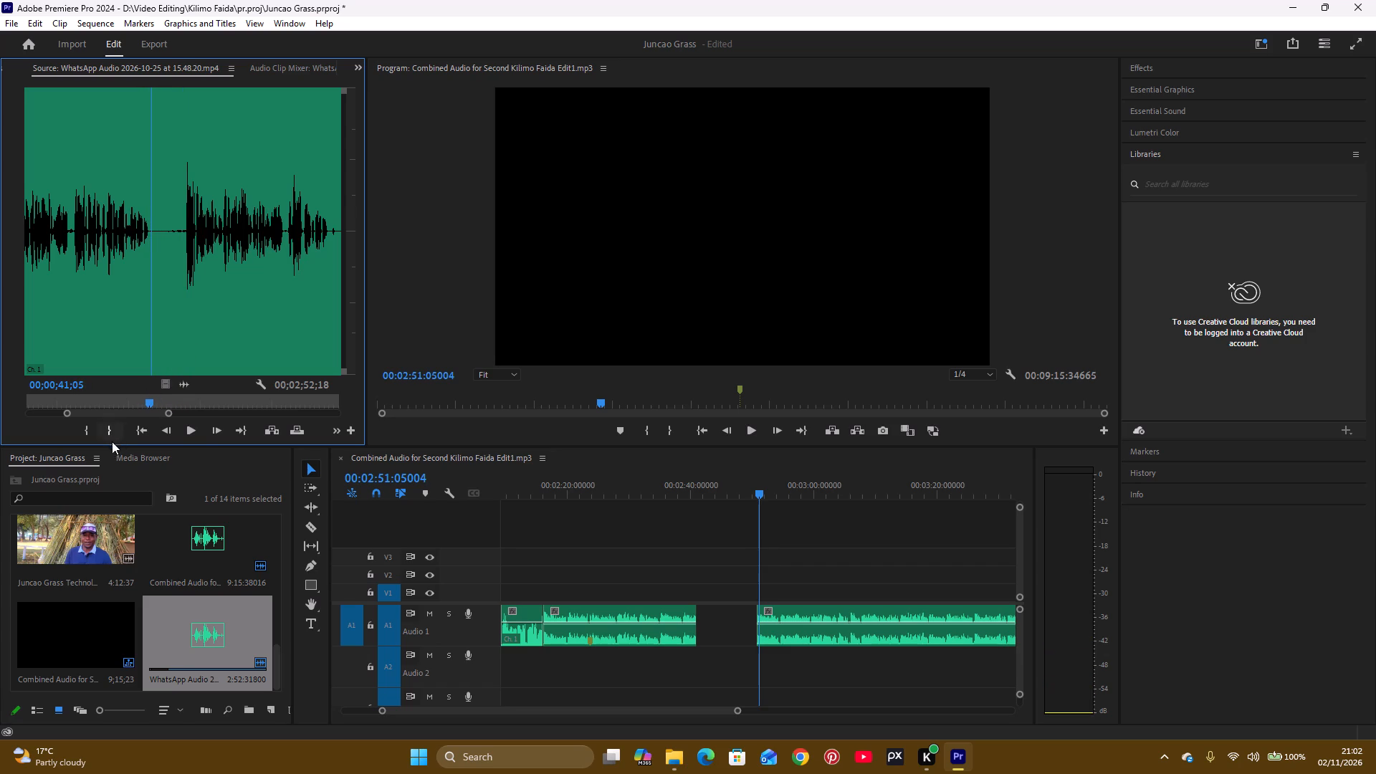
click(110, 431)
Place the marked WhatsApp excerpt on Audio 2, starting at about 2:41 beneath the gap in Audio 1.
drag(111, 302, 752, 661)
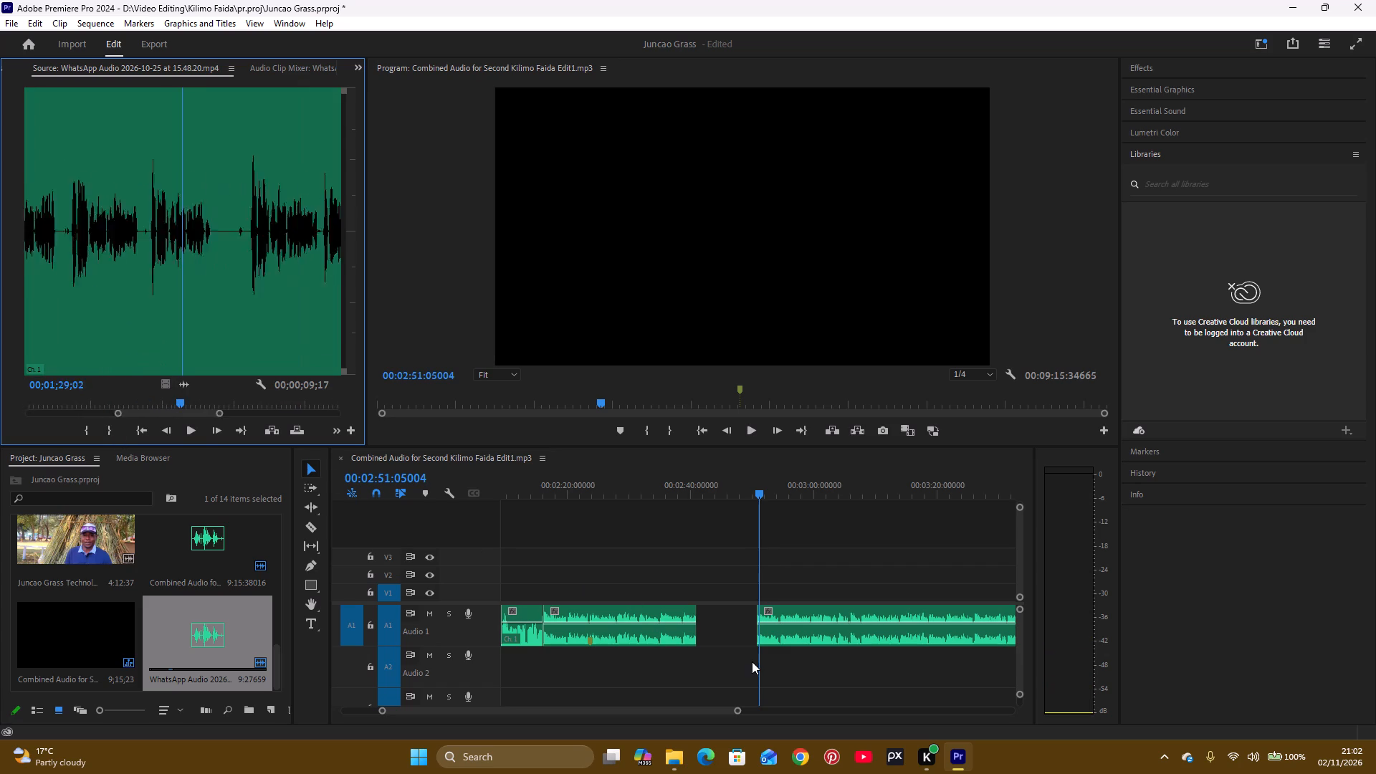
drag(752, 661, 752, 662)
drag(183, 387, 738, 655)
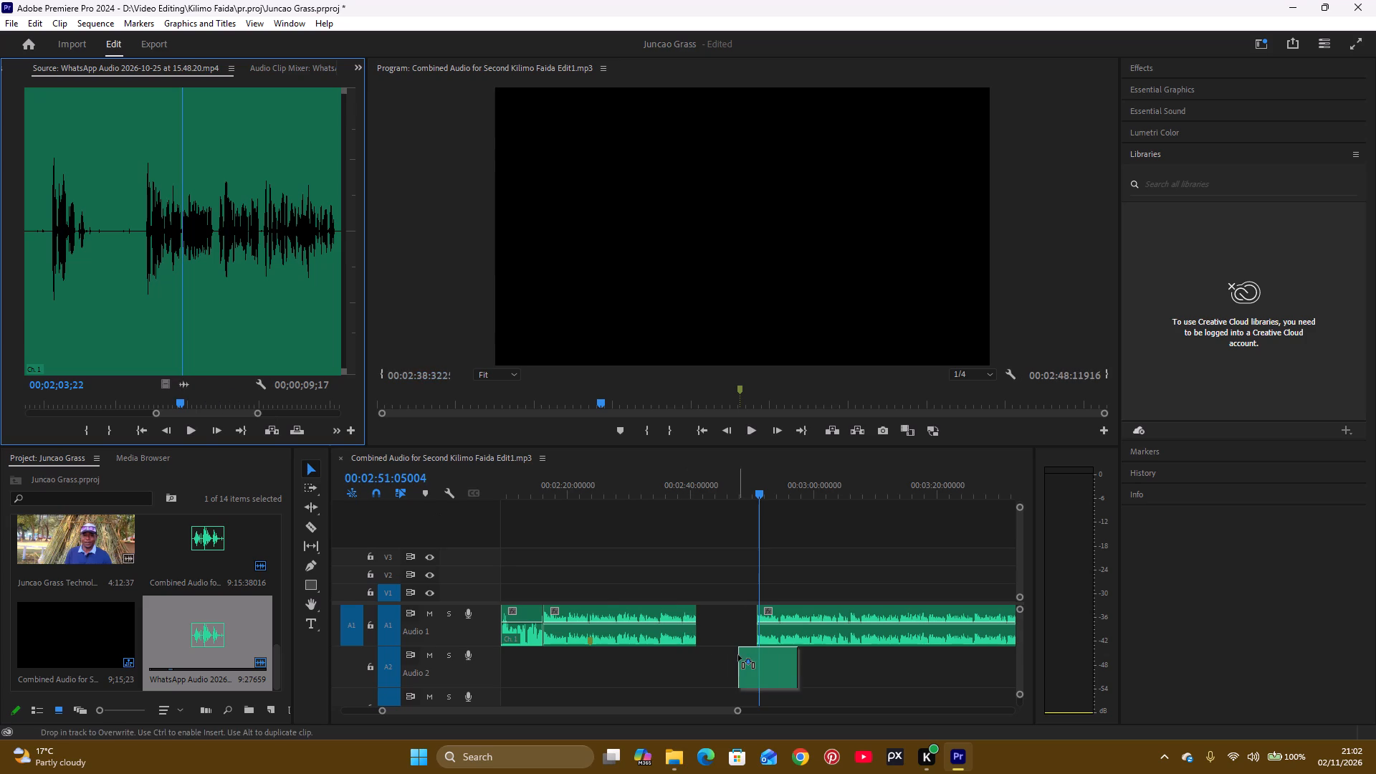
drag(738, 655, 699, 653)
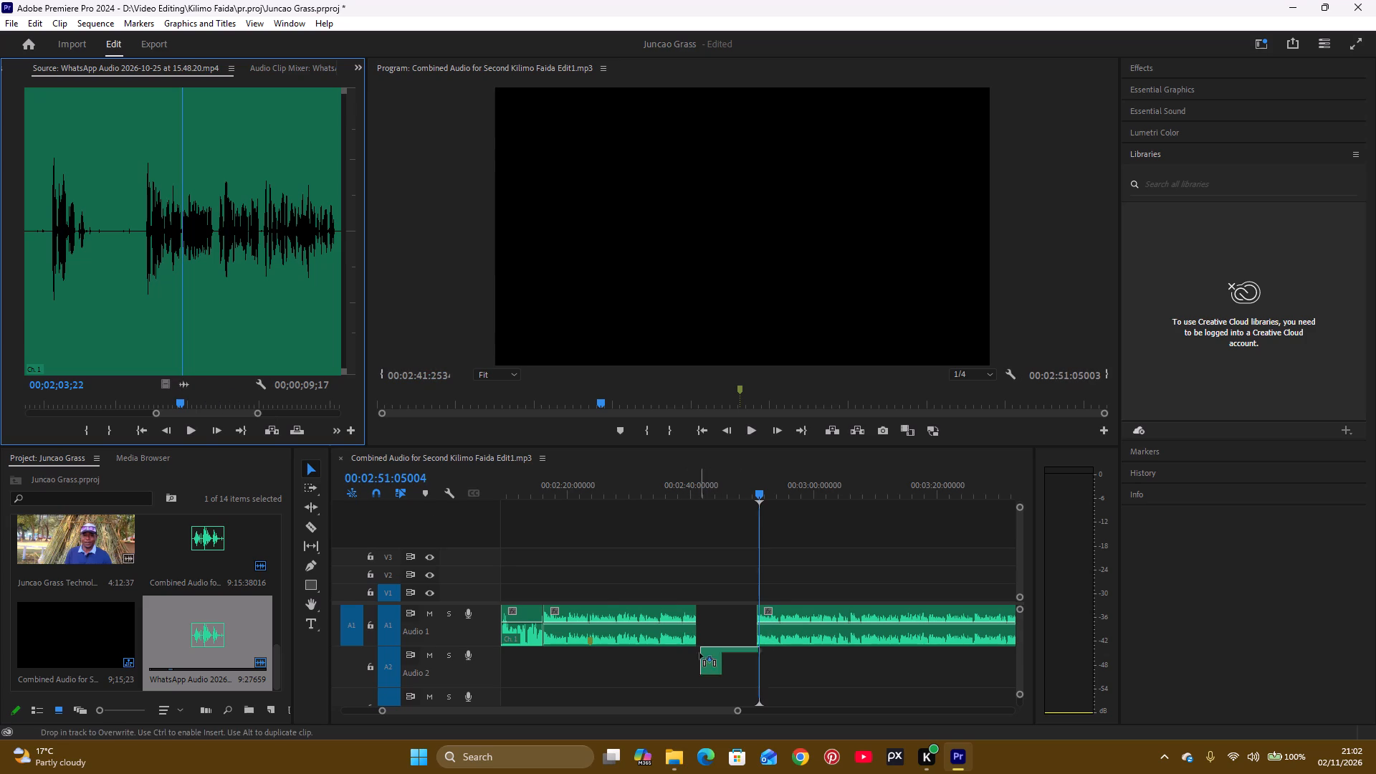
drag(699, 653, 690, 659)
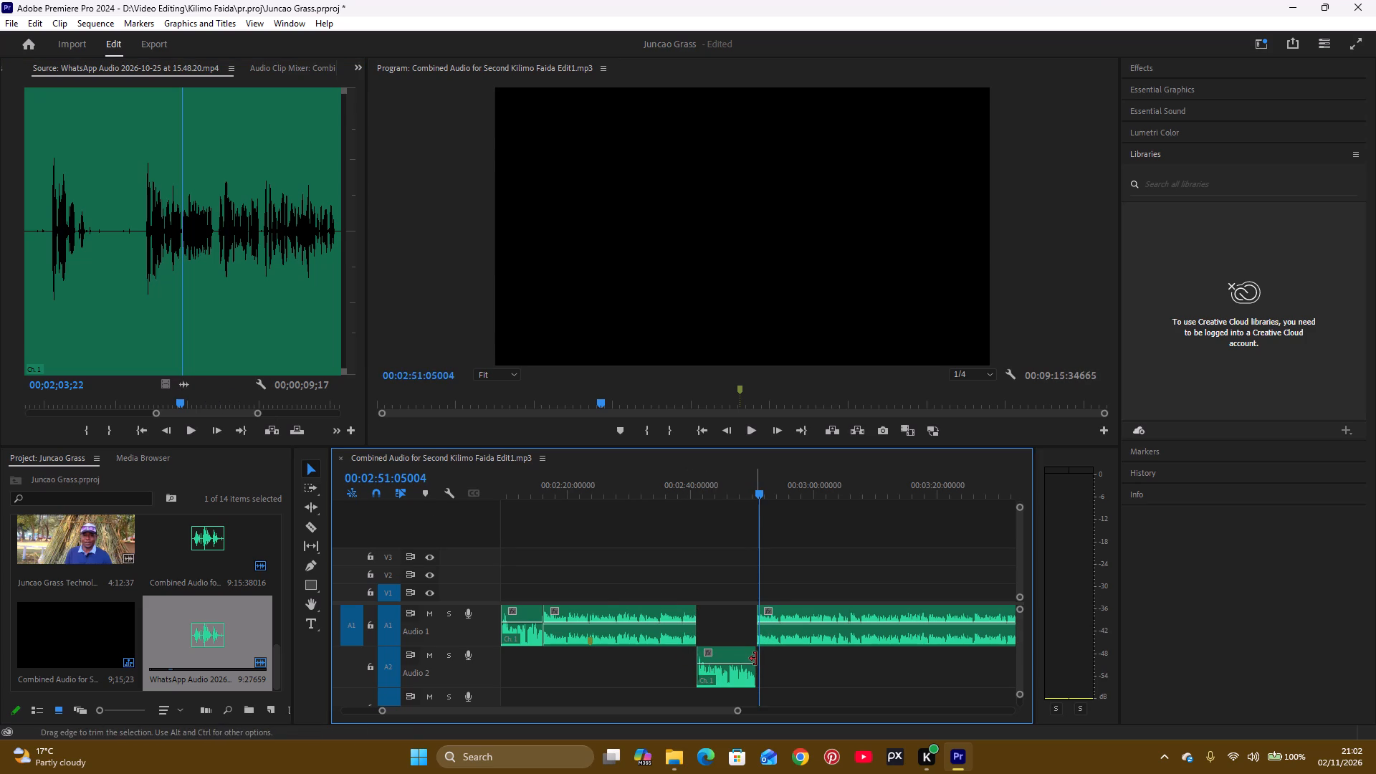
Shift the Audio 1 clip after the gap about 2 seconds later in the sequence.
drag(773, 637, 784, 635)
Raise the volume of the WhatsApp excerpt on Audio 2 to about 13.4 dB.
drag(736, 662, 735, 654)
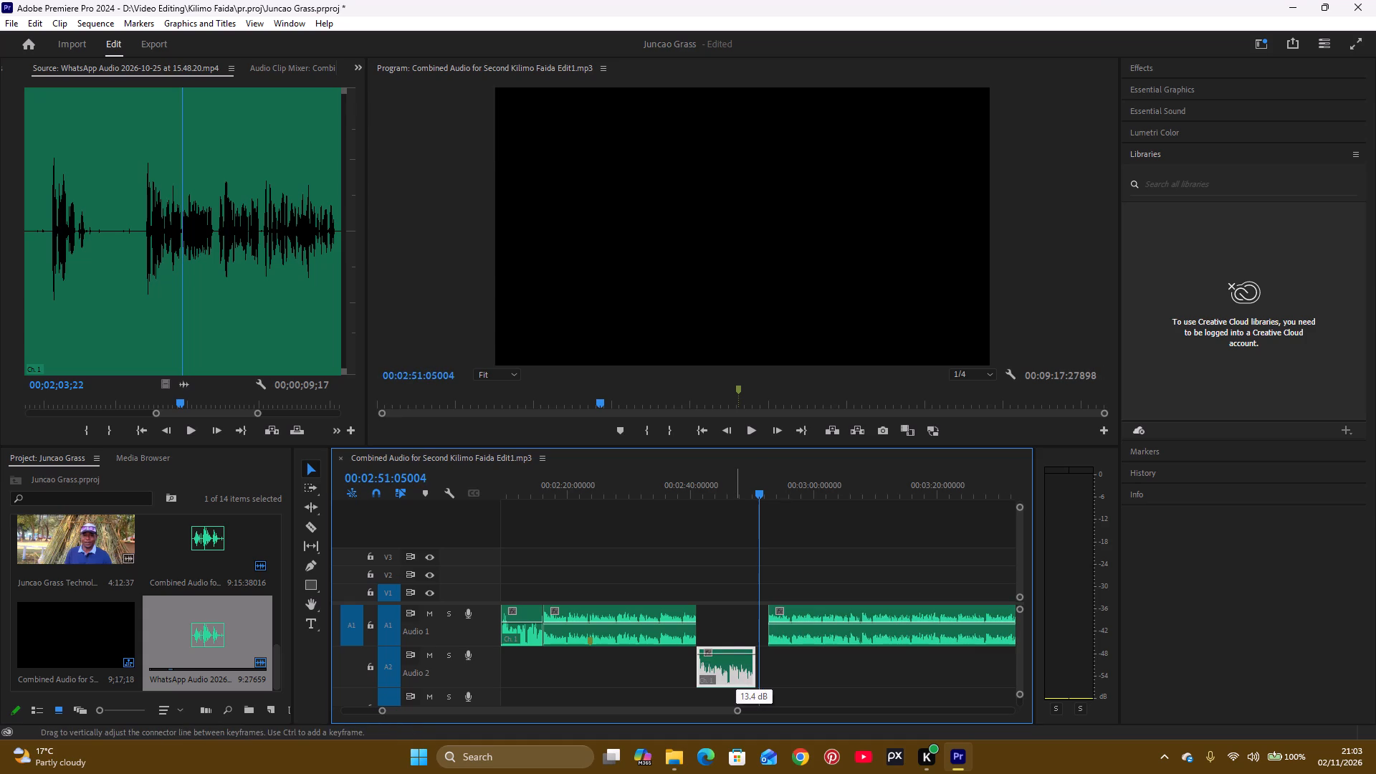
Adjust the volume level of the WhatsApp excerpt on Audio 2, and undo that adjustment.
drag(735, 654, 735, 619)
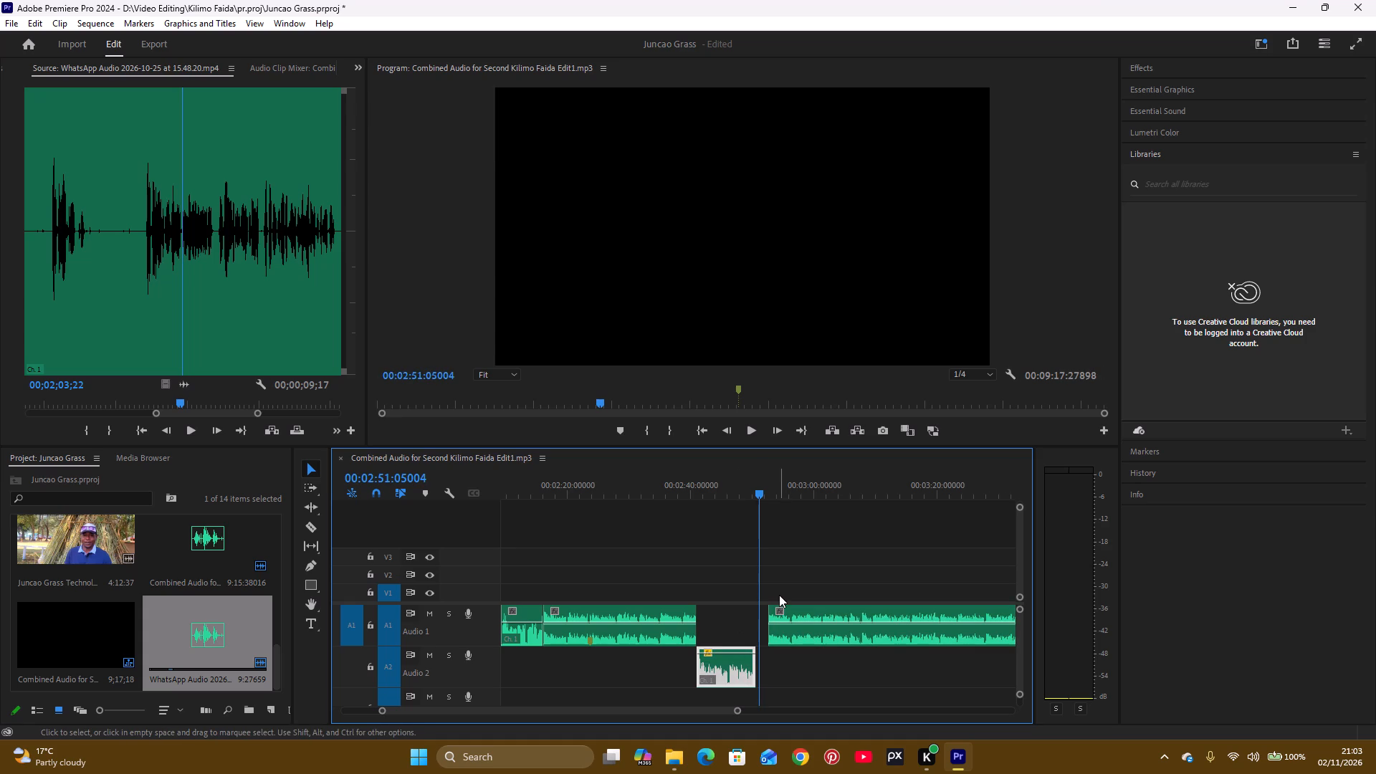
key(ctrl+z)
Move the WhatsApp excerpt from Audio 2 up into the gap on Audio 1, starting at about 2:41.
drag(736, 677, 720, 627)
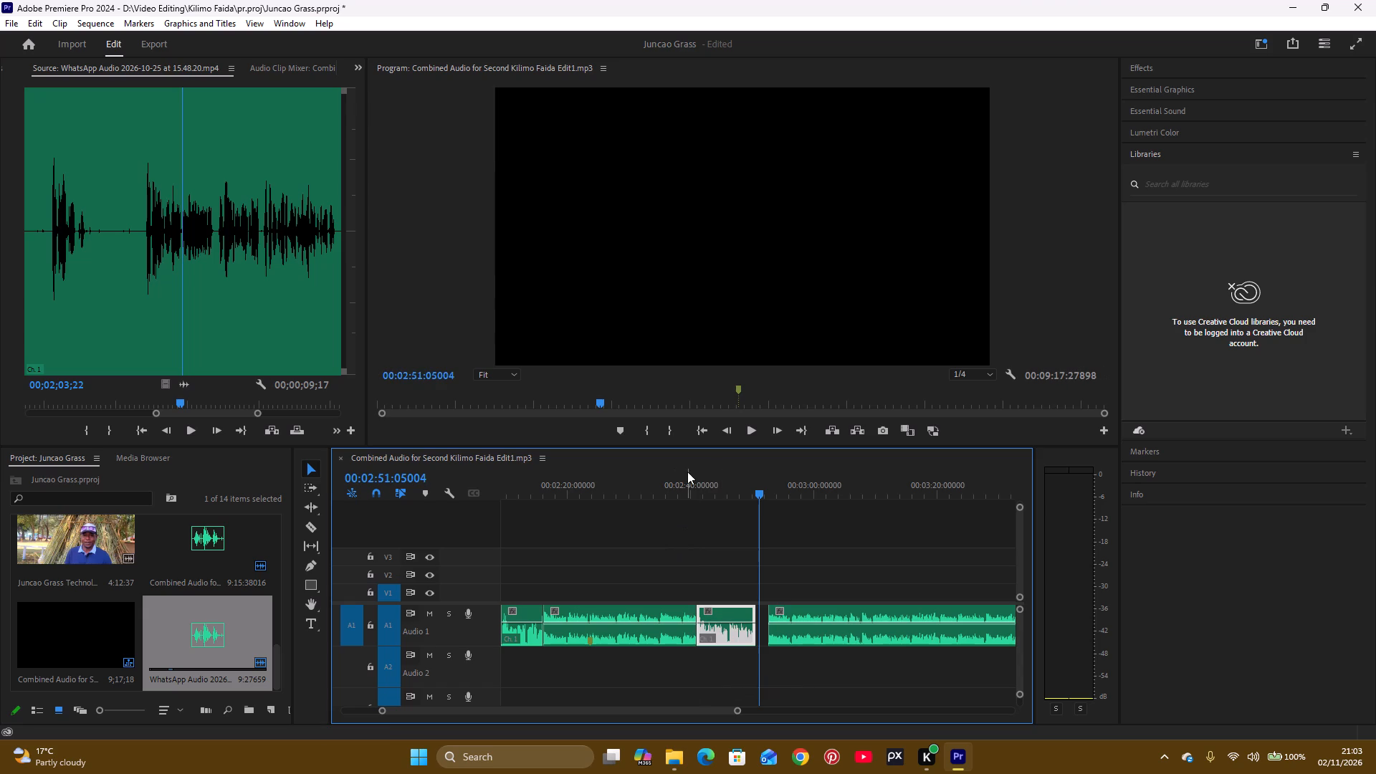
Play the sequence from about 2:40 and close the remaining gap between the WhatsApp excerpt and the next Audio 1 clip.
click(692, 484)
key(space)
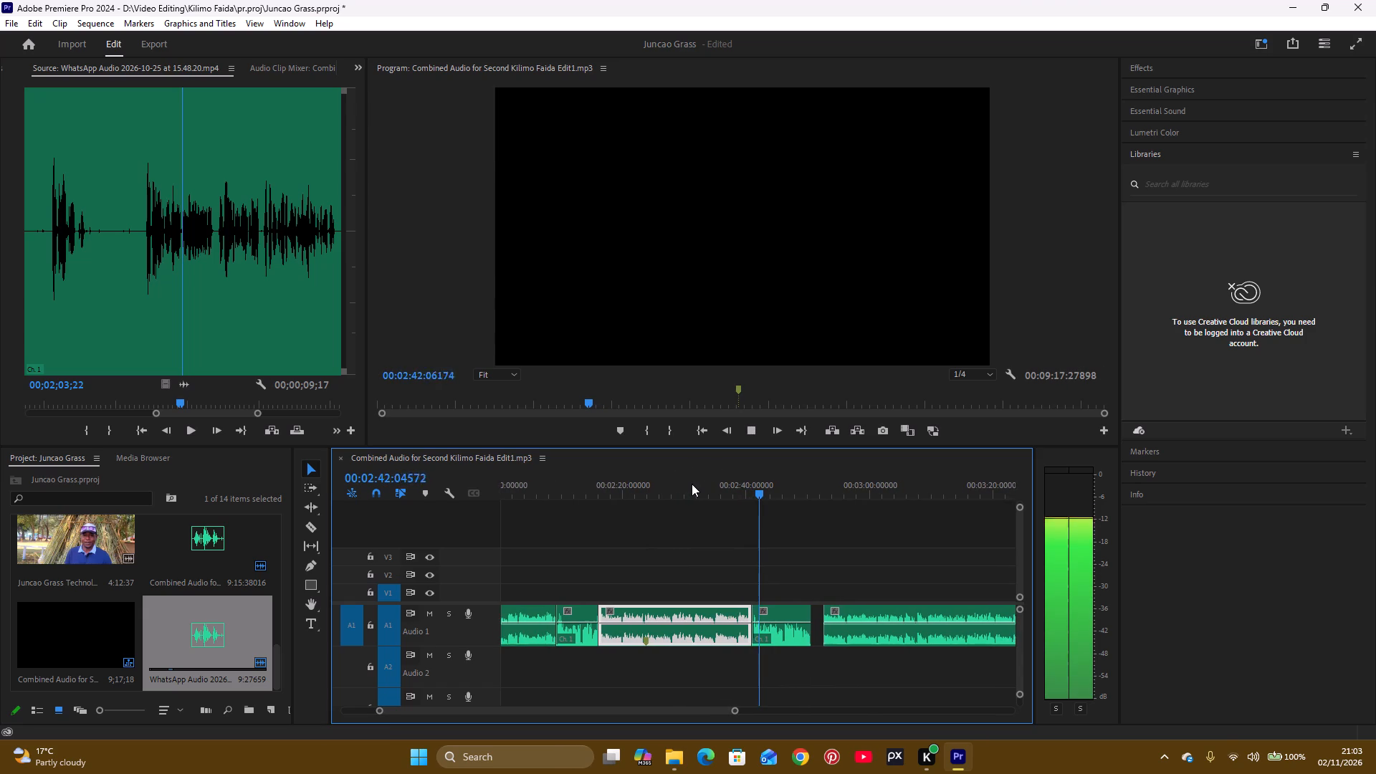
click(803, 627)
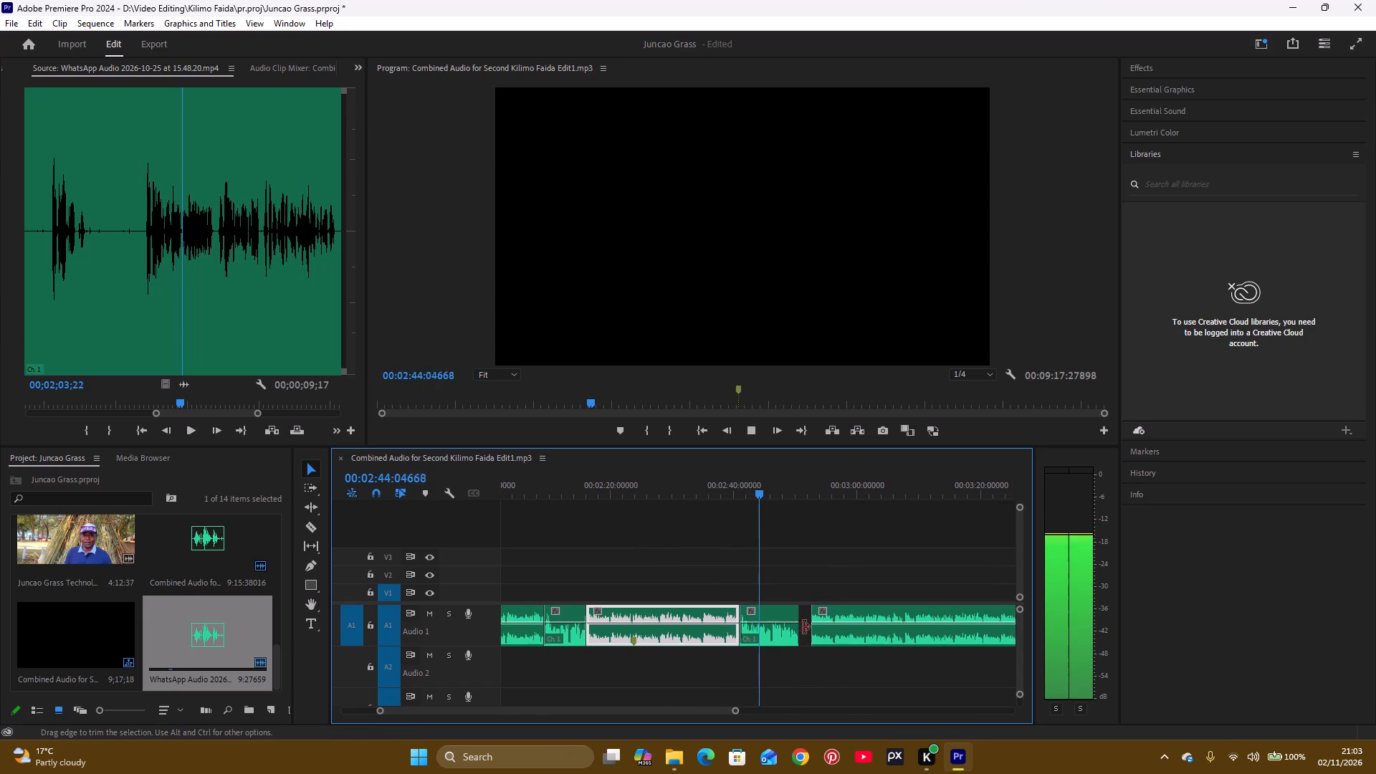
key(BackSpace)
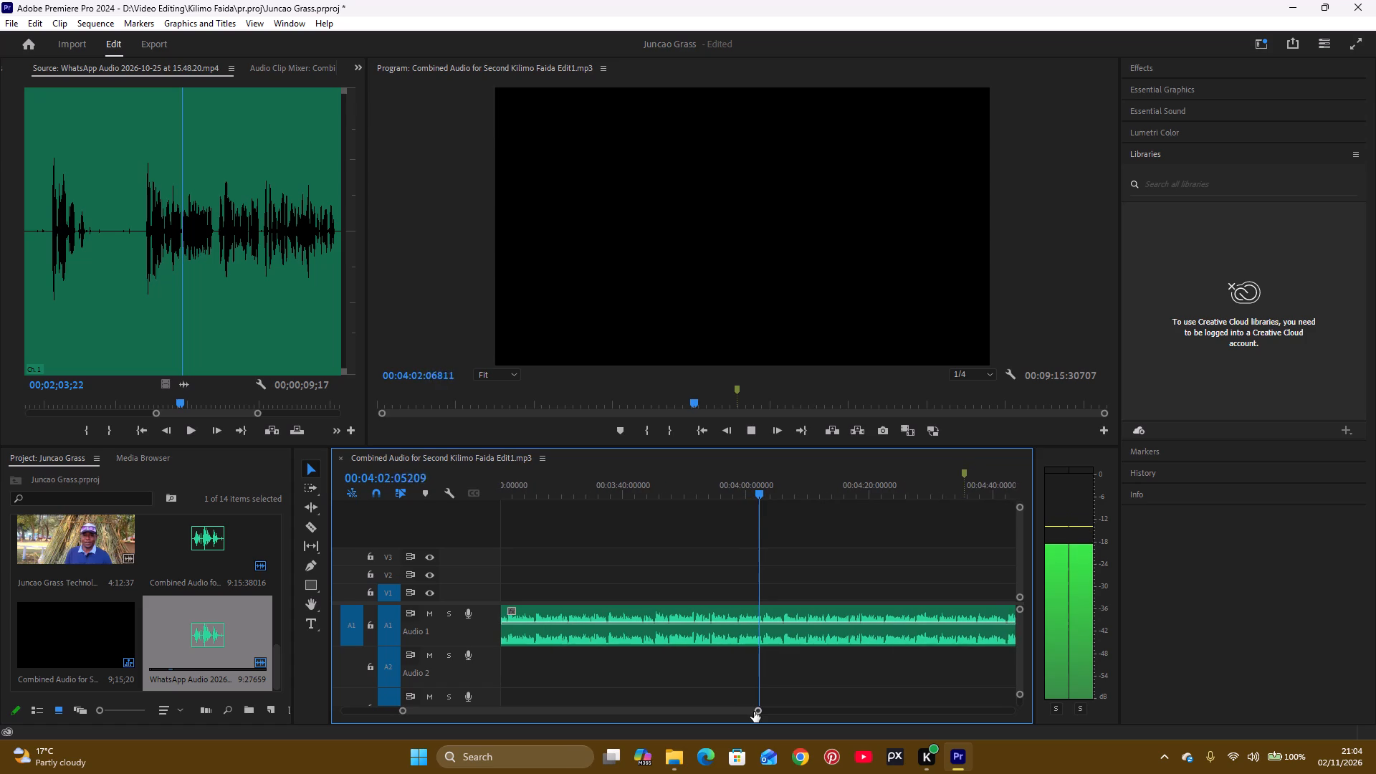
Listen to the sequence's Audio 1 clip from about 4:02 and stop playback at about 4:36.
click(810, 578)
drag(760, 712, 760, 711)
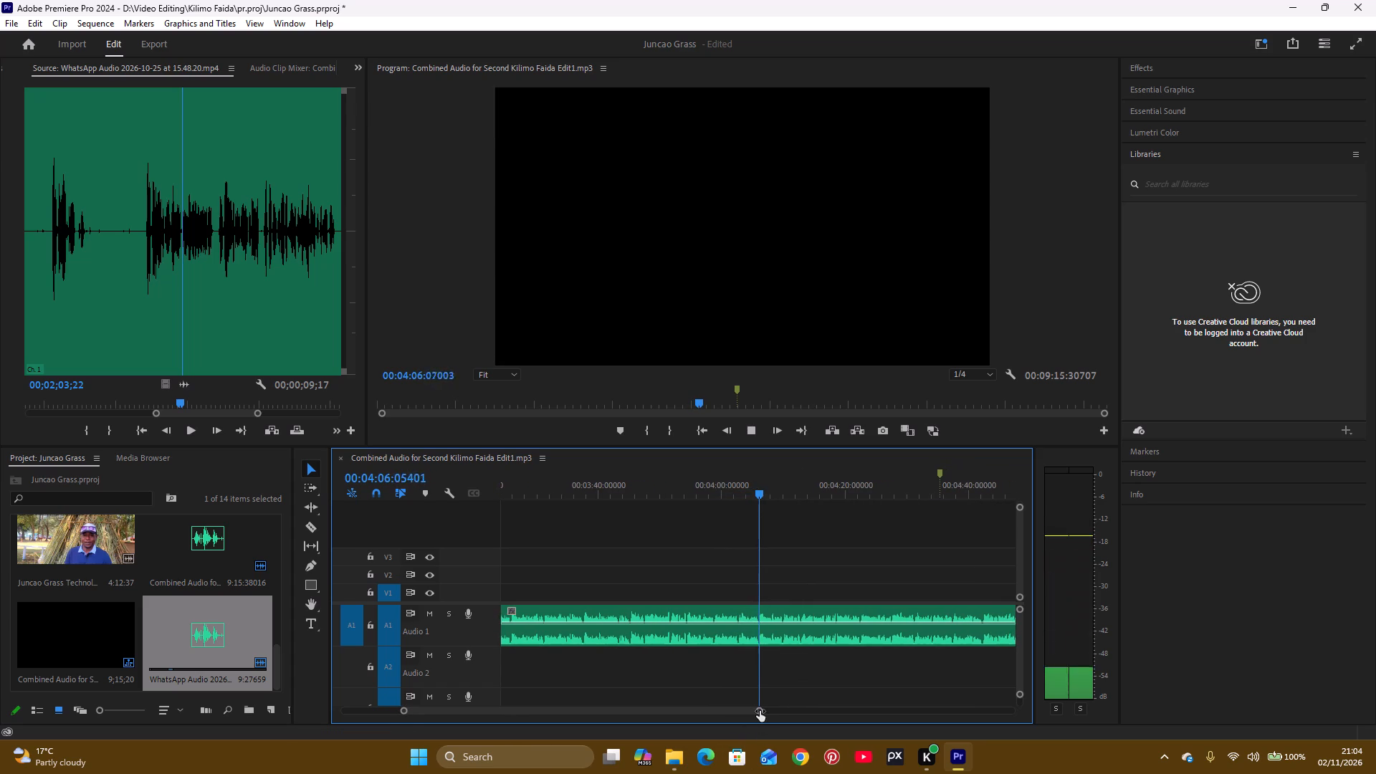
drag(760, 711, 790, 708)
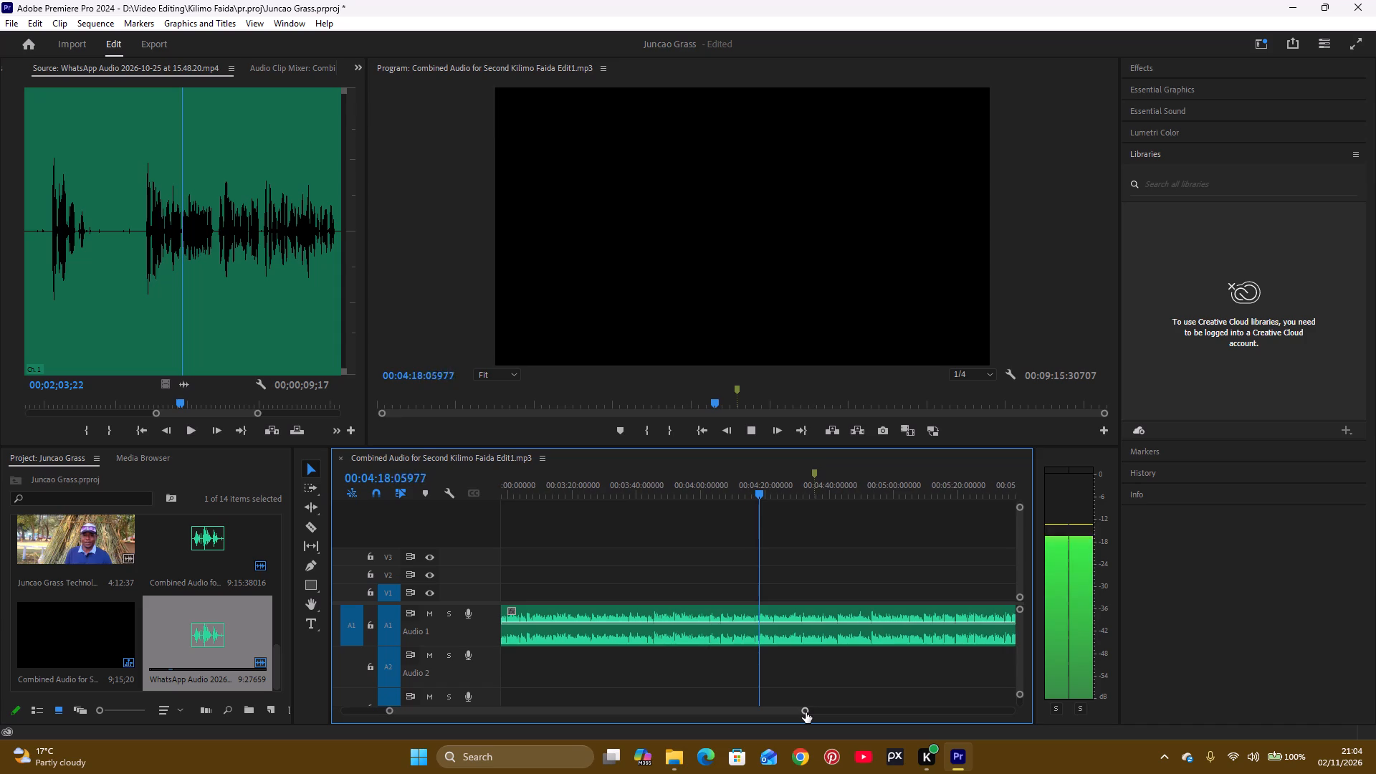
drag(806, 712, 814, 724)
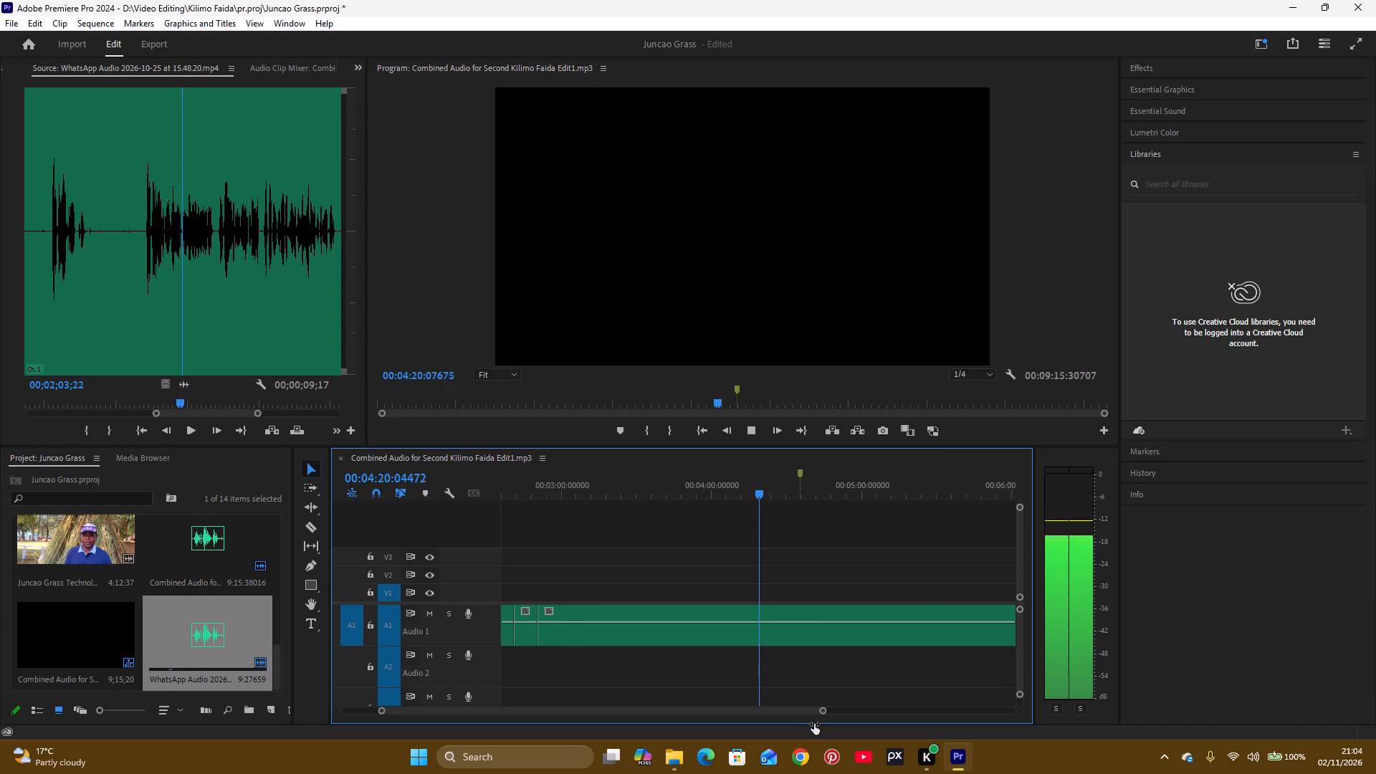
drag(814, 724, 792, 732)
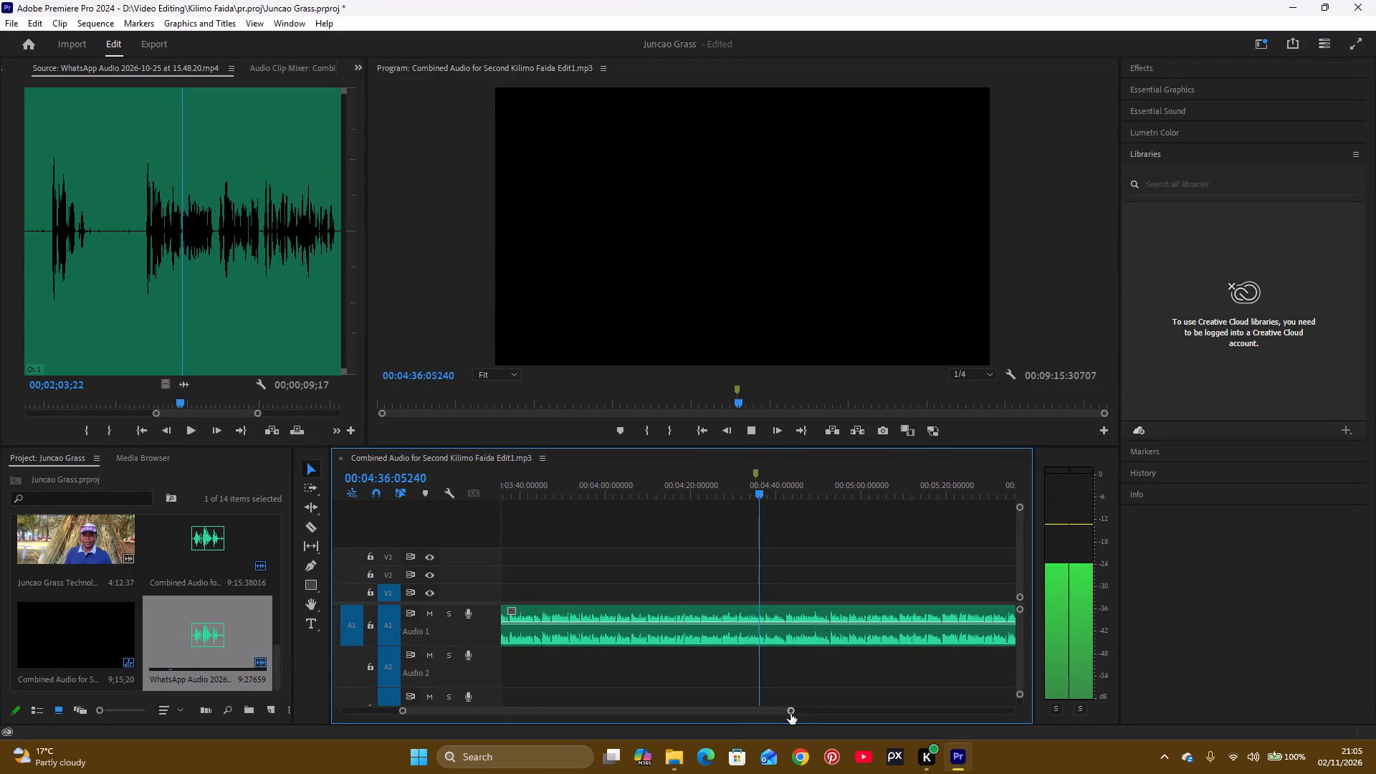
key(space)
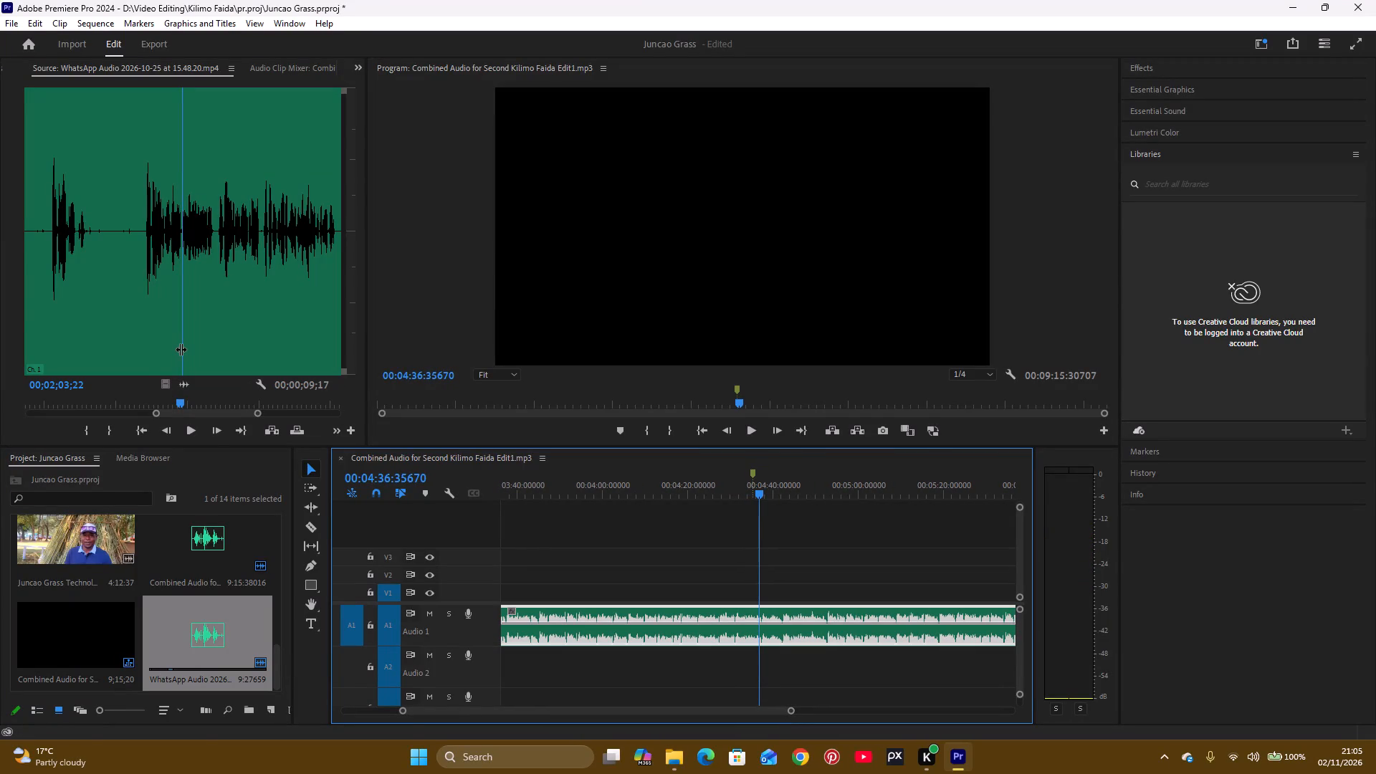
Listen to the WhatsApp recording in the source view from about 1:55, and again from about 0:42, to locate the passage matching the sequence.
drag(181, 349, 40, 399)
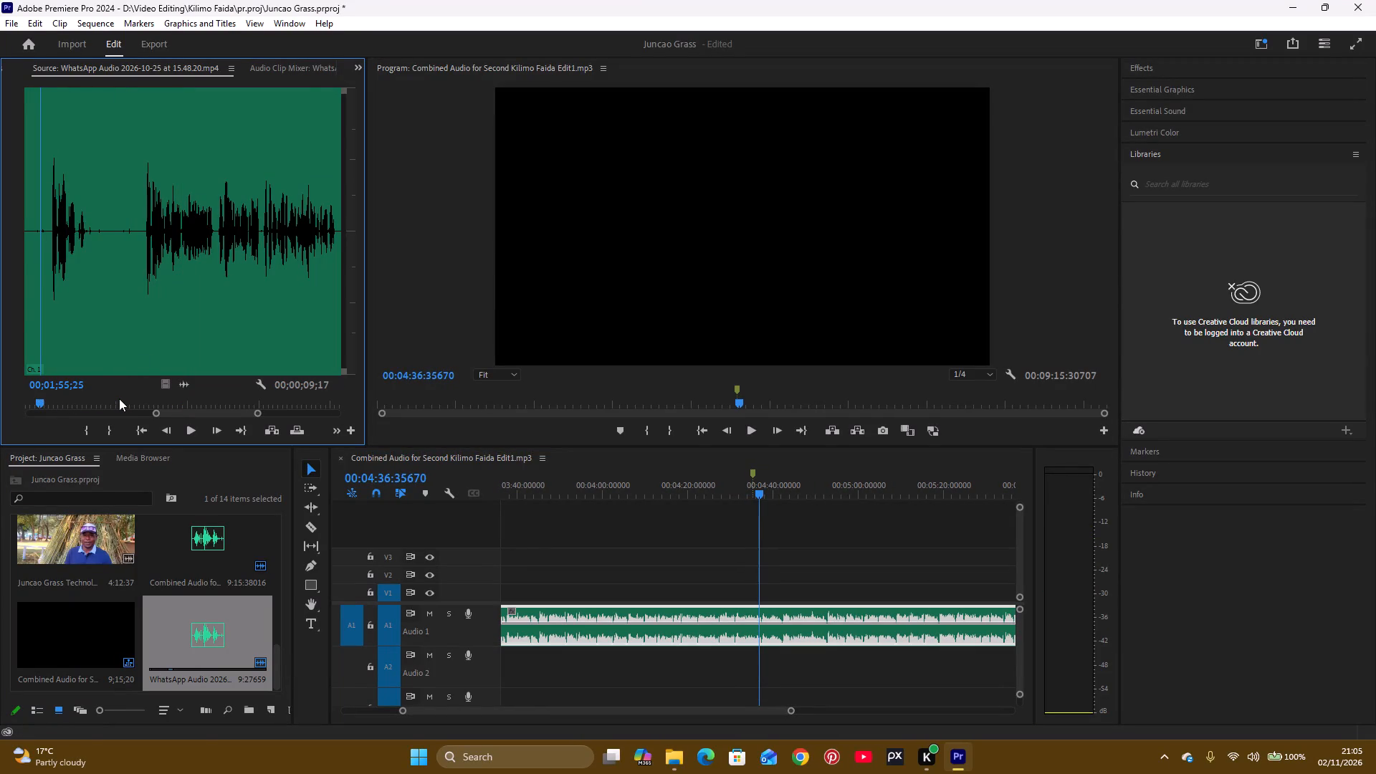
drag(156, 411, 109, 428)
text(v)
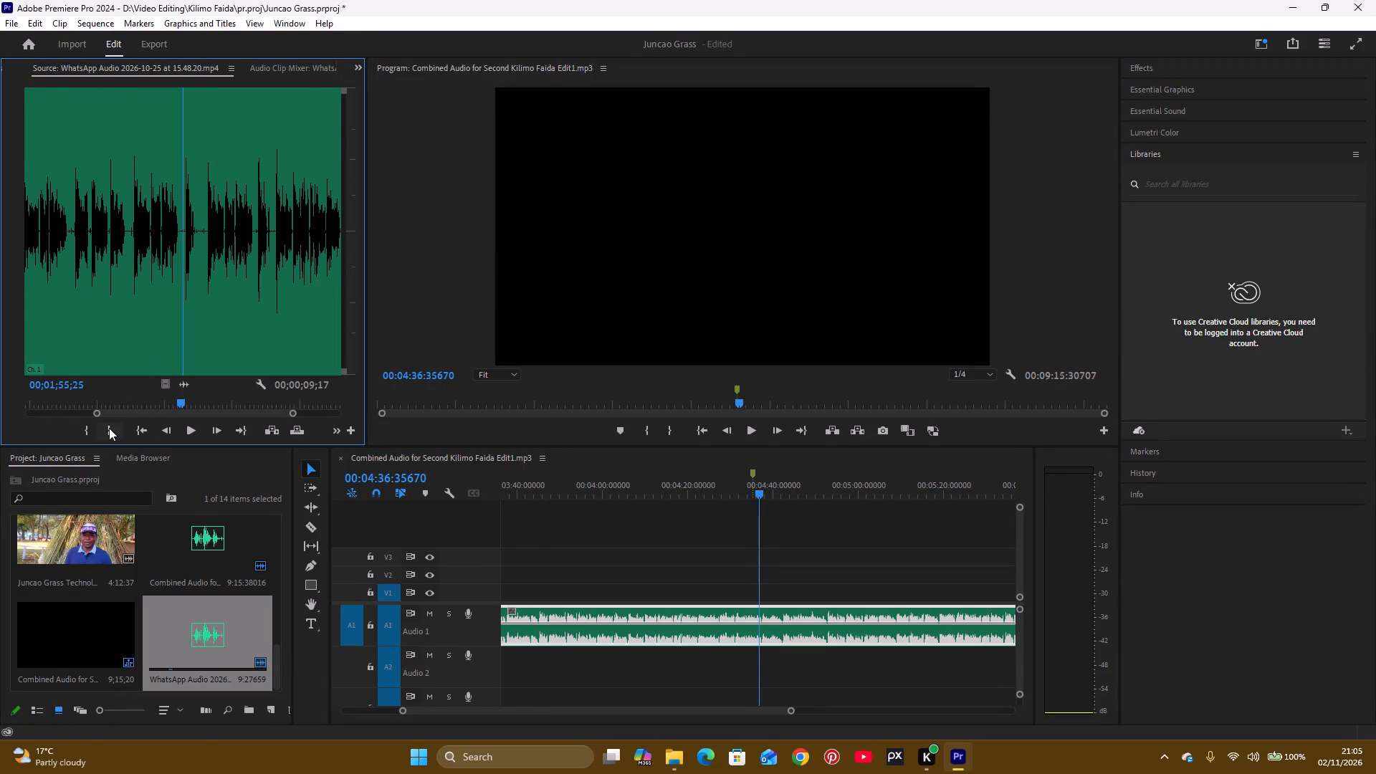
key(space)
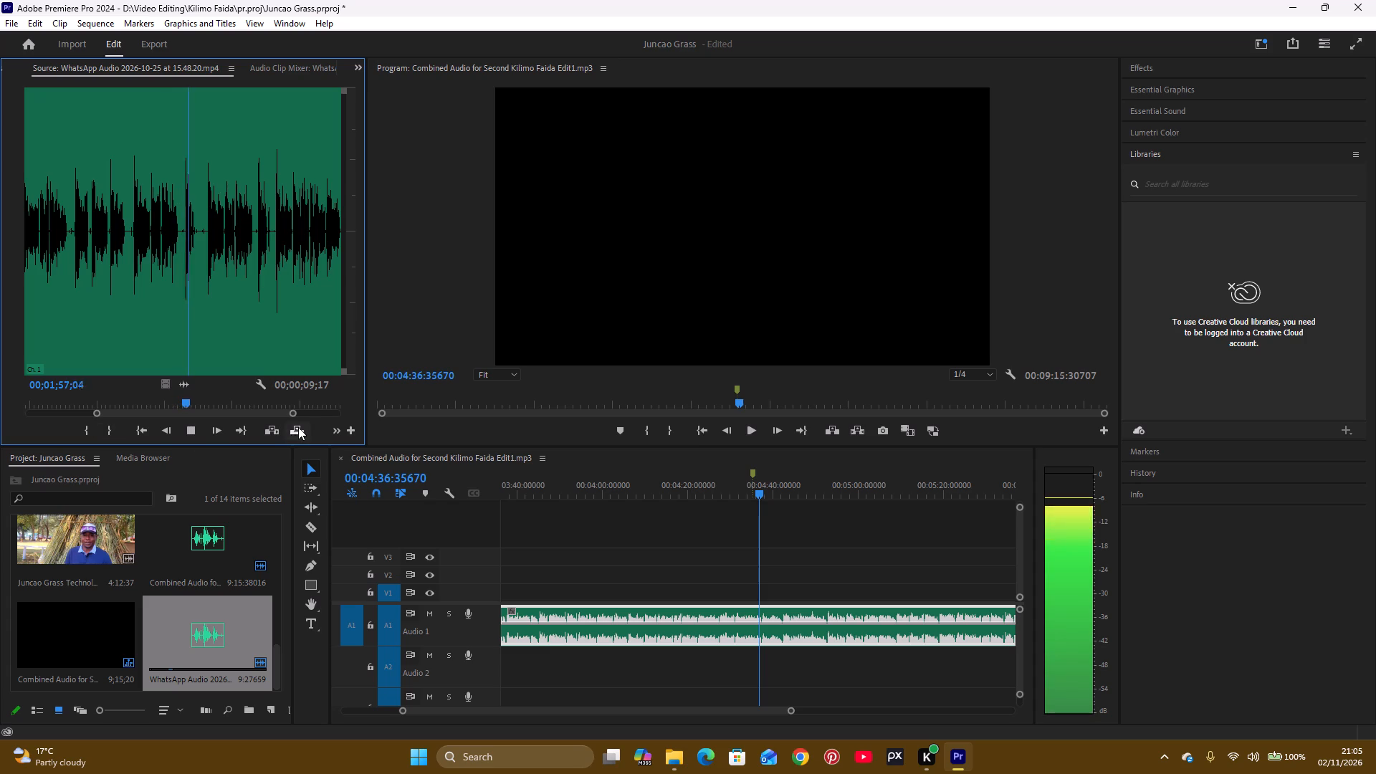
drag(292, 413, 345, 418)
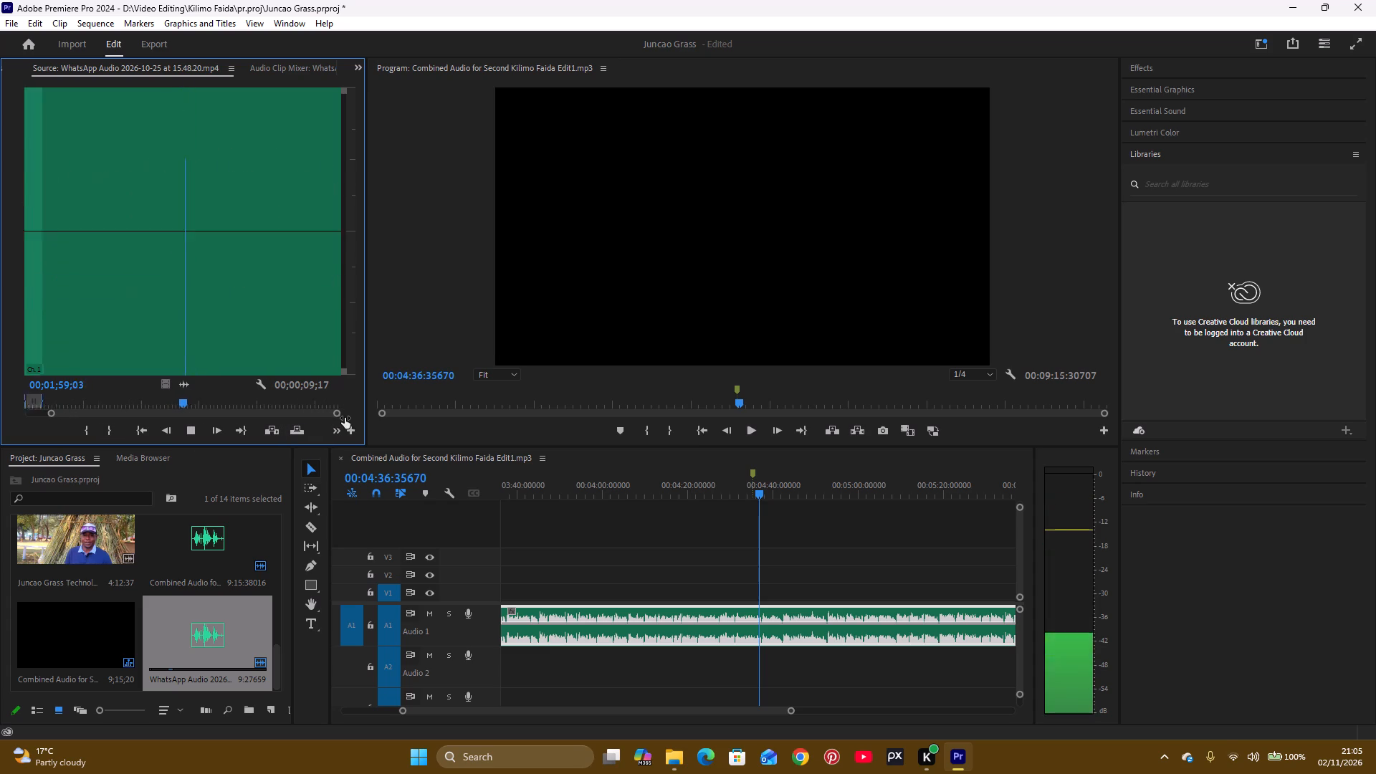
drag(345, 418, 350, 419)
click(78, 306)
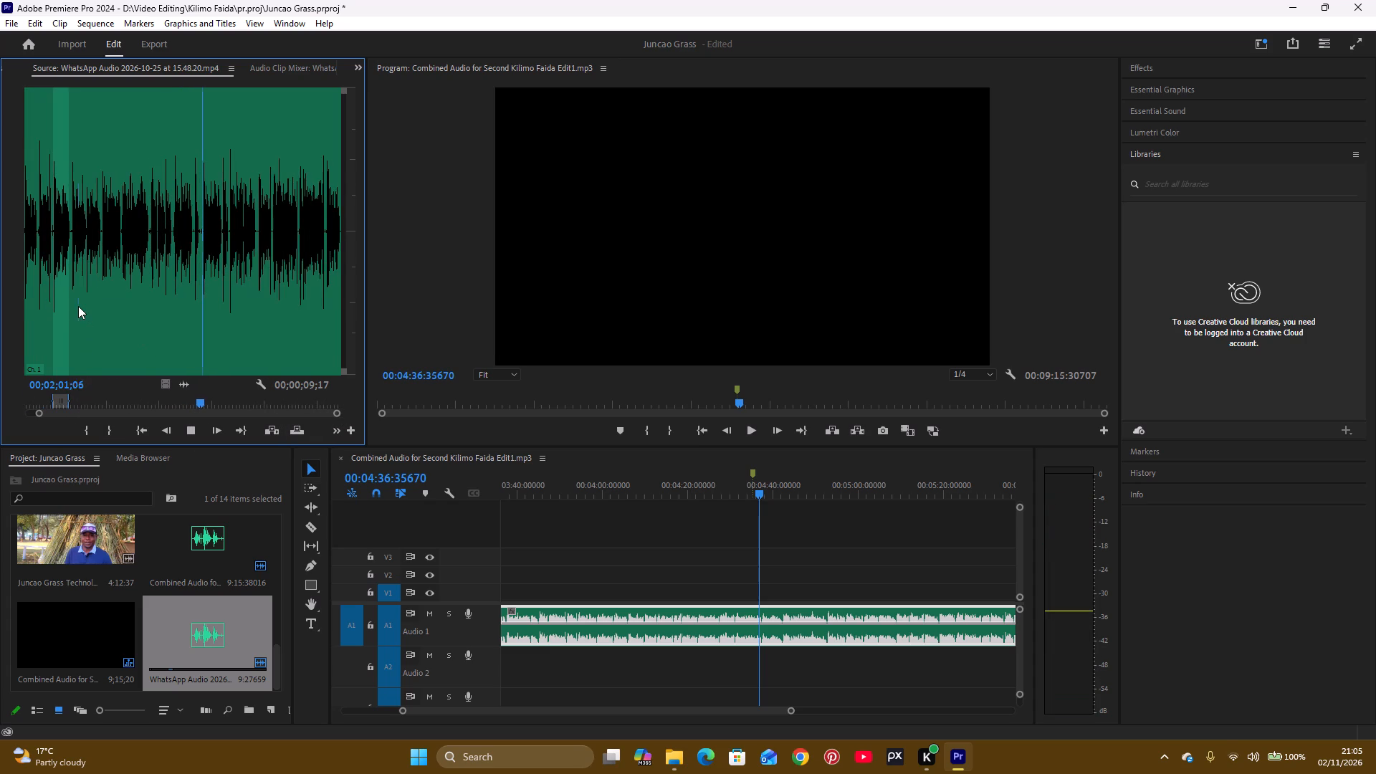
drag(79, 306, 71, 313)
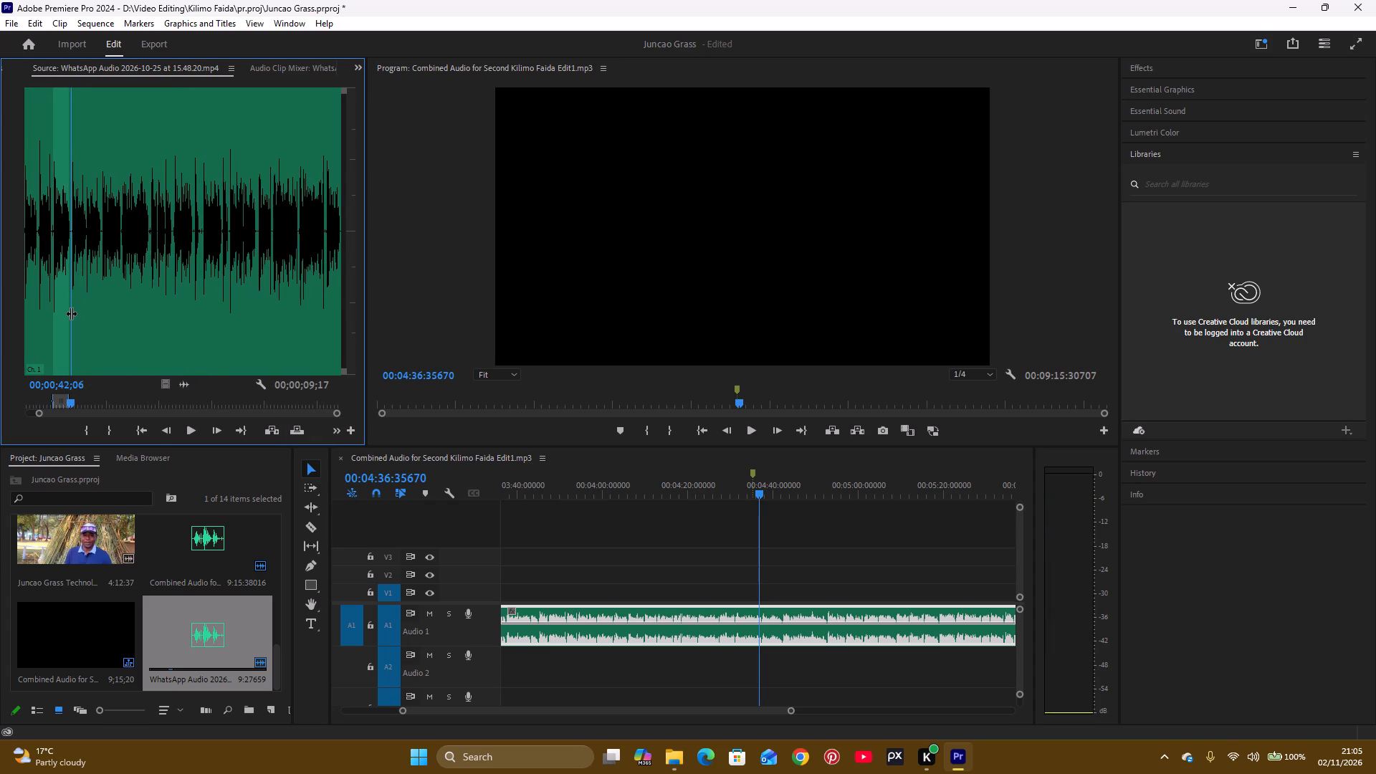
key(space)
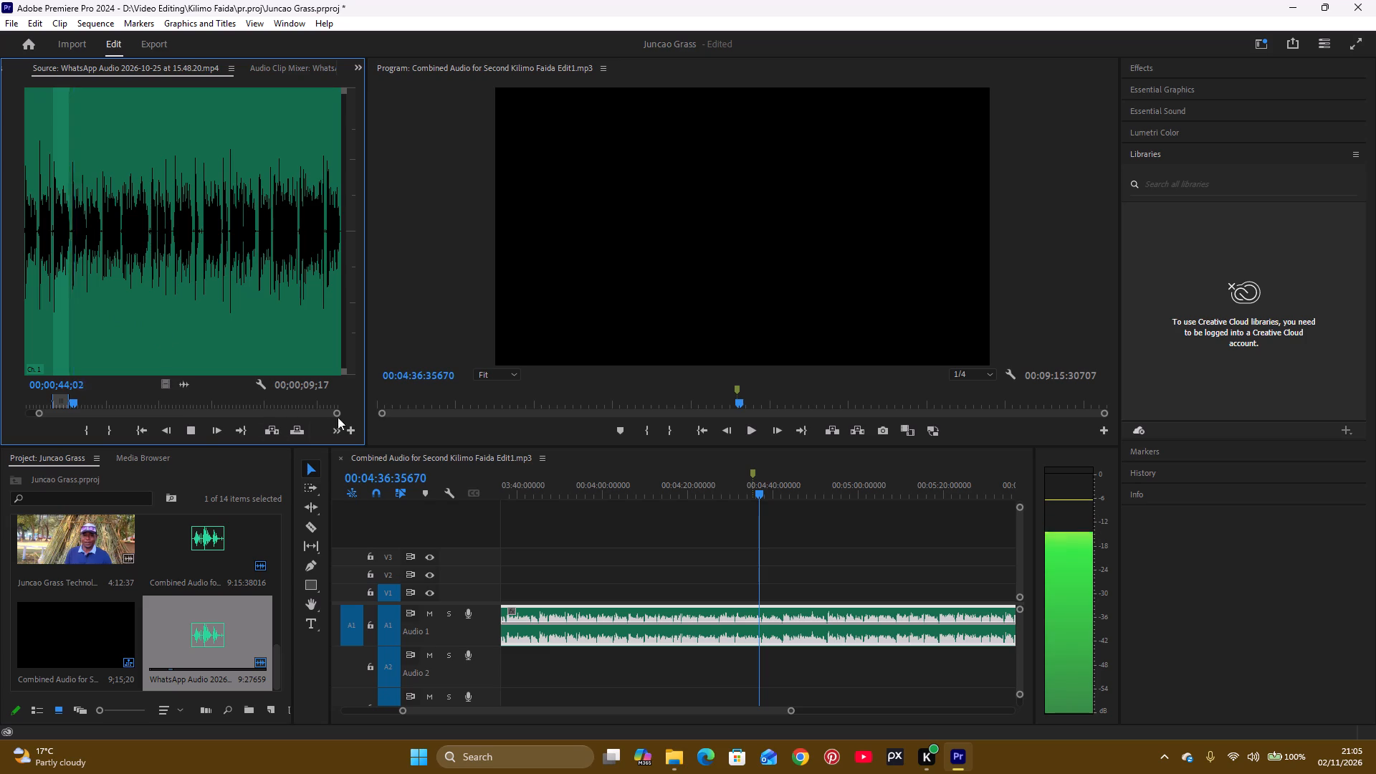
drag(339, 416, 317, 448)
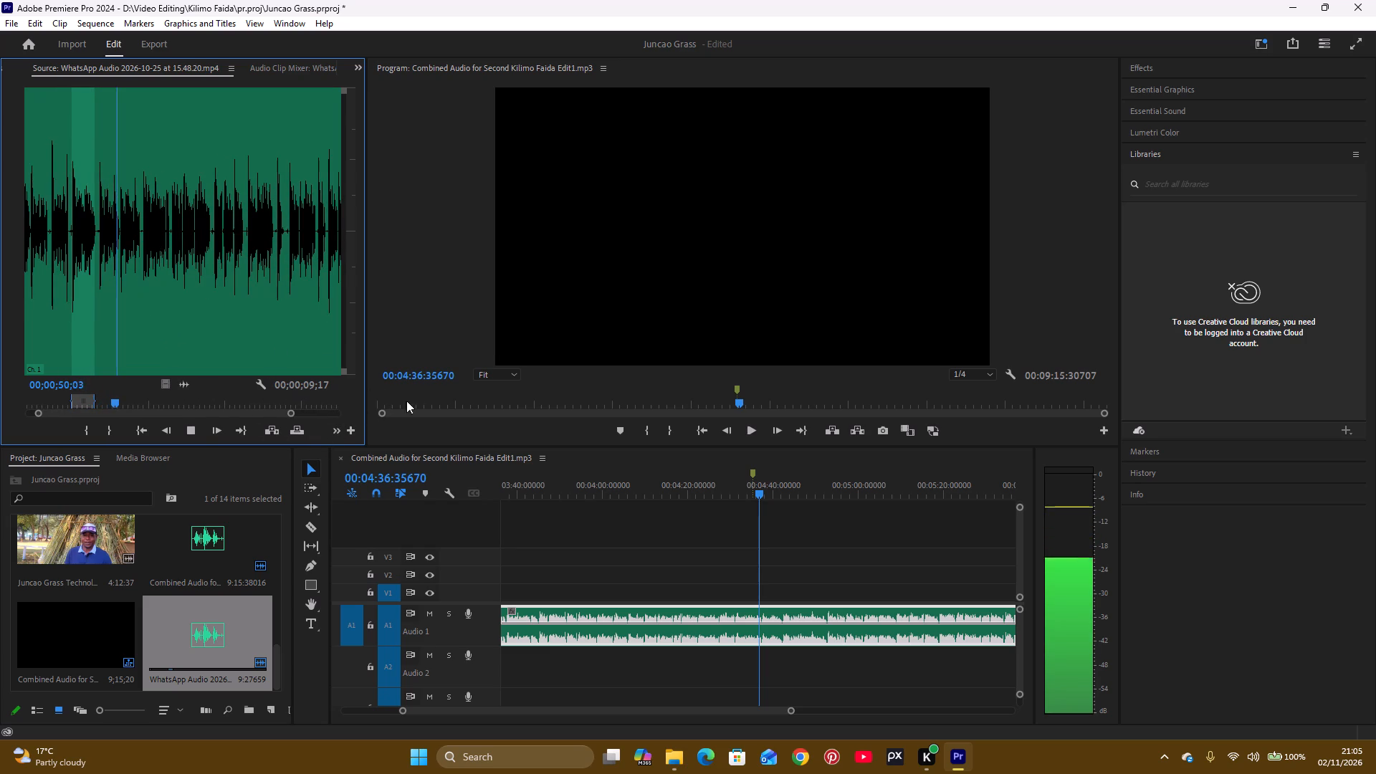
click(290, 412)
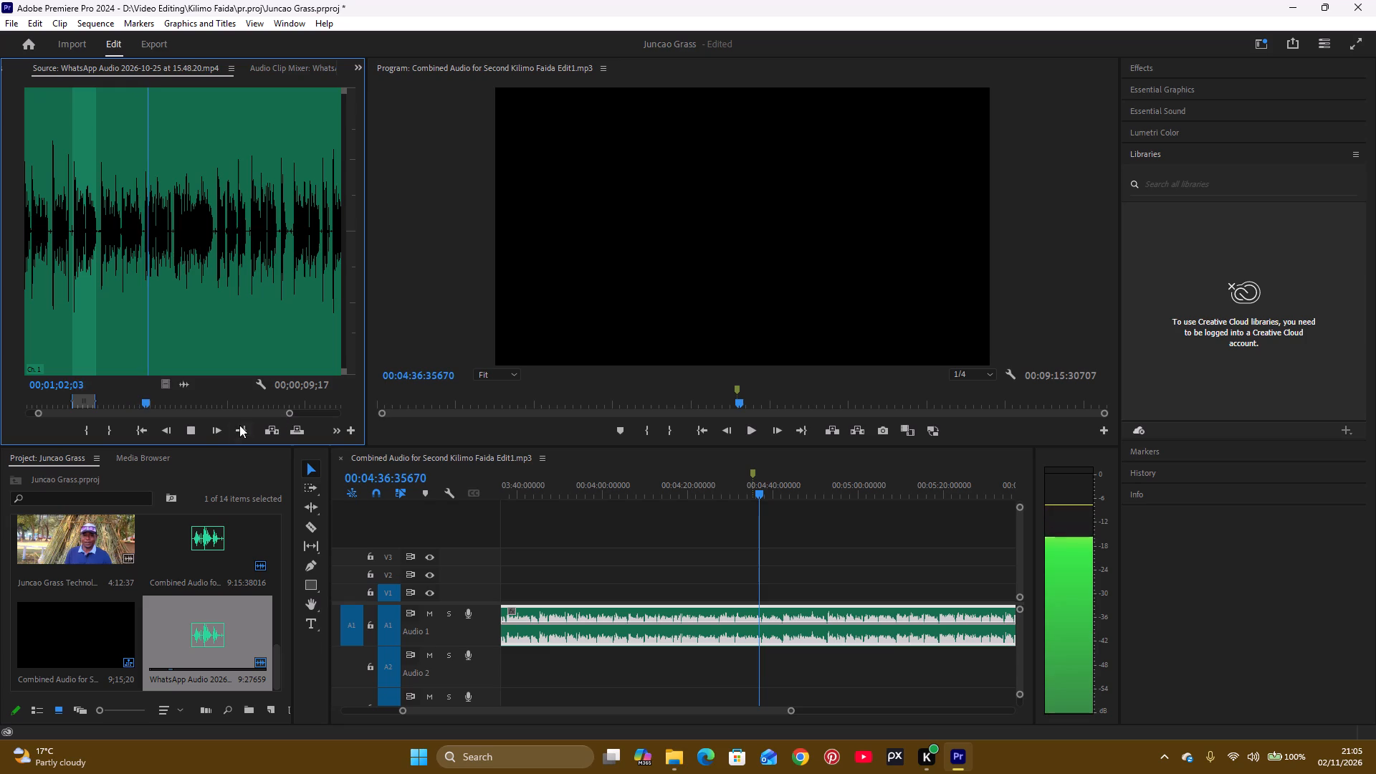
click(194, 427)
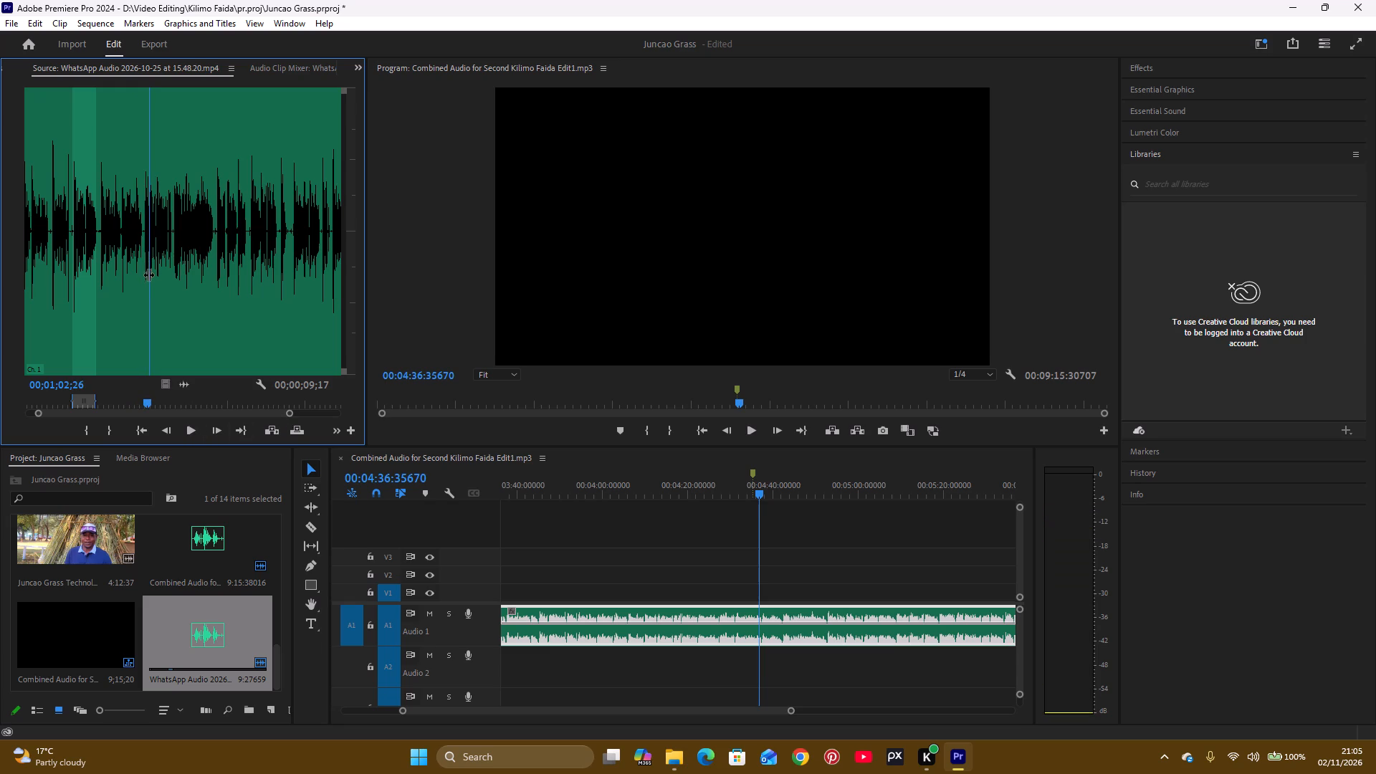
Set the WhatsApp recording's In point at 00;00;51;17, in the pause just before the speech resumes.
drag(149, 274, 122, 321)
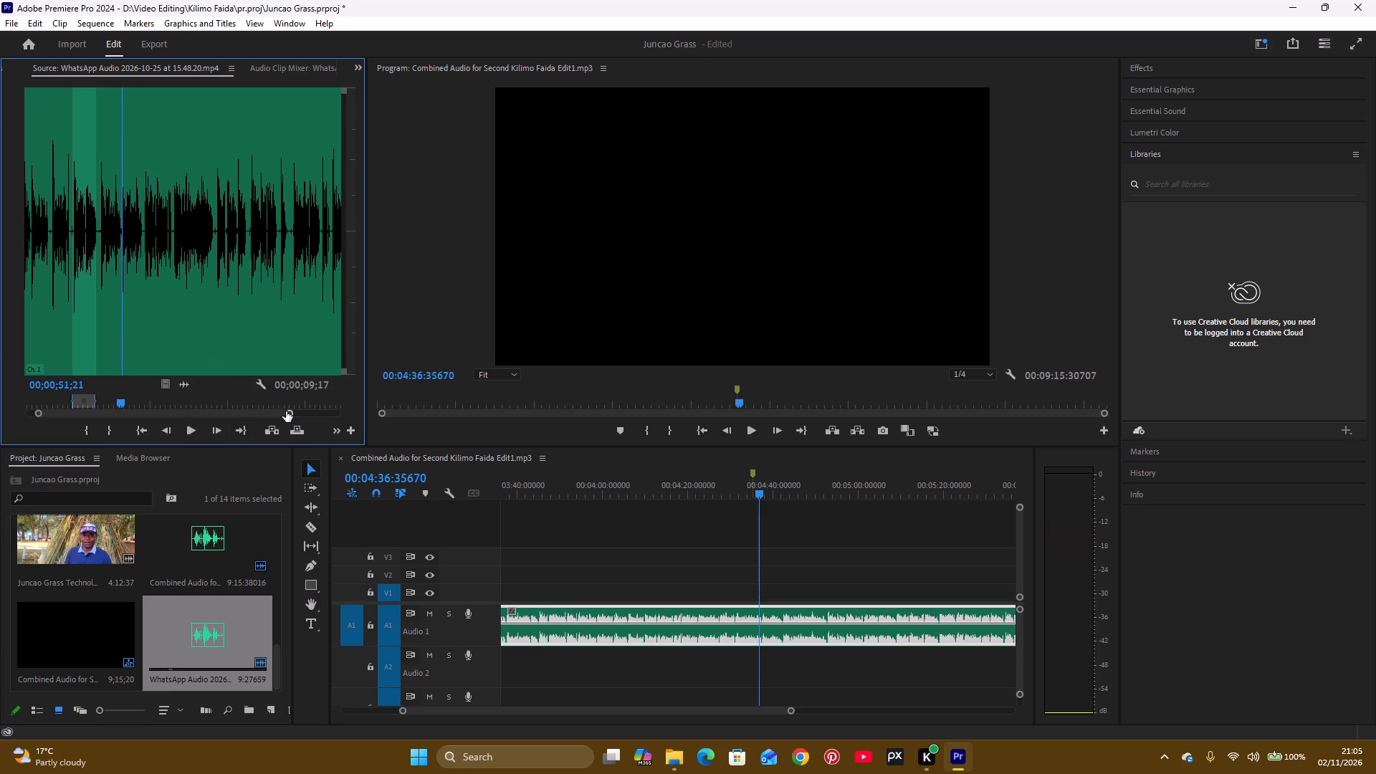
drag(286, 411, 219, 455)
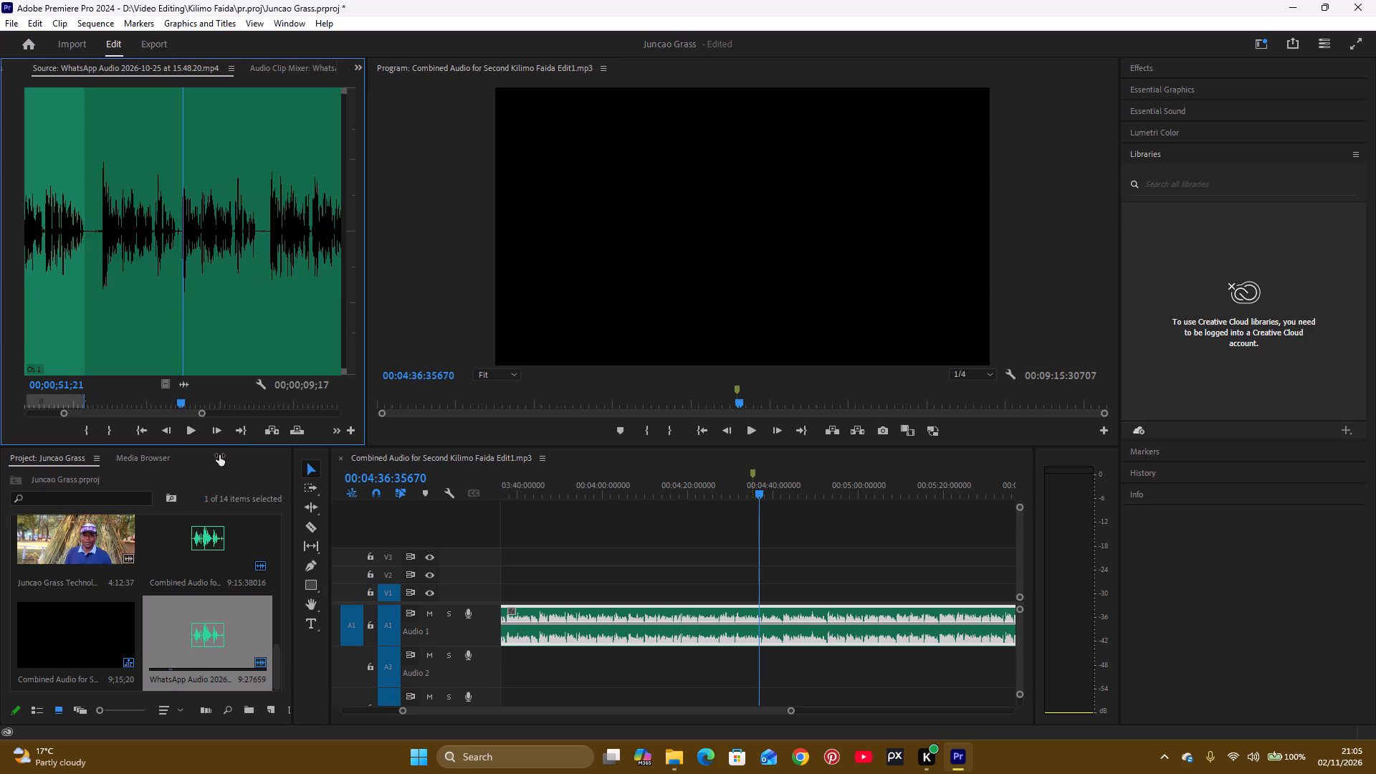
drag(219, 455, 194, 462)
drag(186, 355, 176, 366)
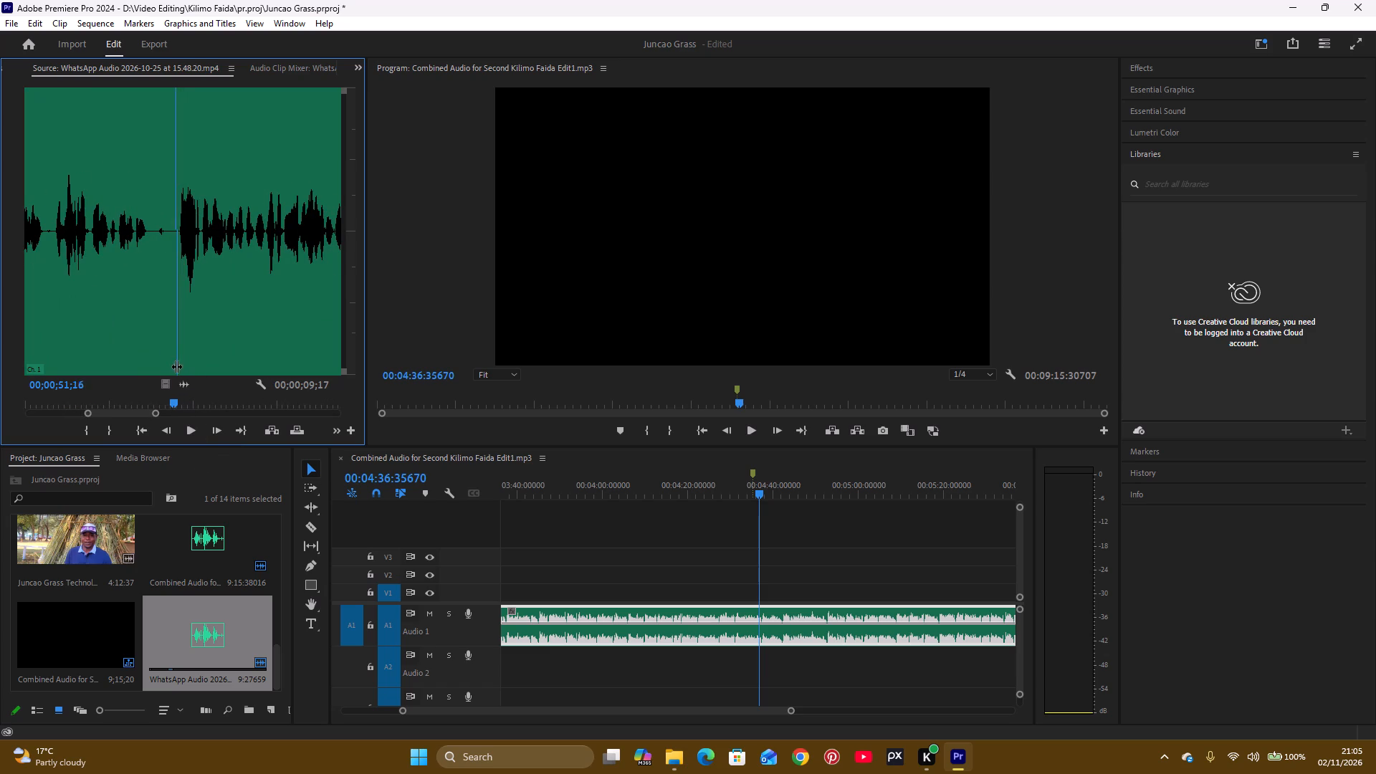
drag(176, 366, 171, 369)
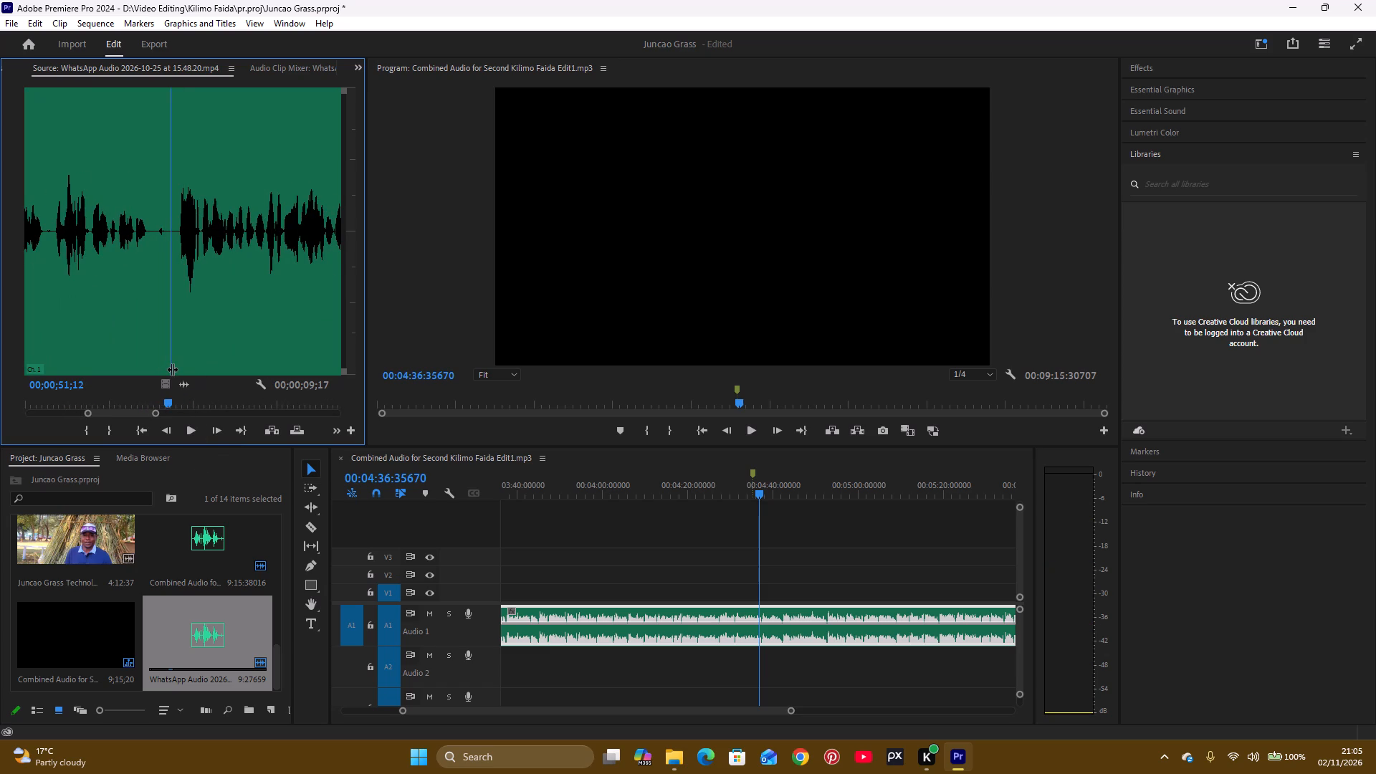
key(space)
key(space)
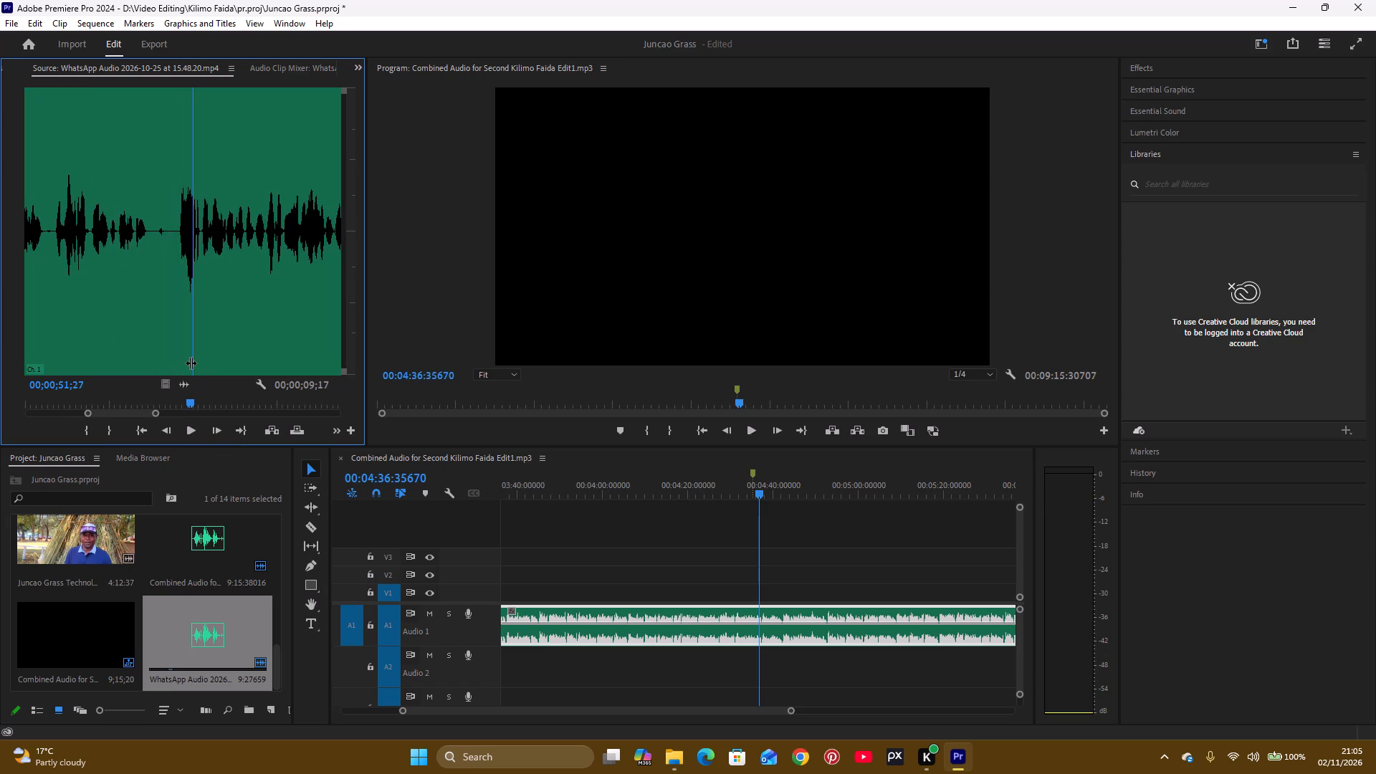
drag(191, 363, 180, 392)
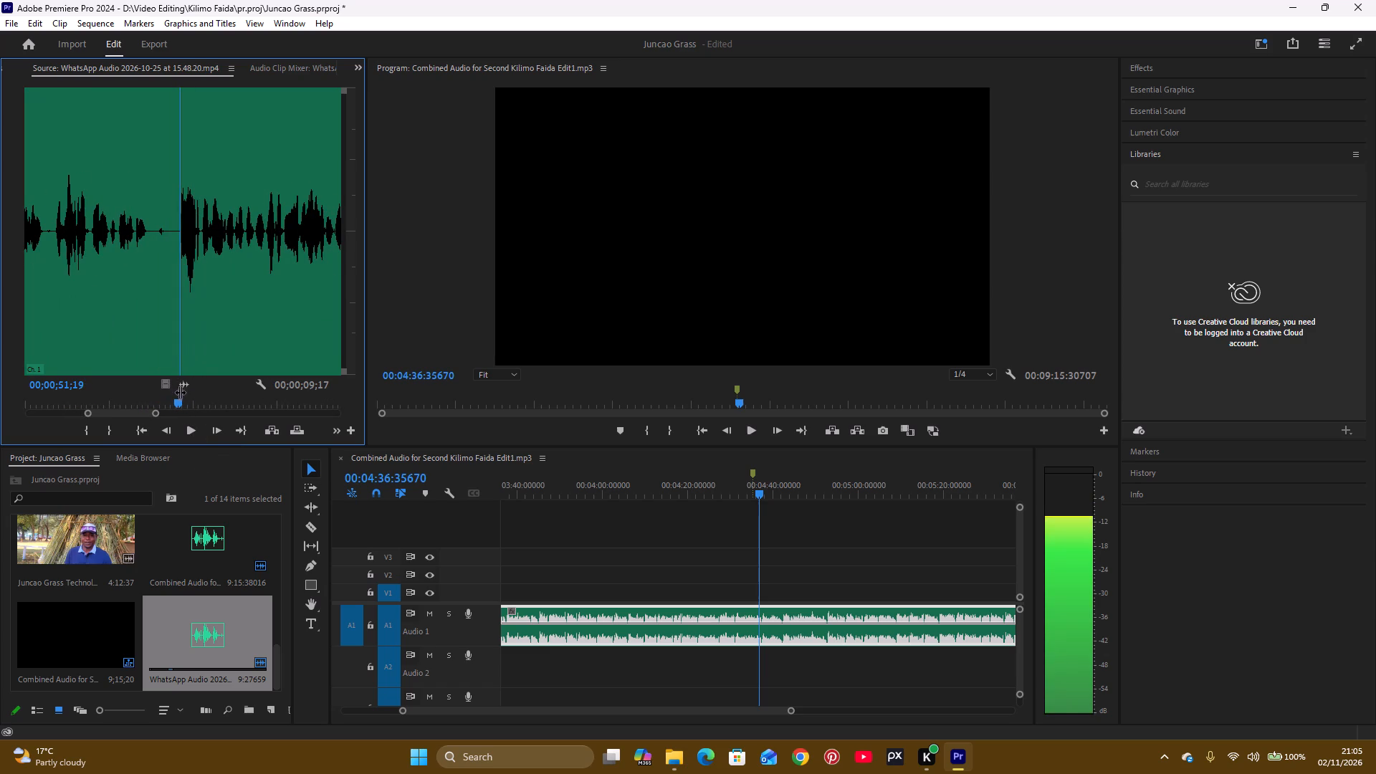
drag(180, 392, 178, 398)
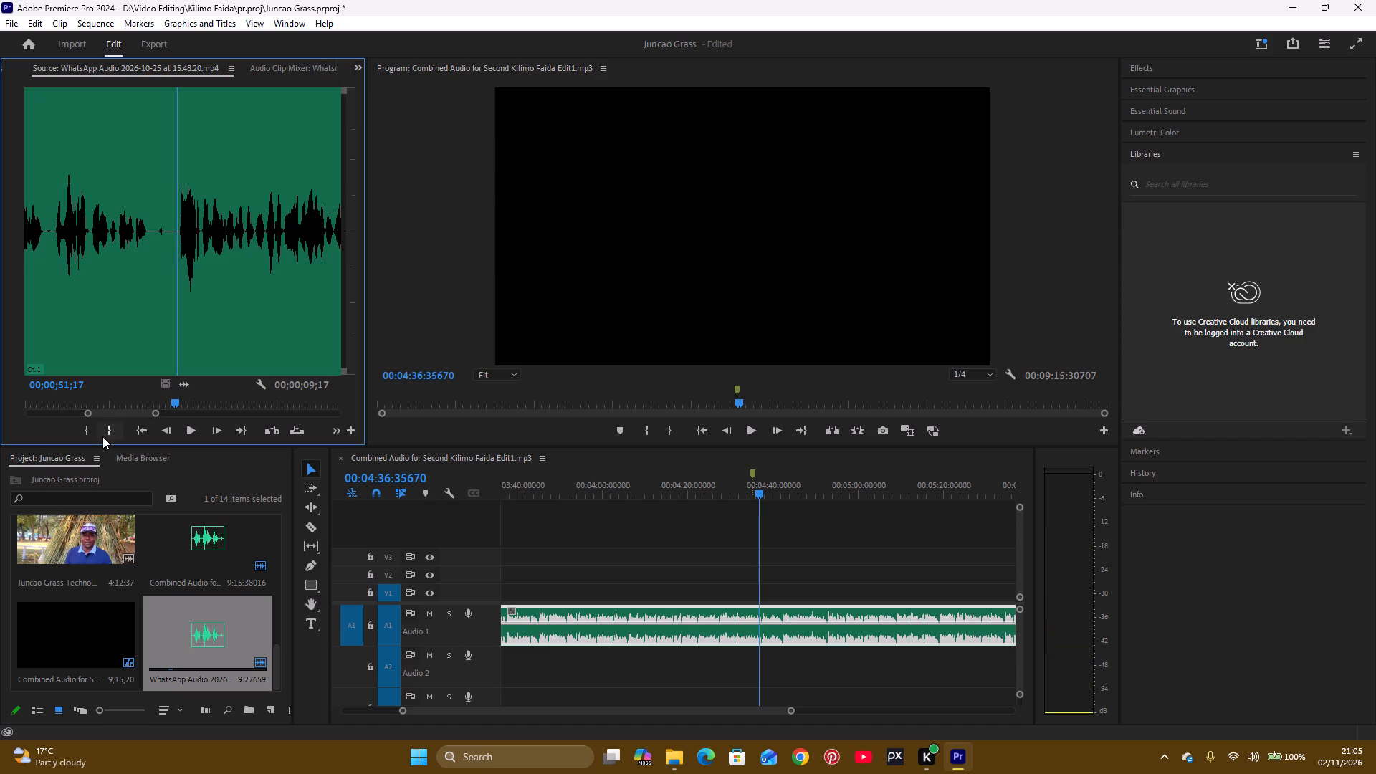
click(92, 431)
Mark the Out point of the WhatsApp source audio at 00;00;59;15, at the end of the spoken phrase.
key(space)
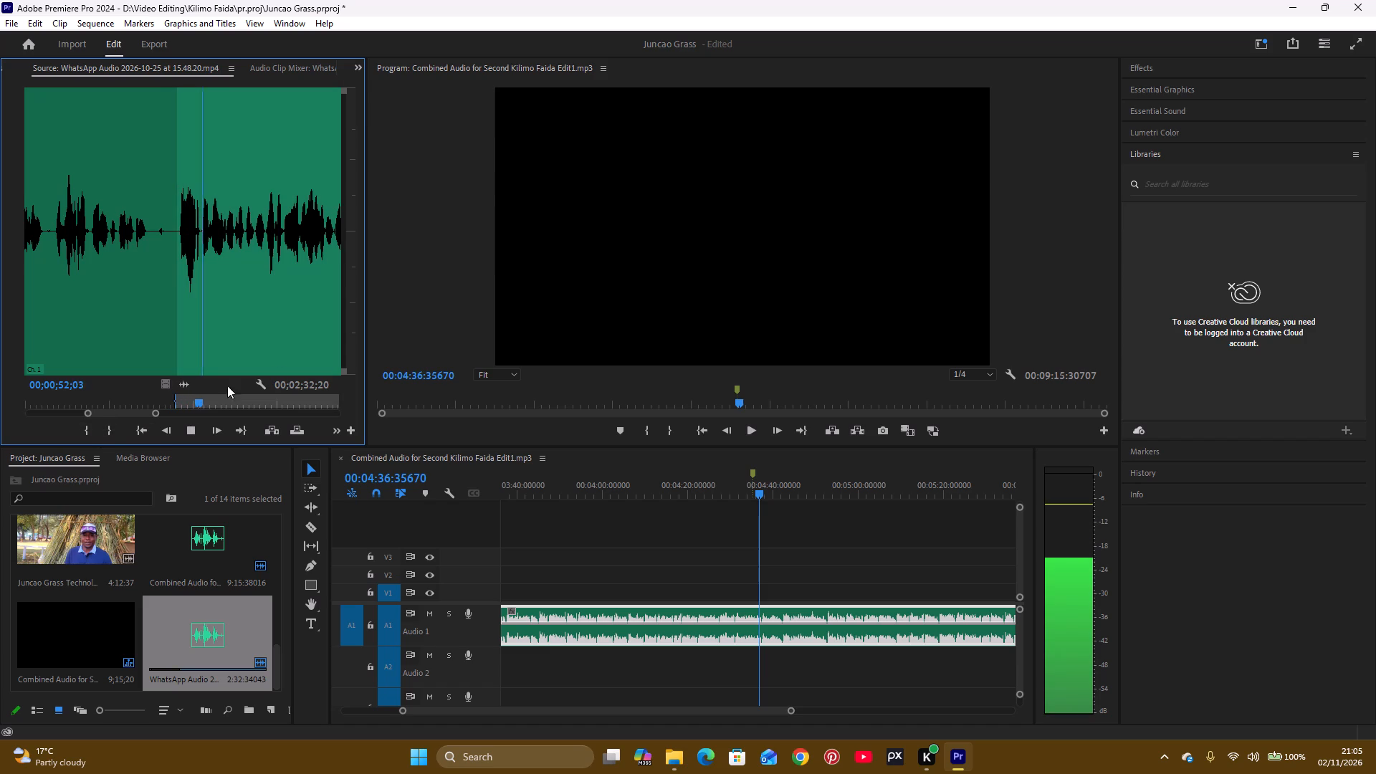
drag(154, 414, 168, 414)
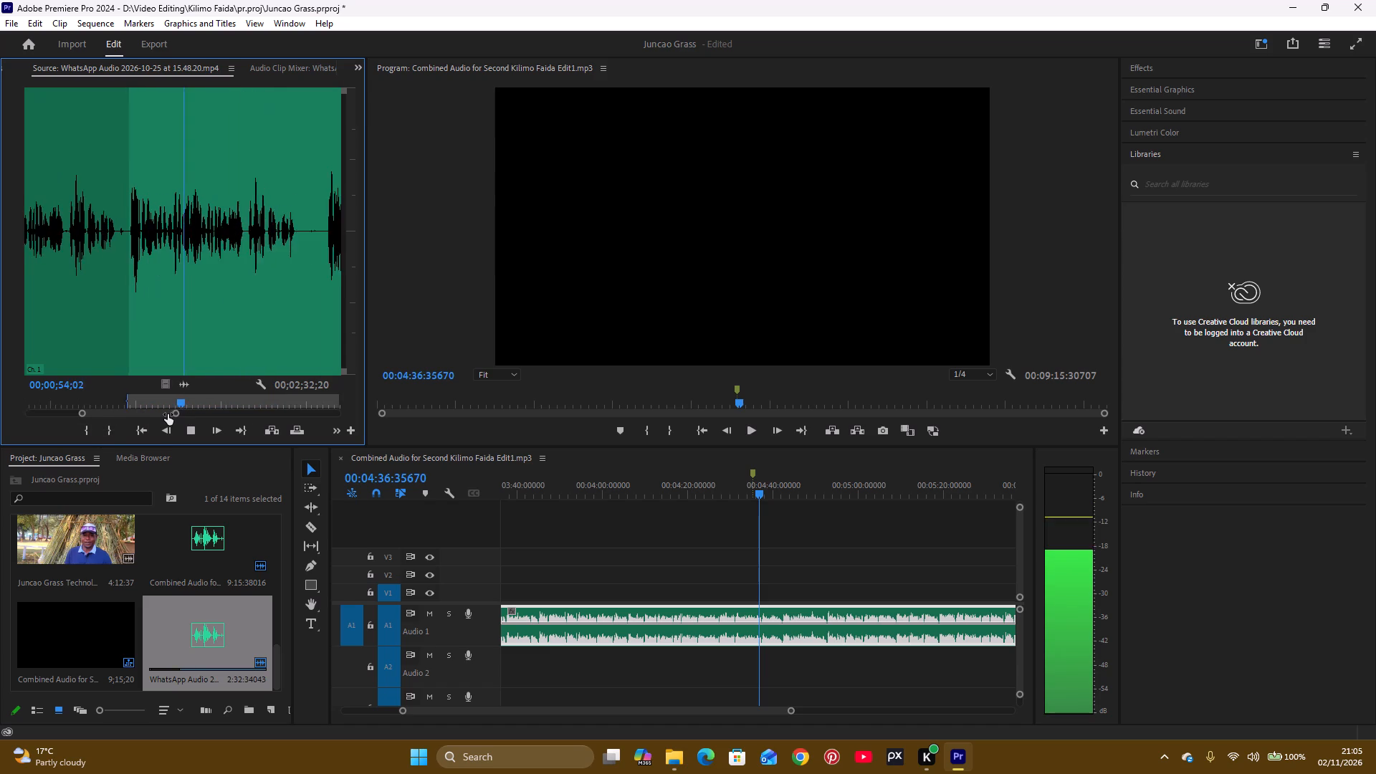
drag(168, 414, 171, 414)
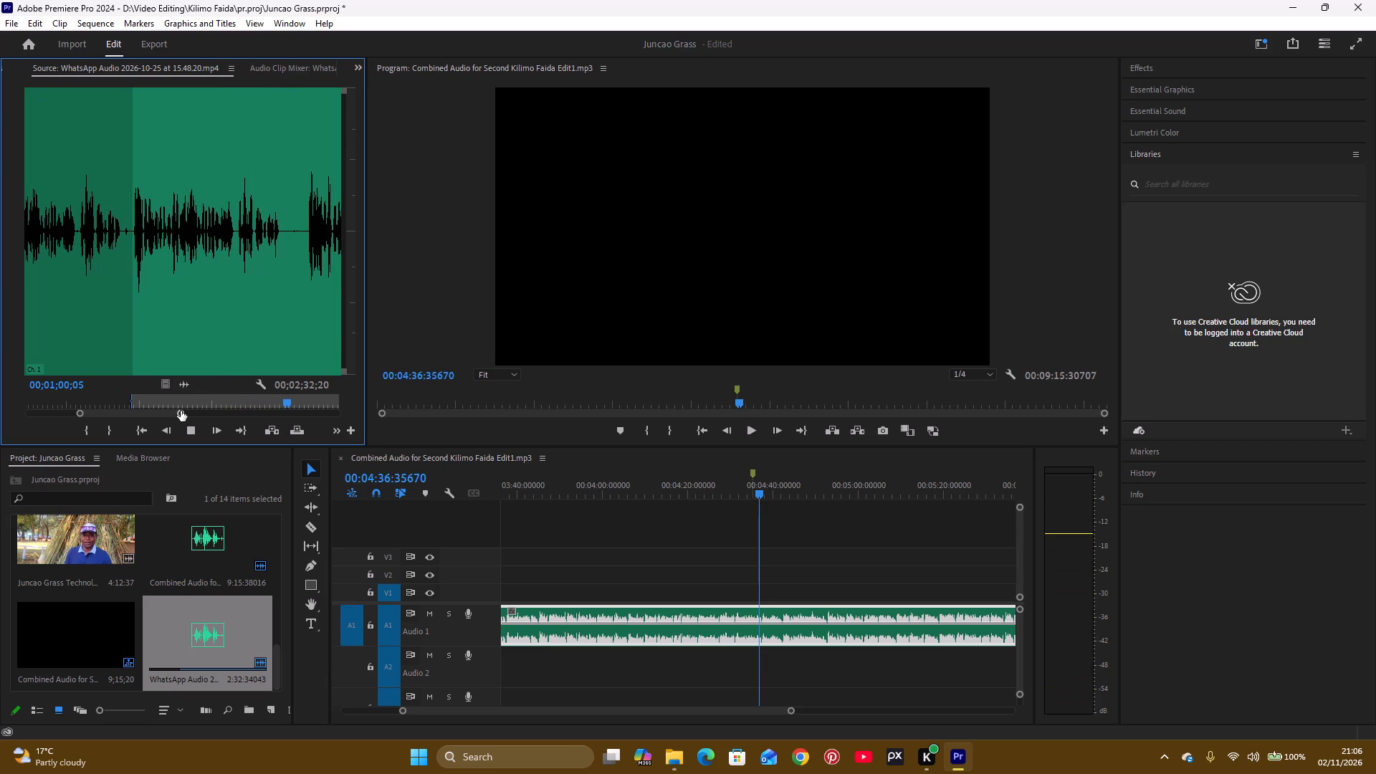
key(space)
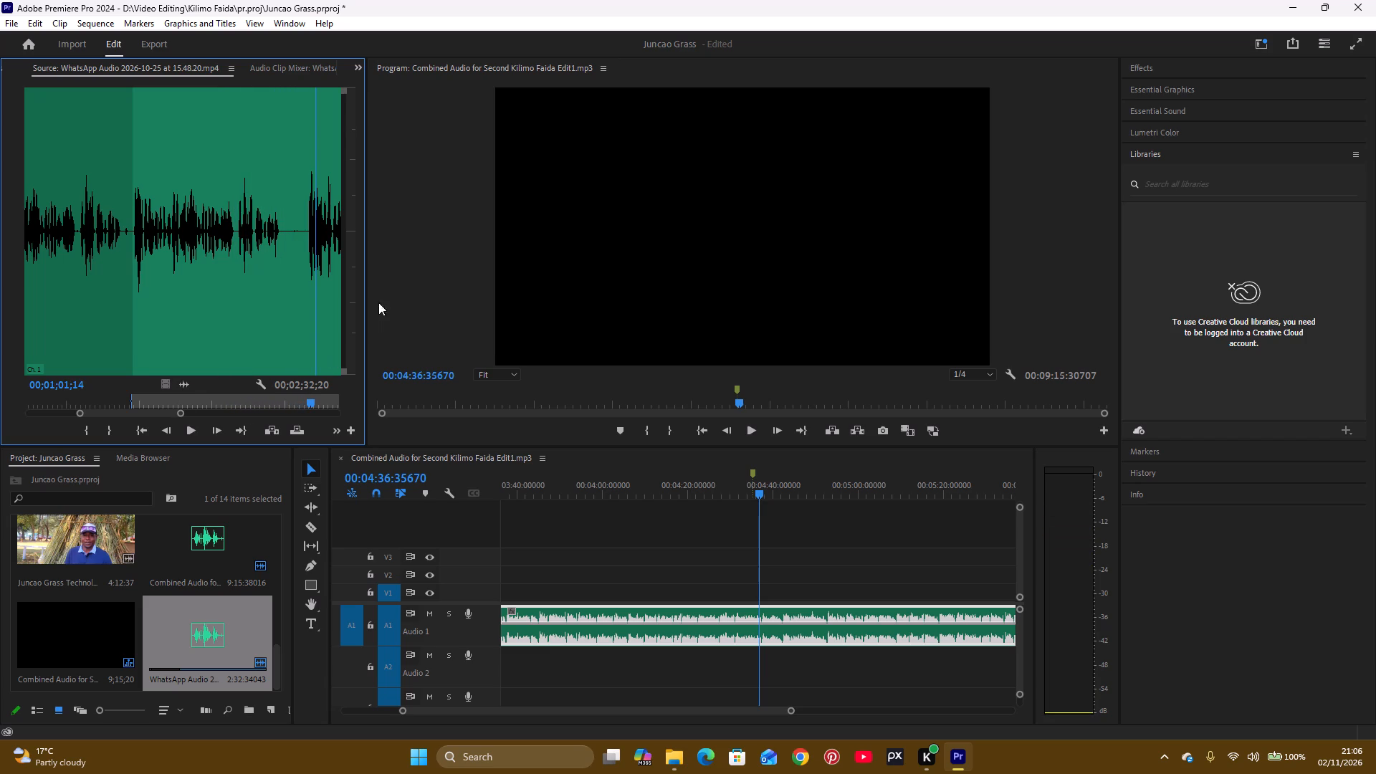
click(282, 229)
drag(282, 228, 282, 241)
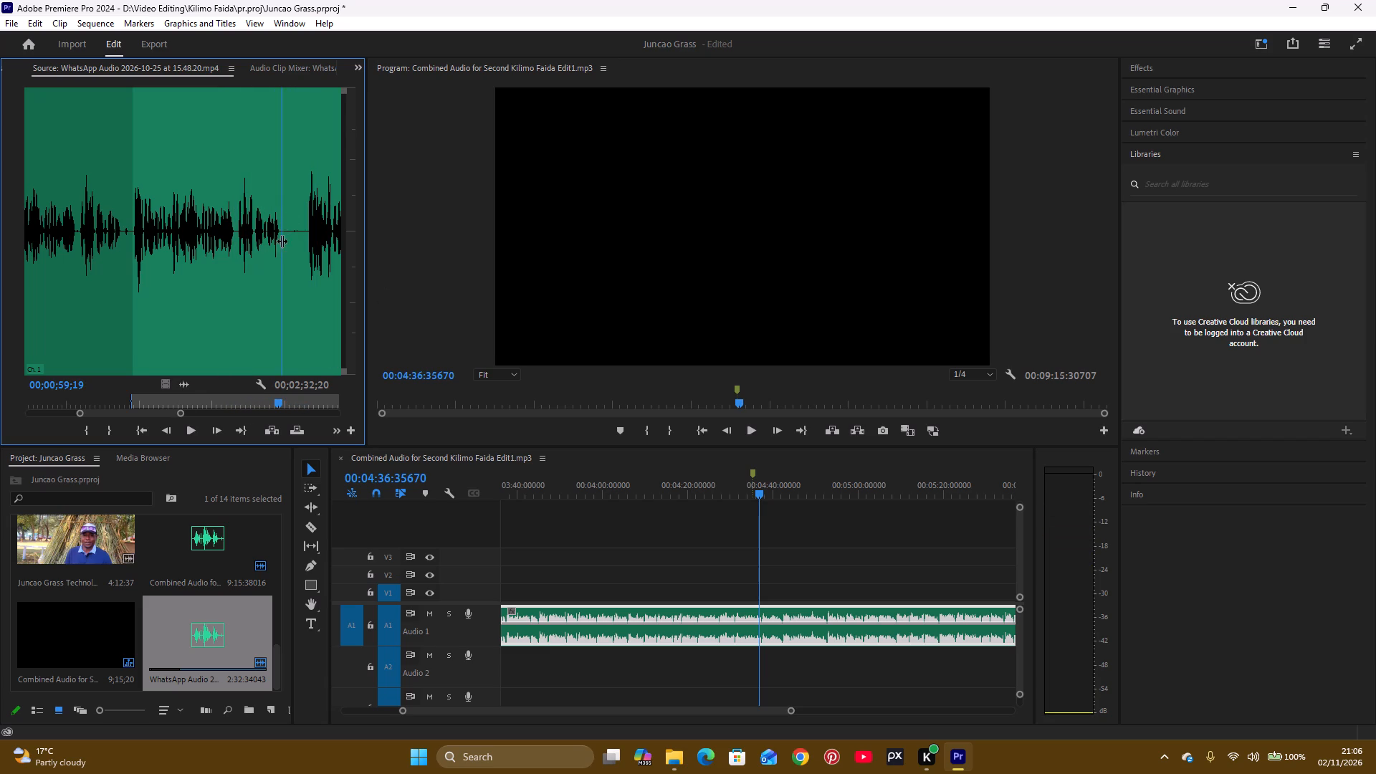
drag(282, 241, 281, 277)
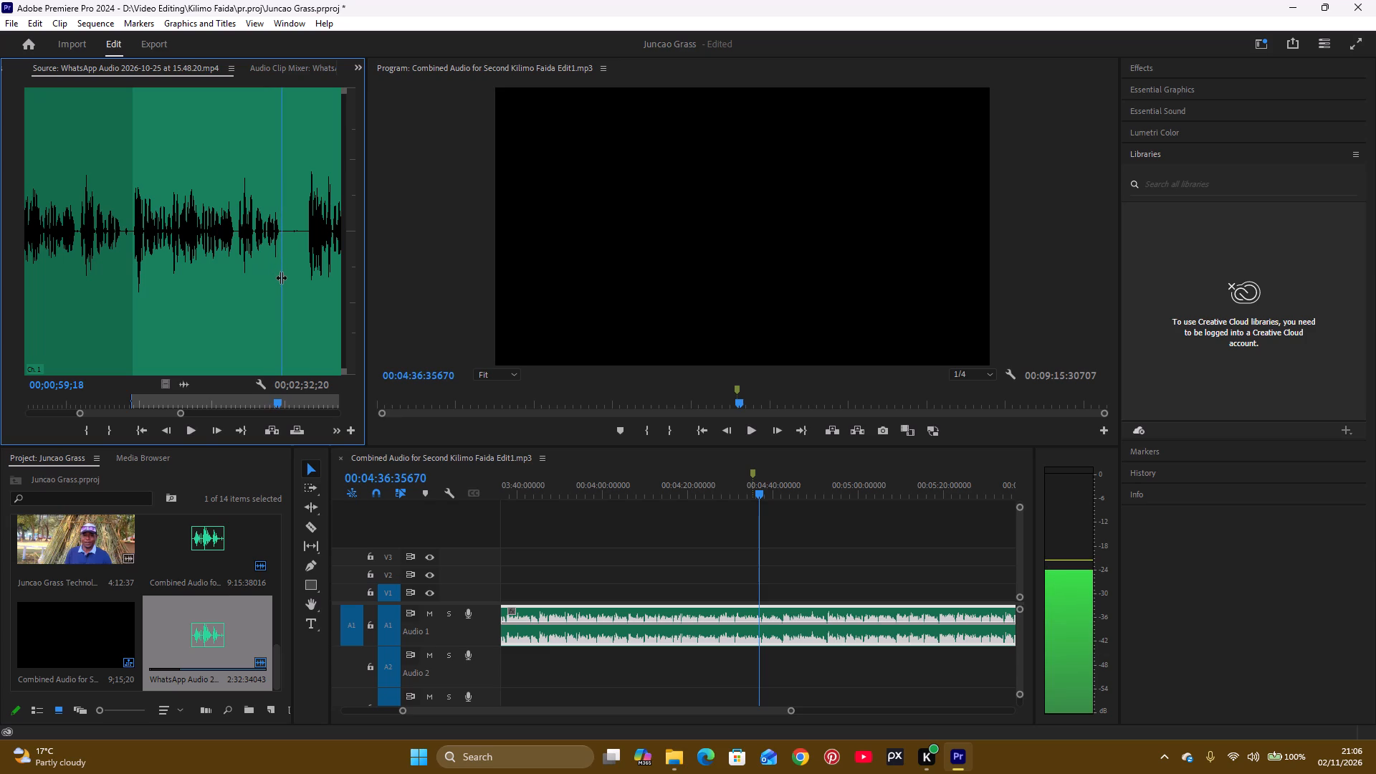
drag(281, 277, 279, 287)
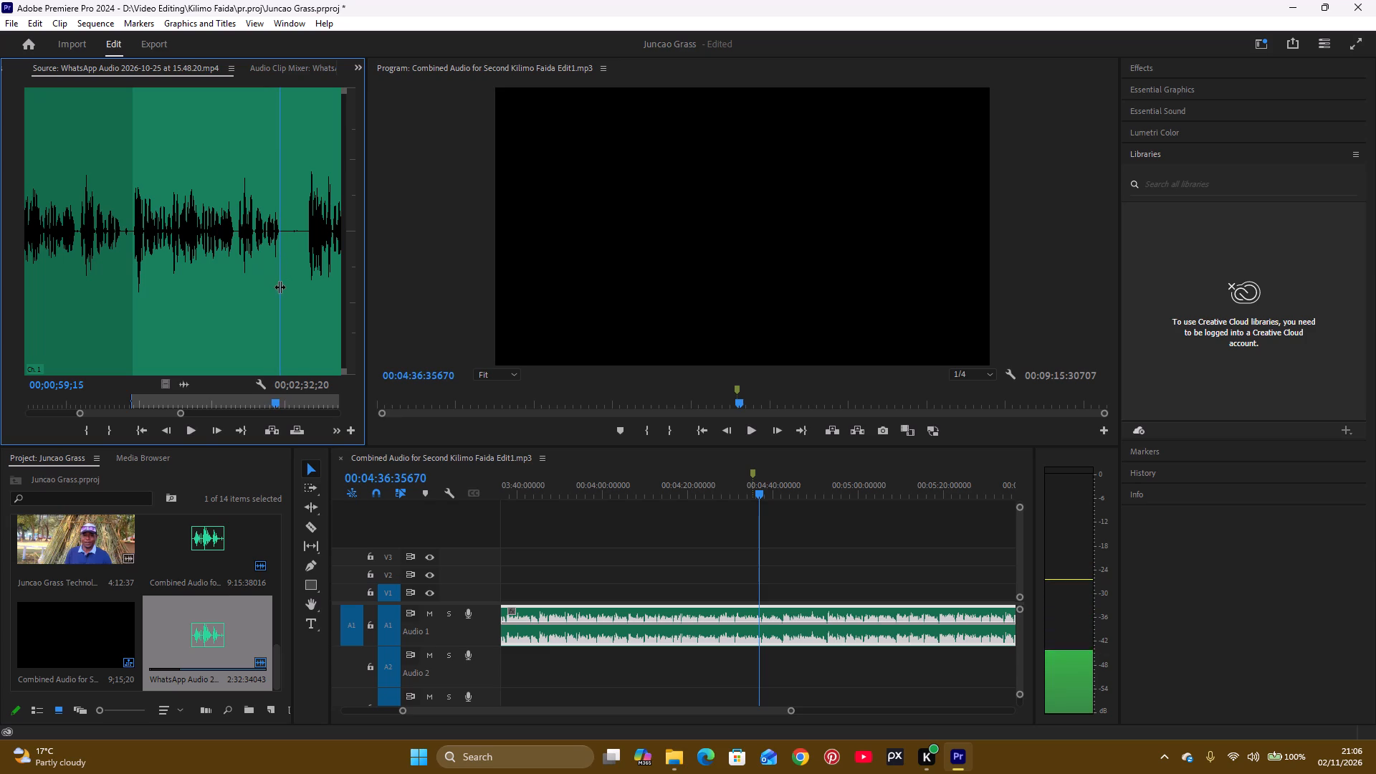
drag(279, 287, 279, 287)
click(114, 428)
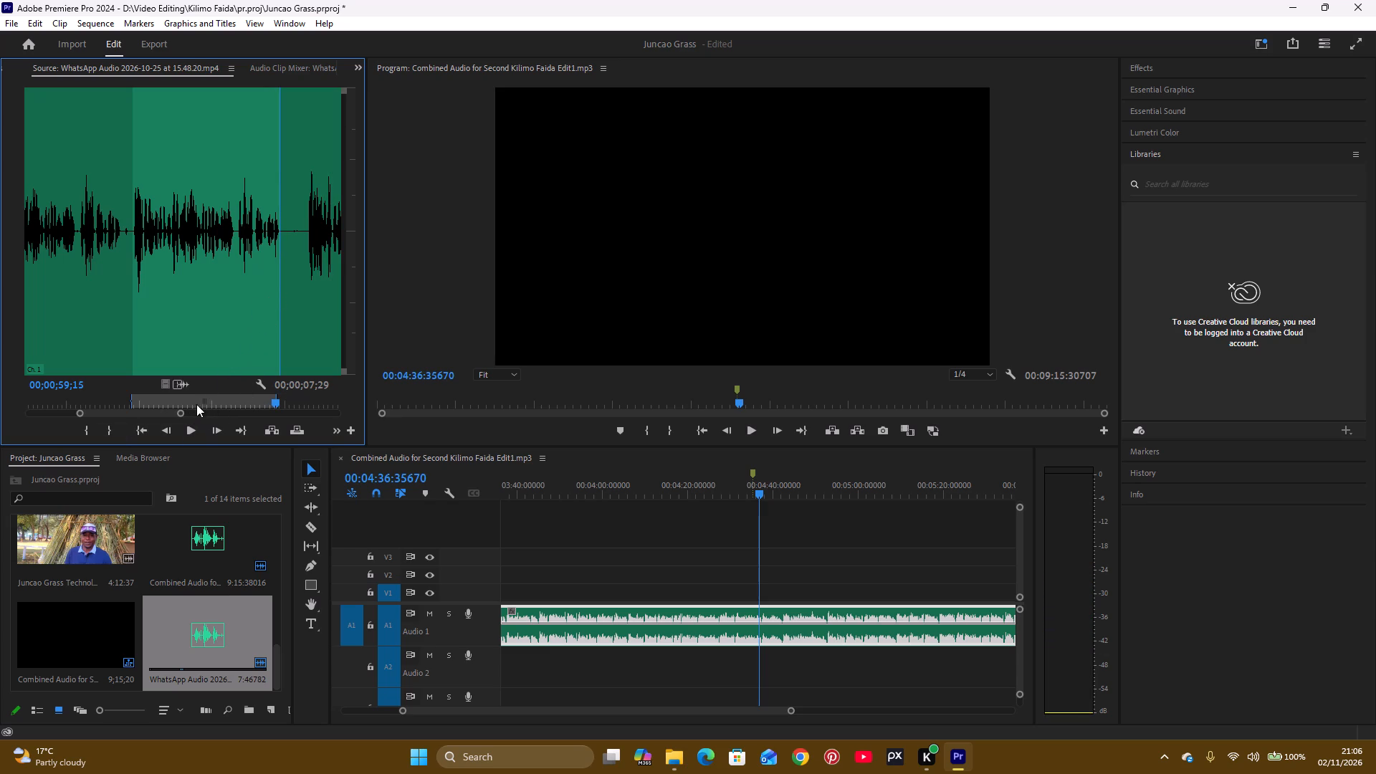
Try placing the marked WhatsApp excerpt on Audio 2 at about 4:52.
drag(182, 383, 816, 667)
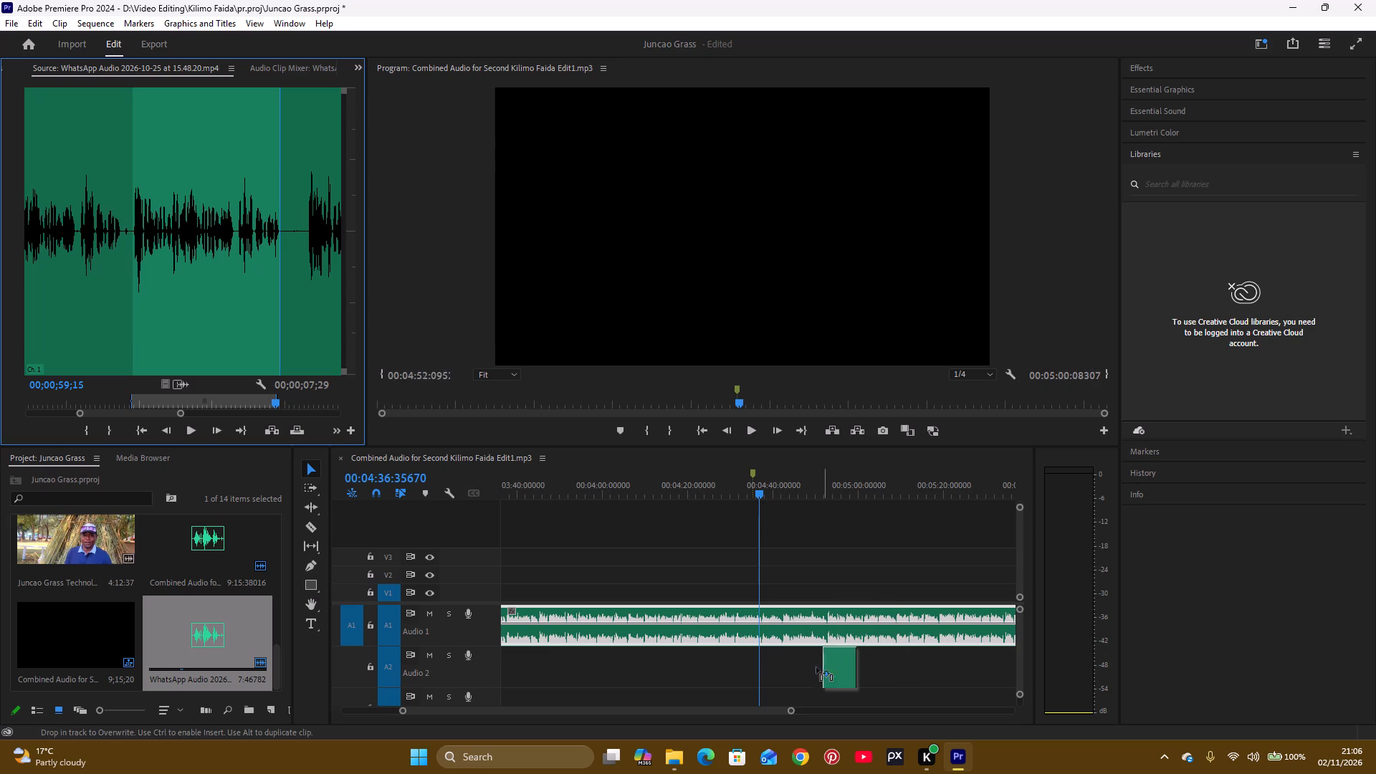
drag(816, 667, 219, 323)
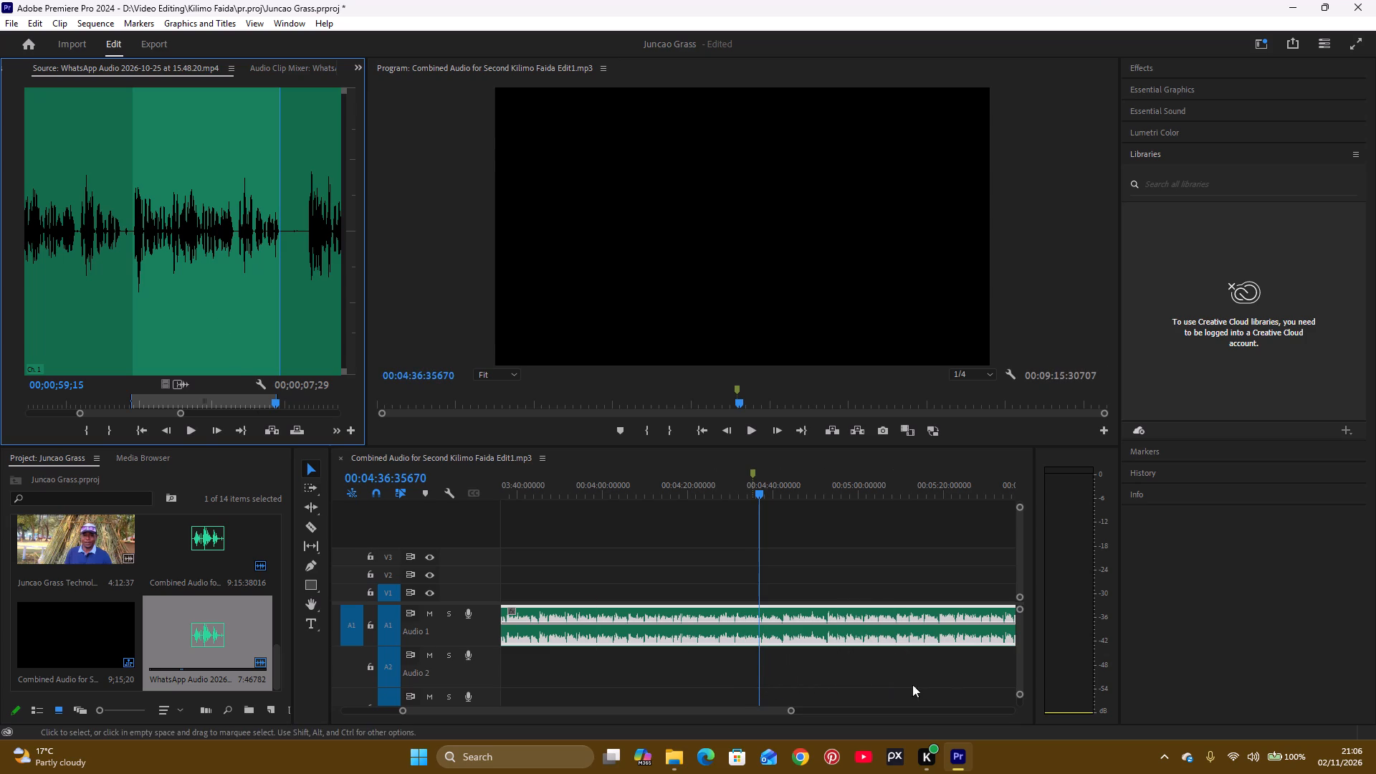
Clear the sequence marker at 00:04:35:14503 on the time ruler.
drag(1022, 690, 1022, 684)
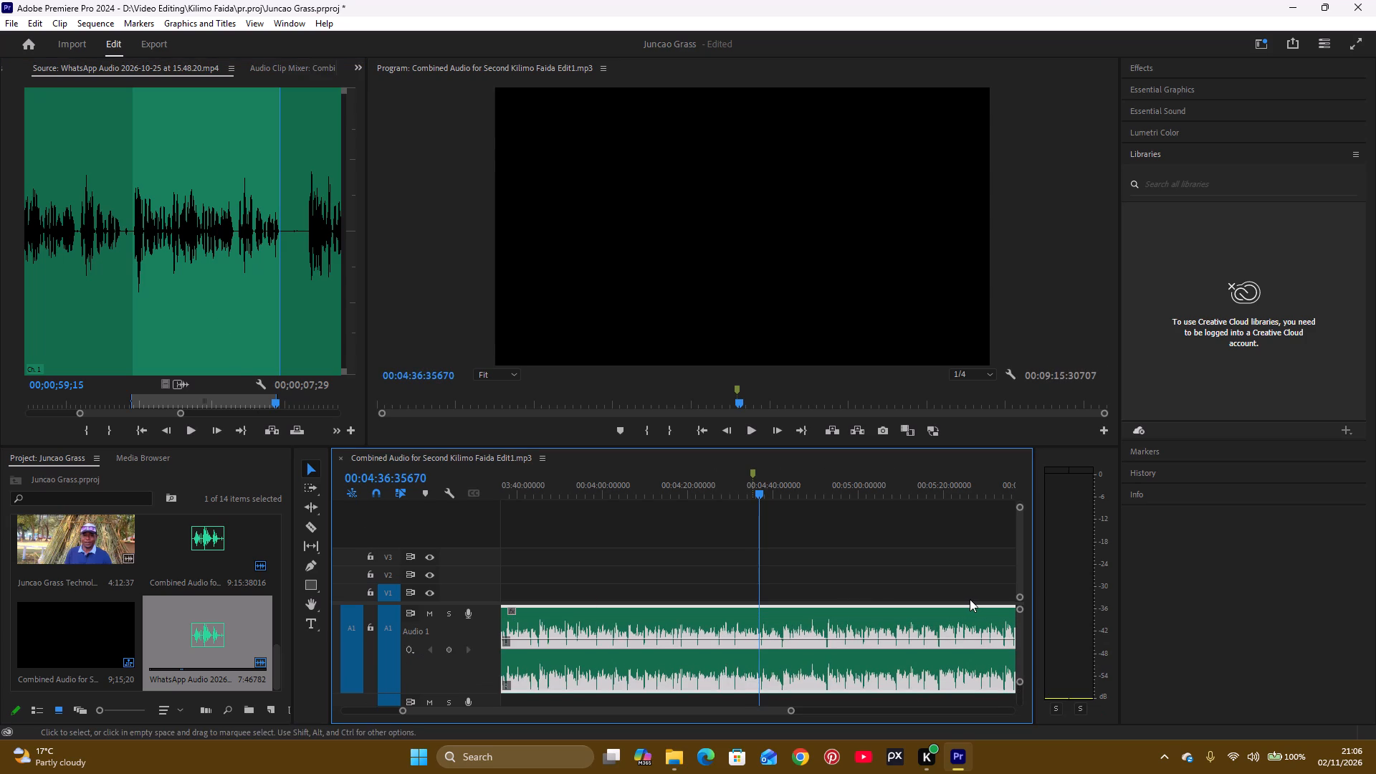
drag(789, 712, 777, 717)
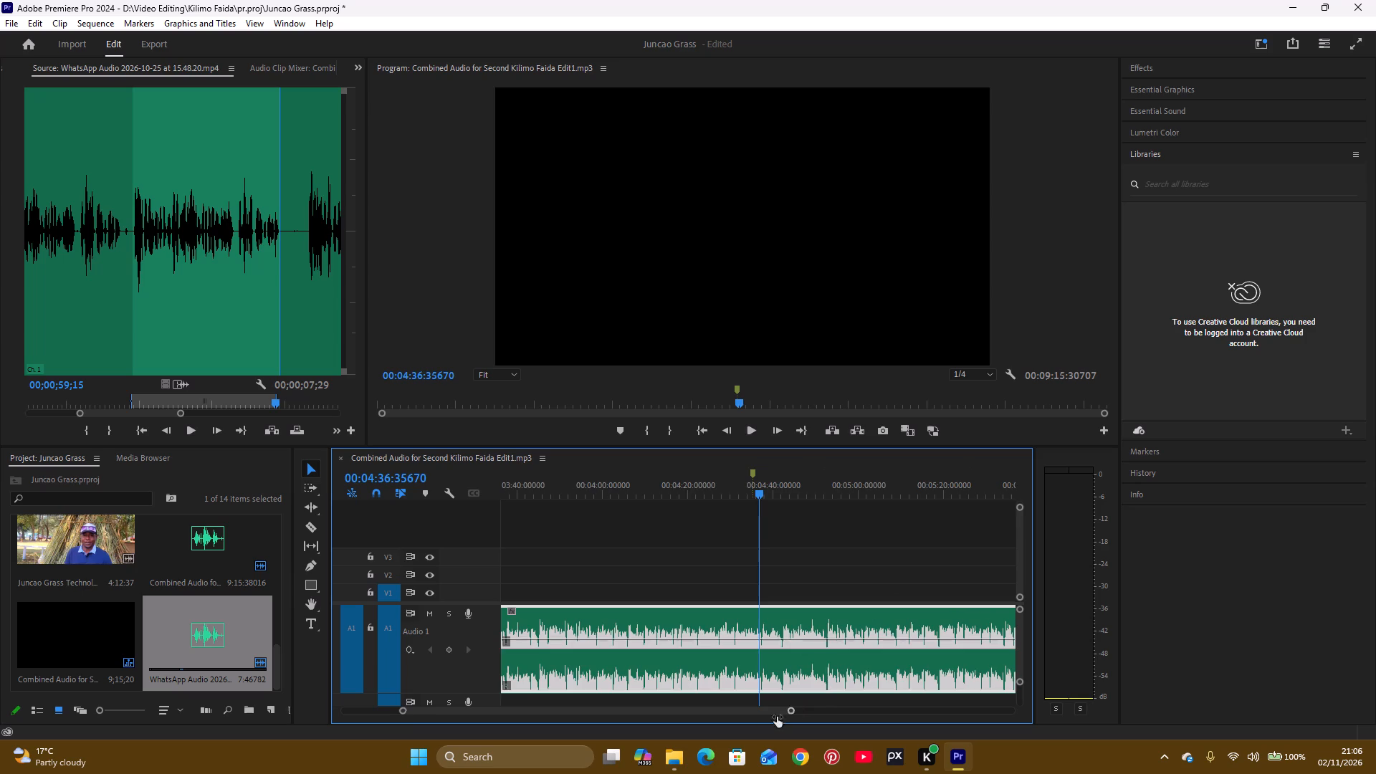
drag(777, 717, 736, 722)
click(728, 494)
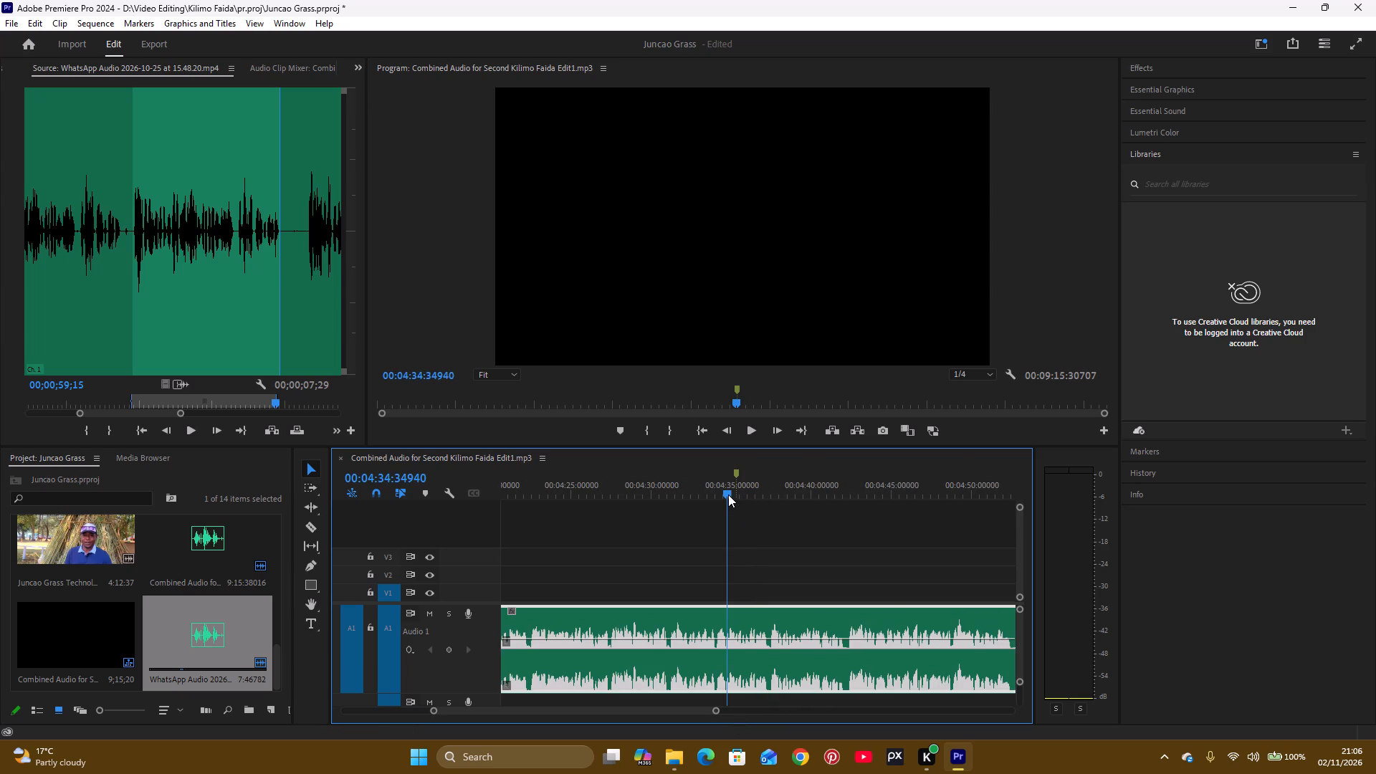
click(734, 489)
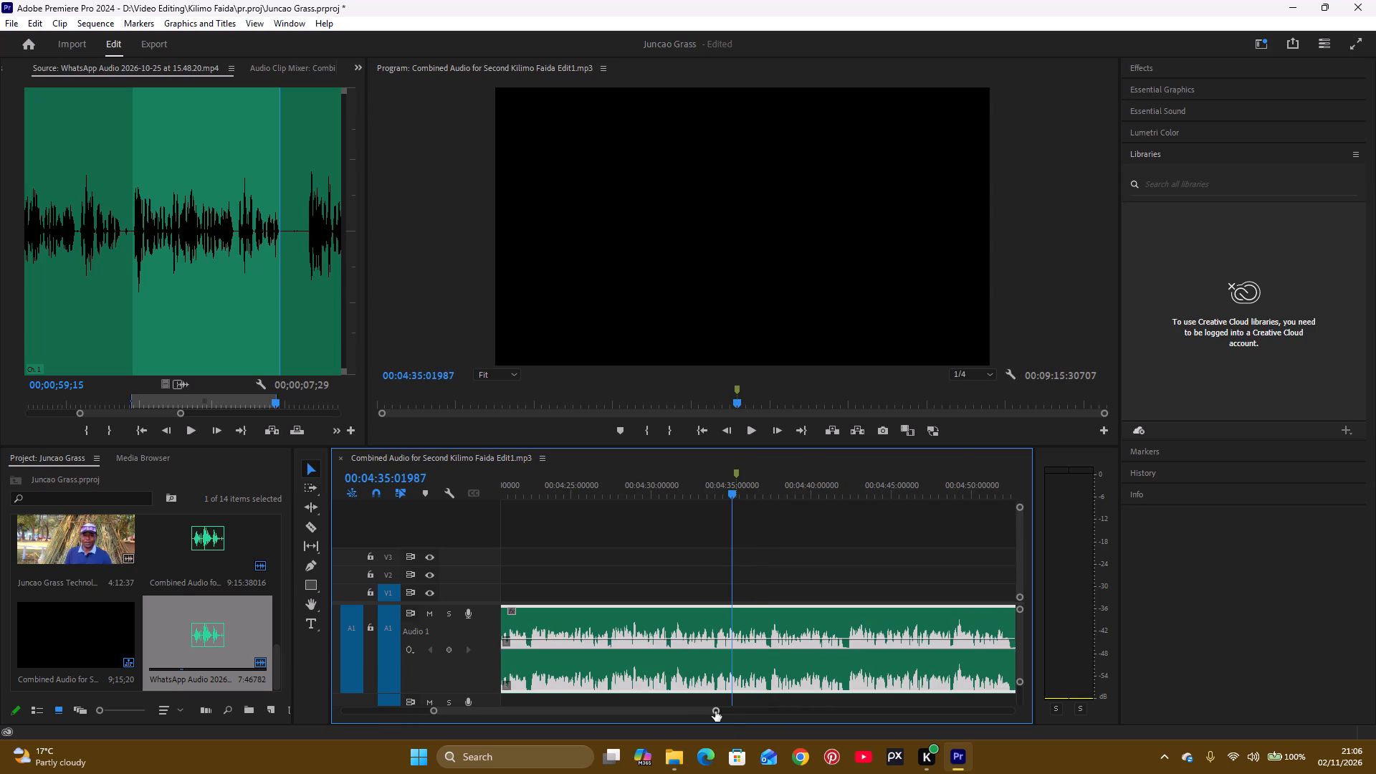
drag(715, 711, 652, 713)
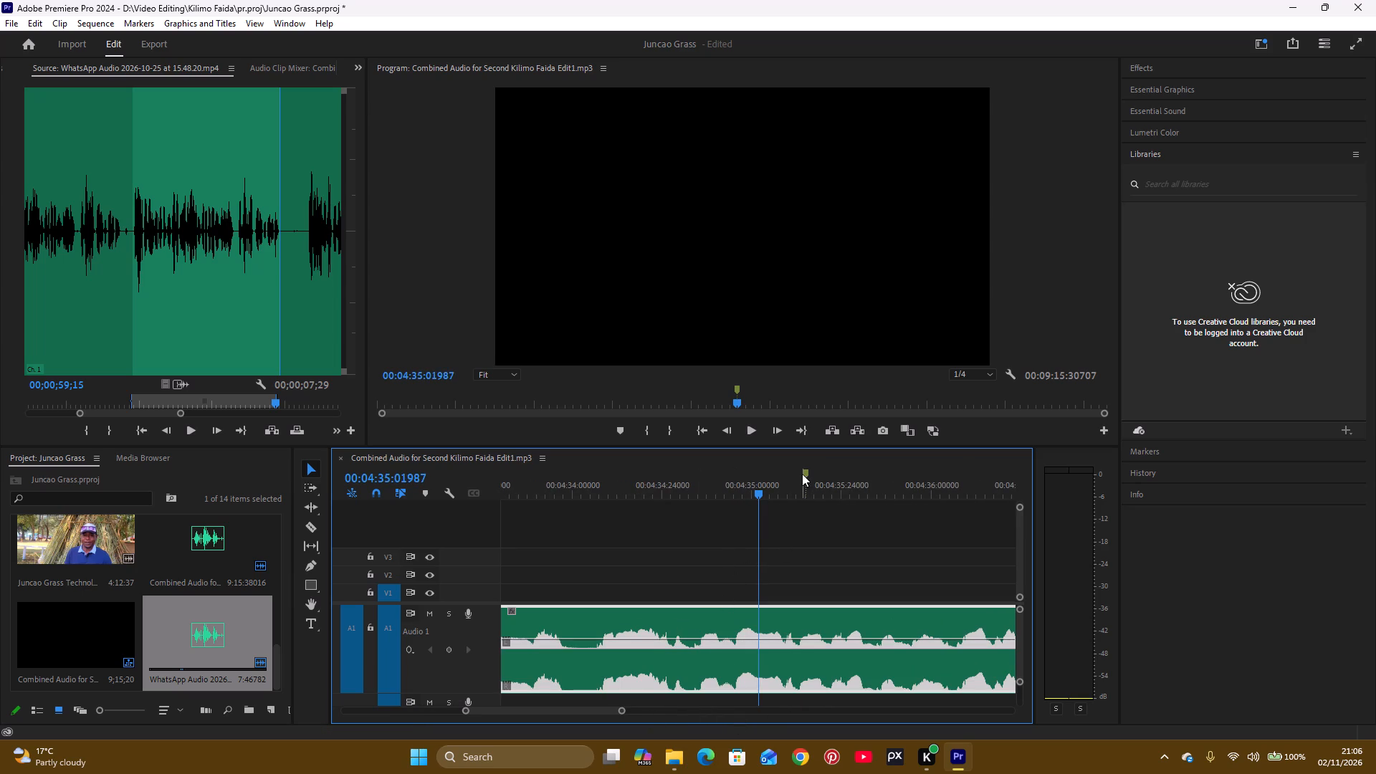
click(803, 469)
click(806, 474)
right_click(806, 474)
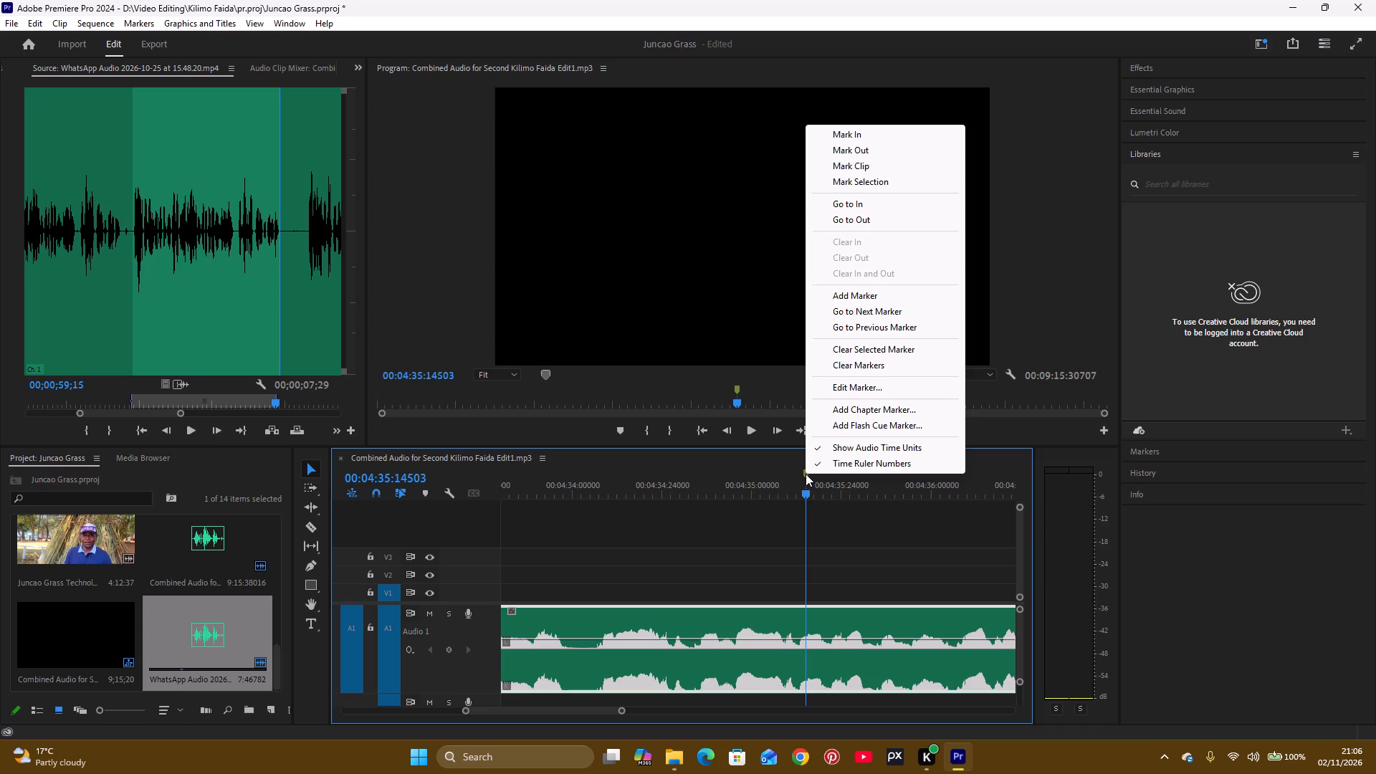
drag(859, 363, 707, 406)
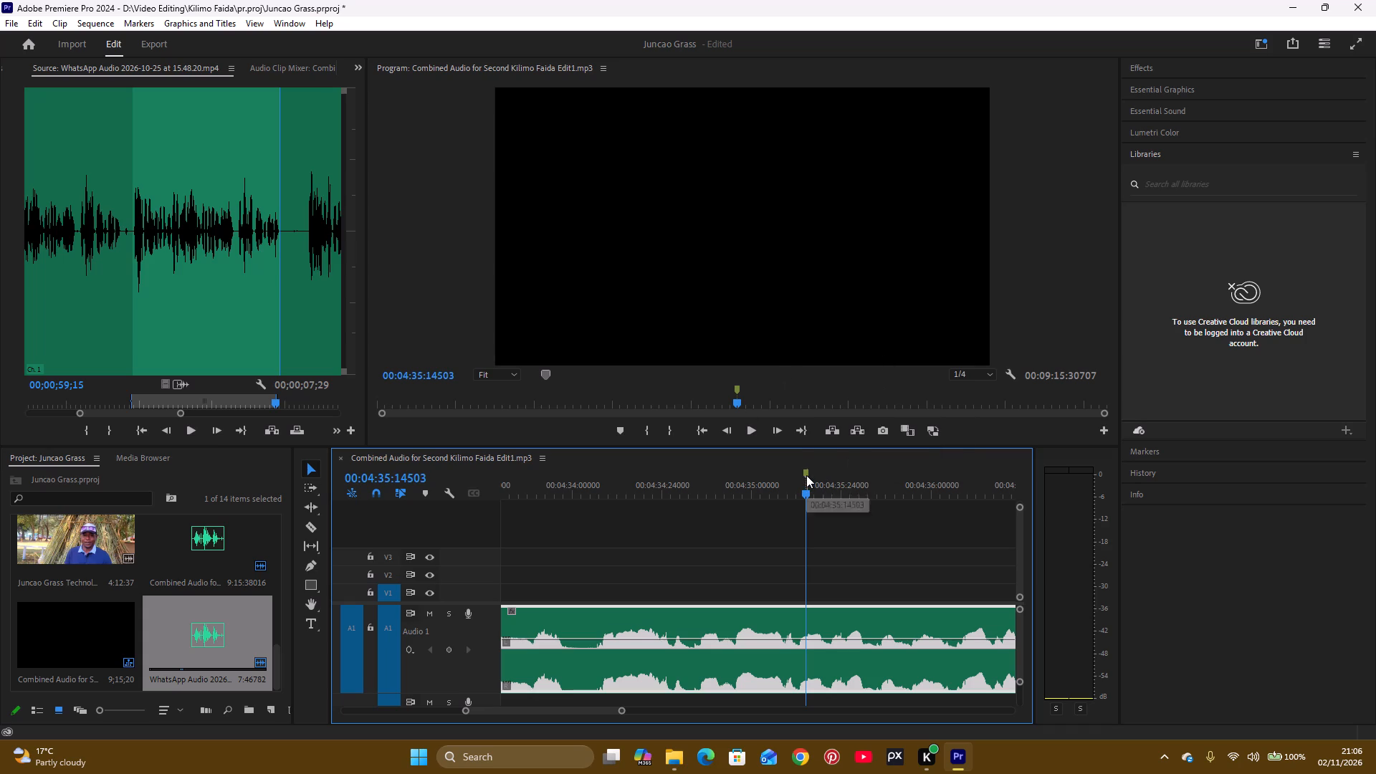
right_click(806, 475)
click(875, 351)
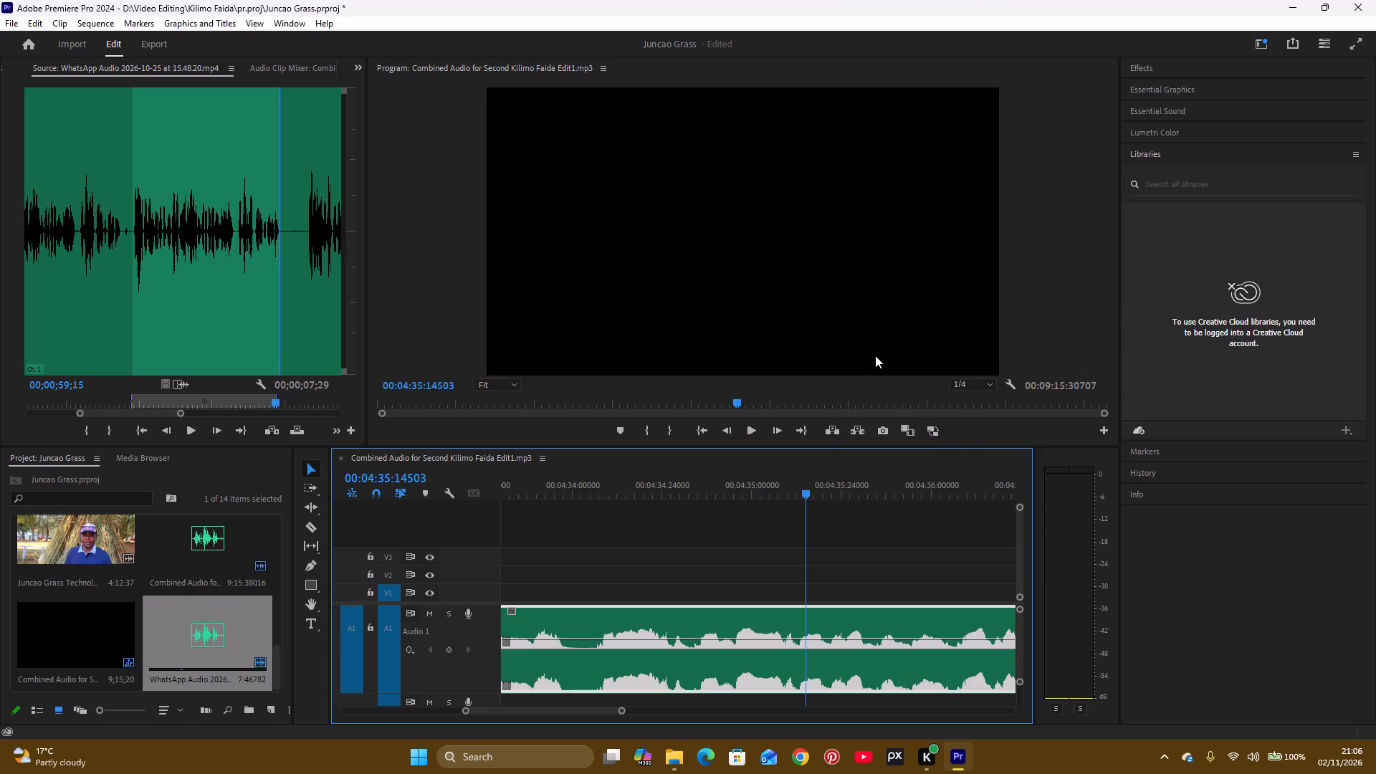
Play the sequence around 4:34 to find the pause before the phrase, and cut the Audio 1 clip at about 00:04:34.
key(space)
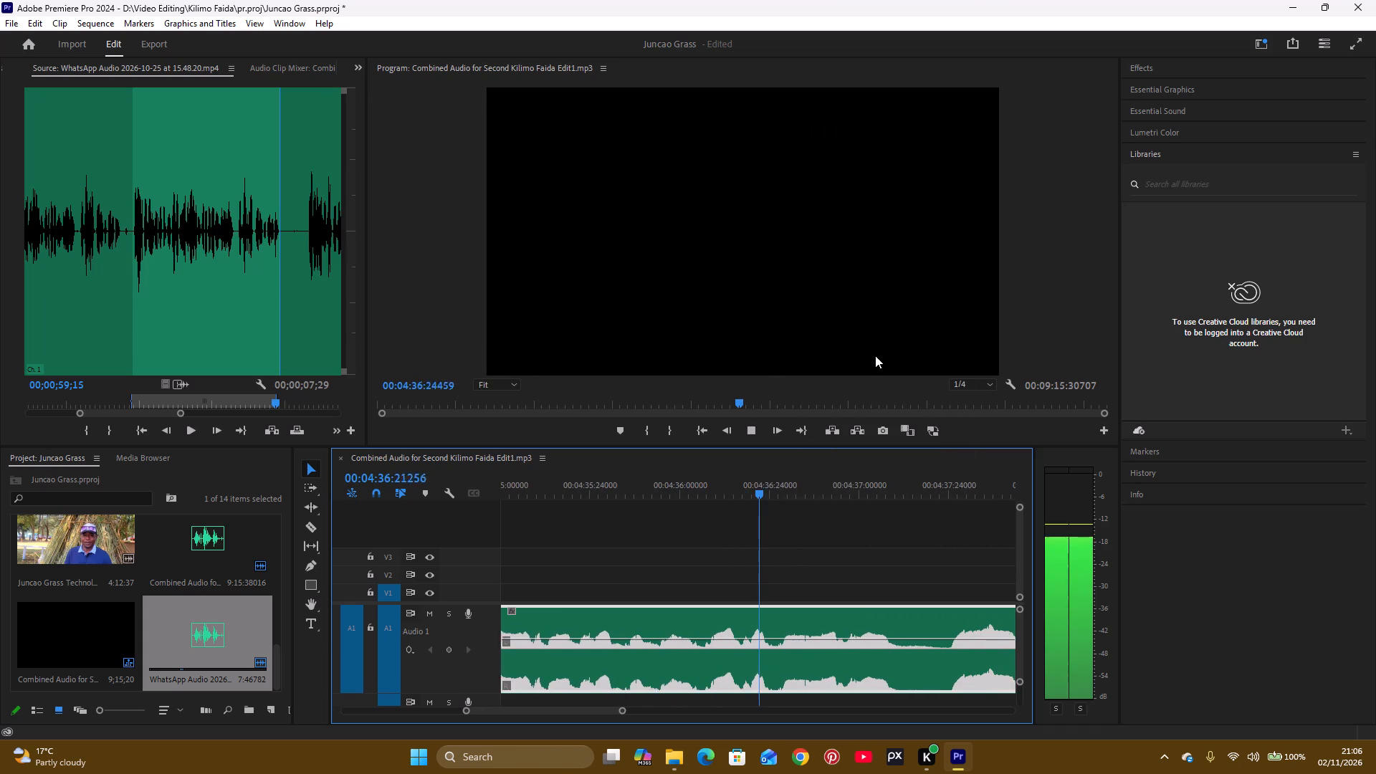
key(space)
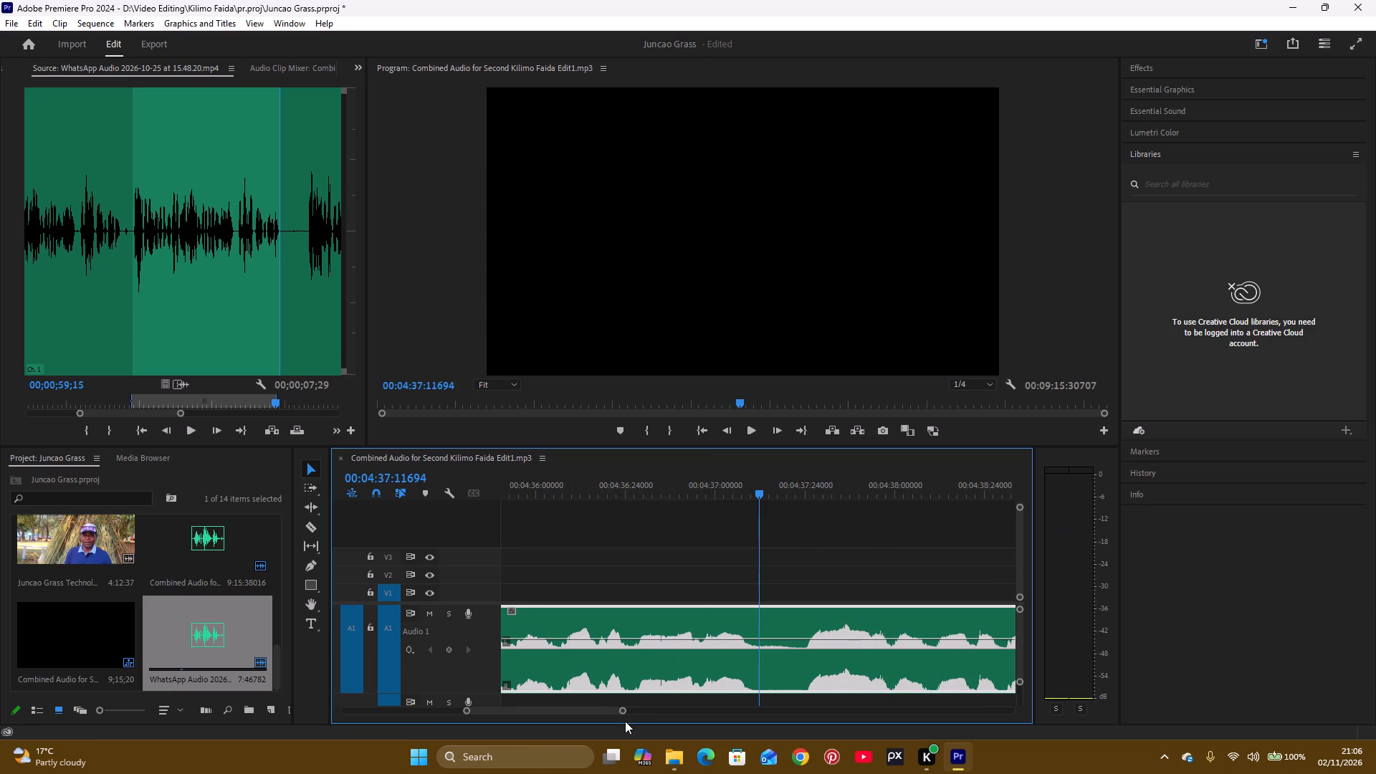
drag(624, 710, 654, 720)
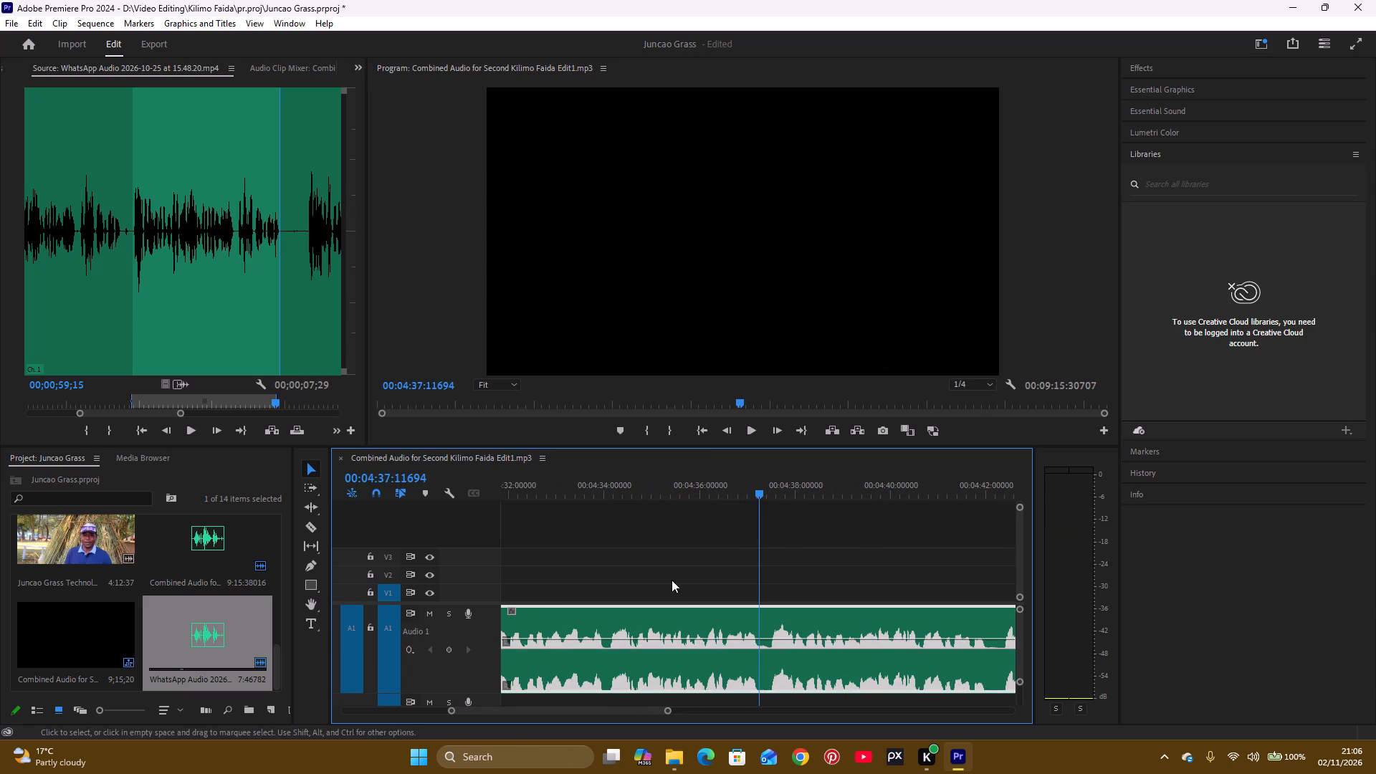
click(631, 494)
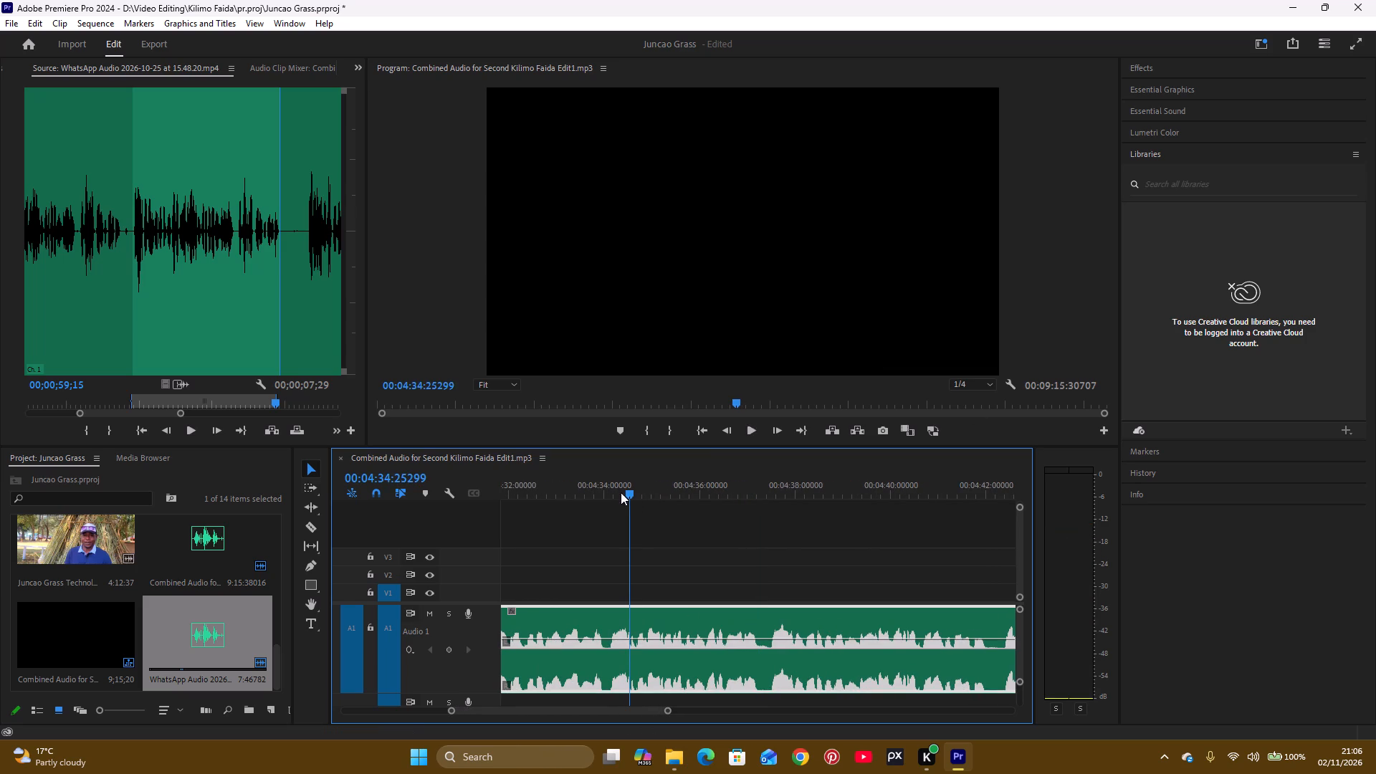
click(598, 490)
key(space)
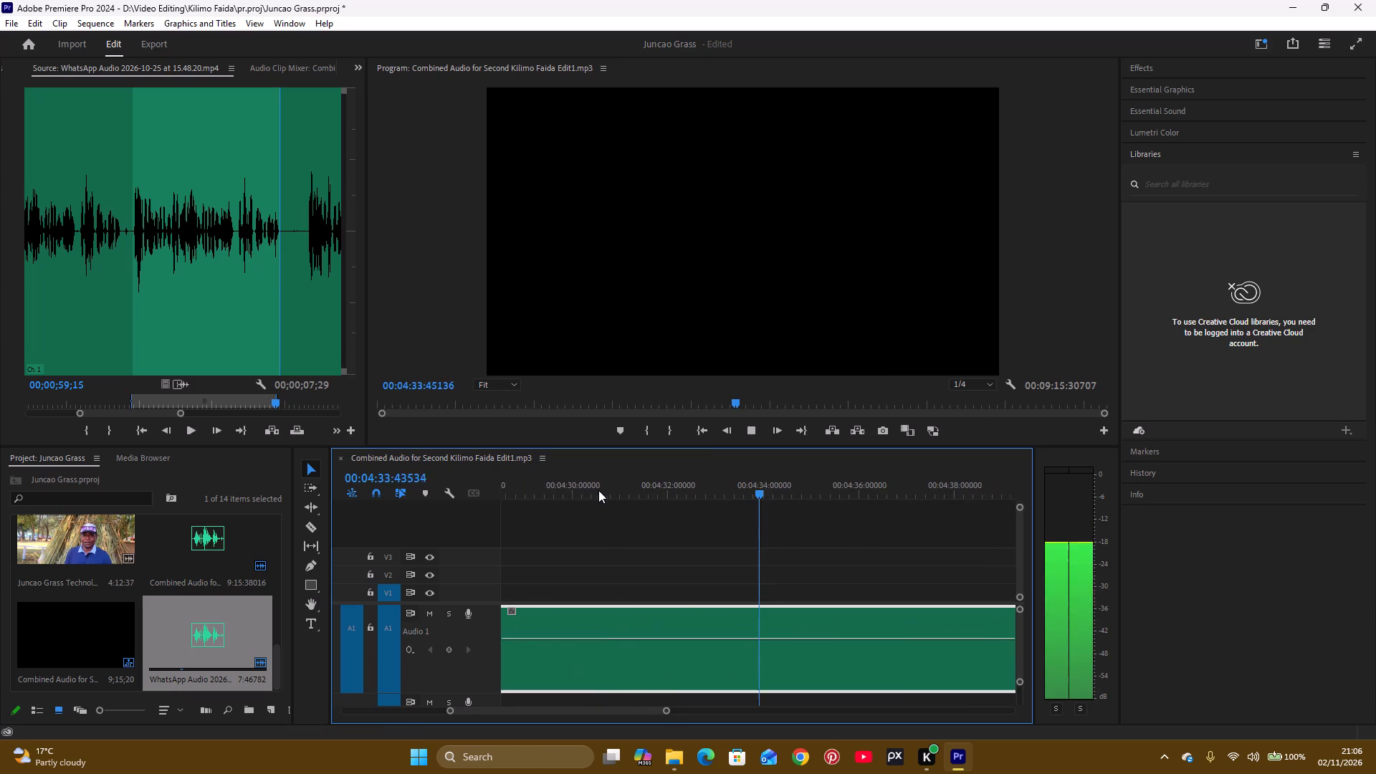
key(space)
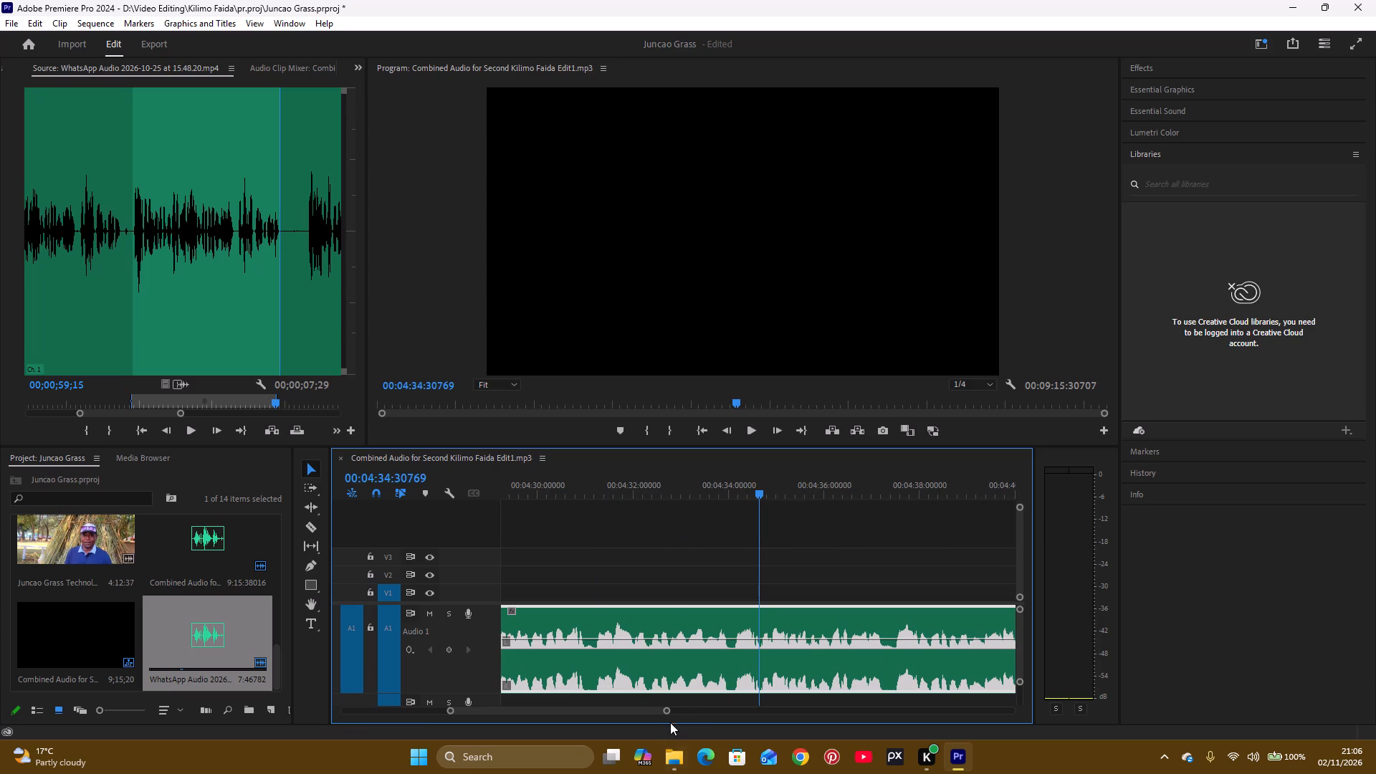
drag(669, 711, 629, 726)
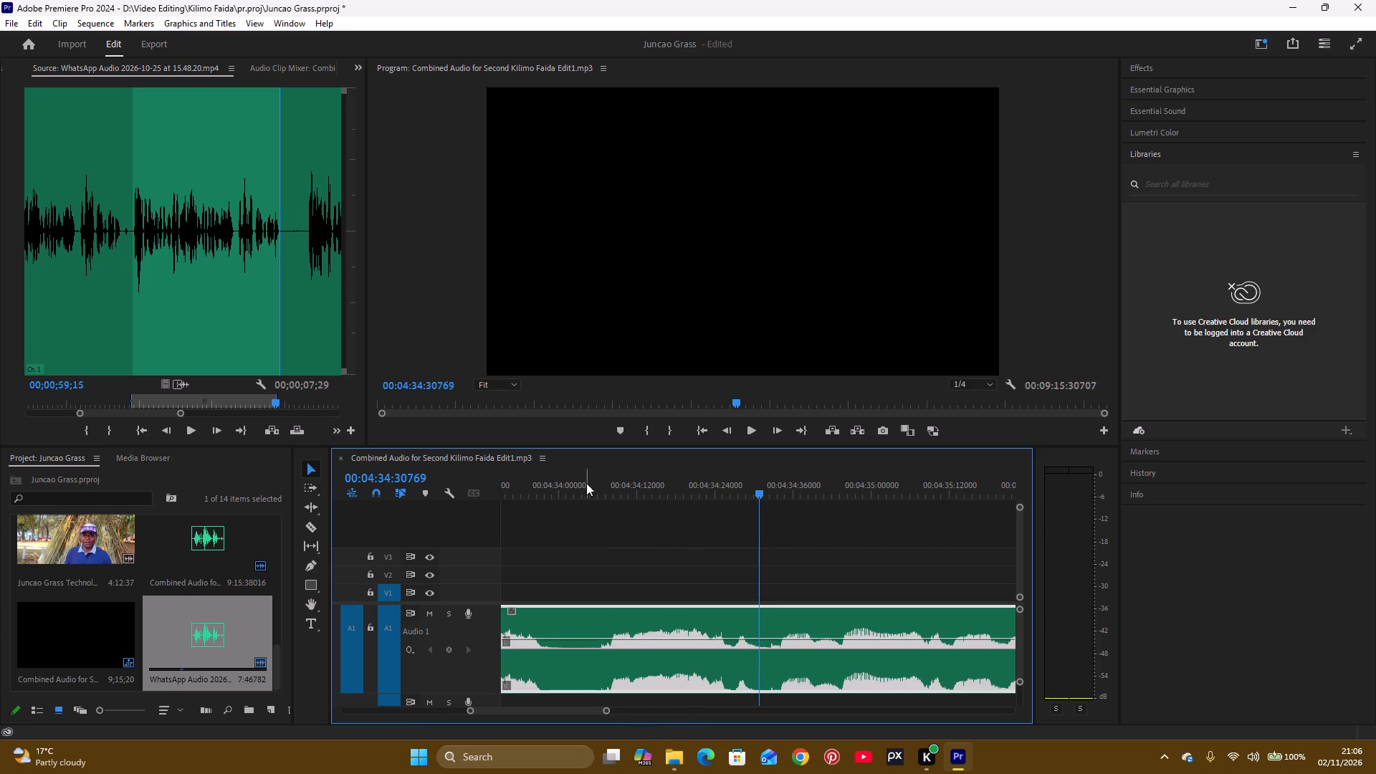
click(597, 475)
key(space)
key(space)
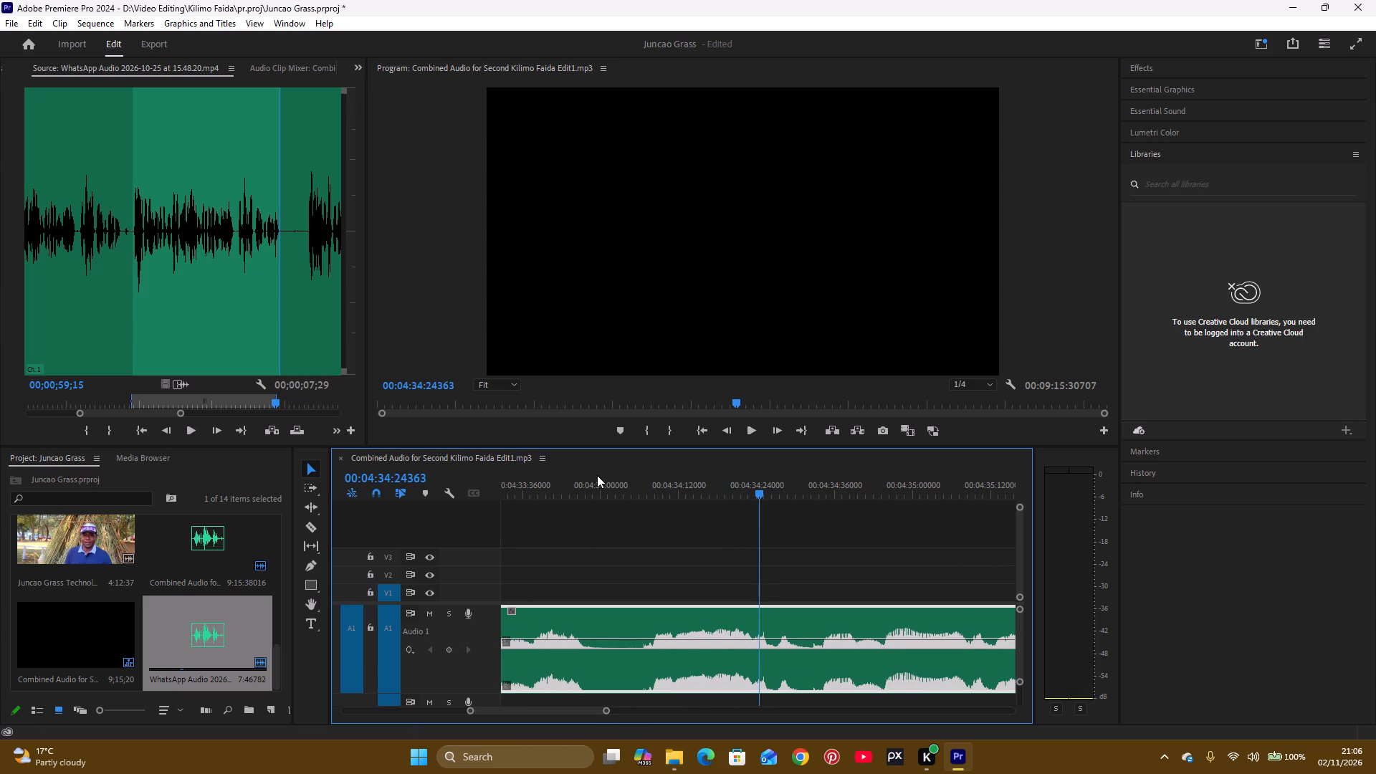
click(634, 489)
key(space)
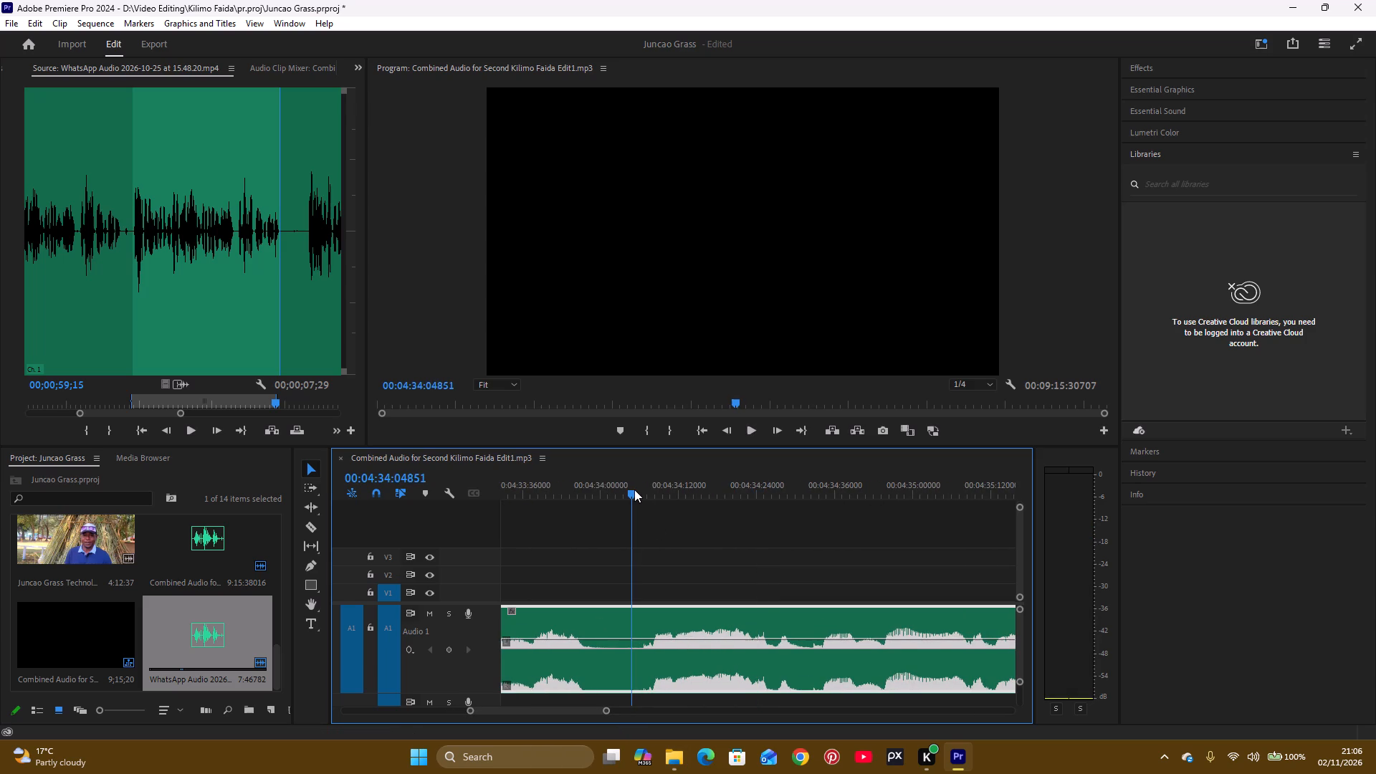
key(space)
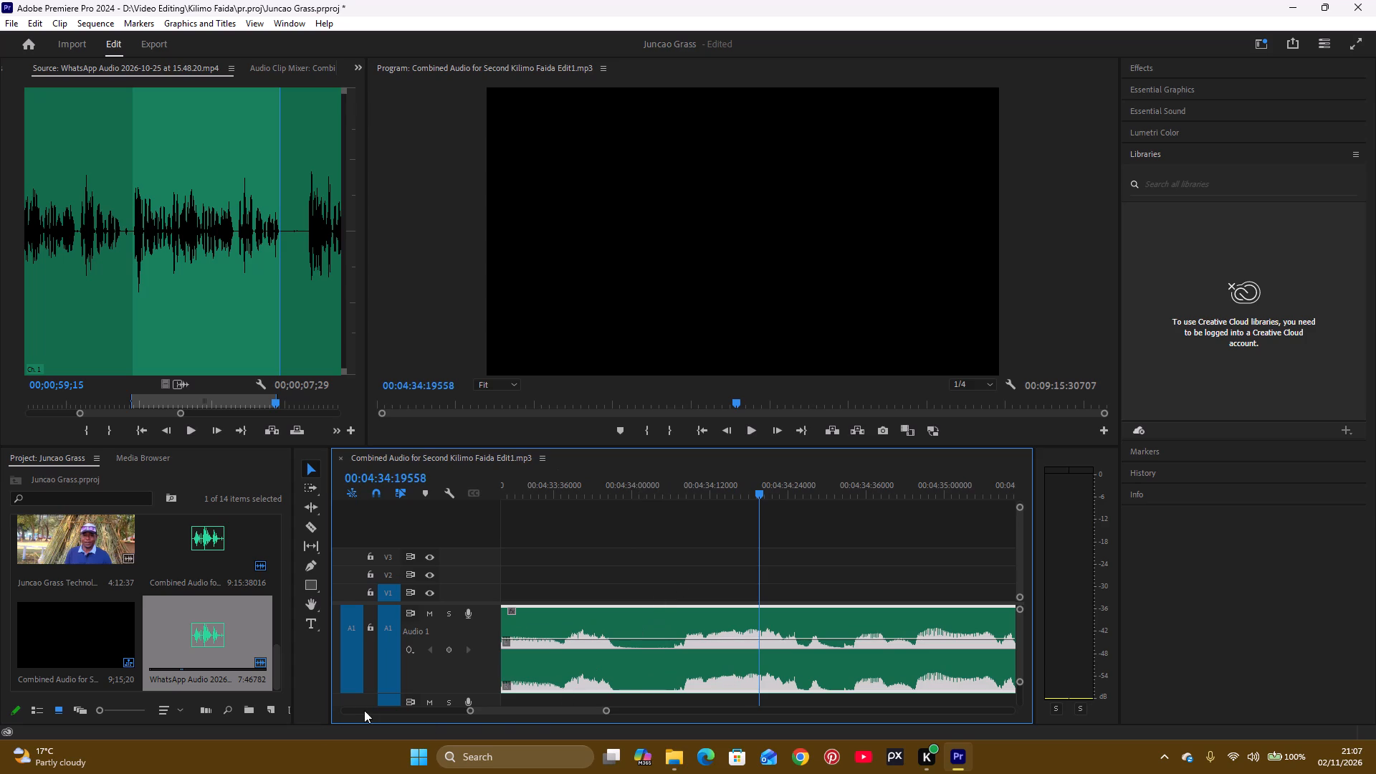
key(c)
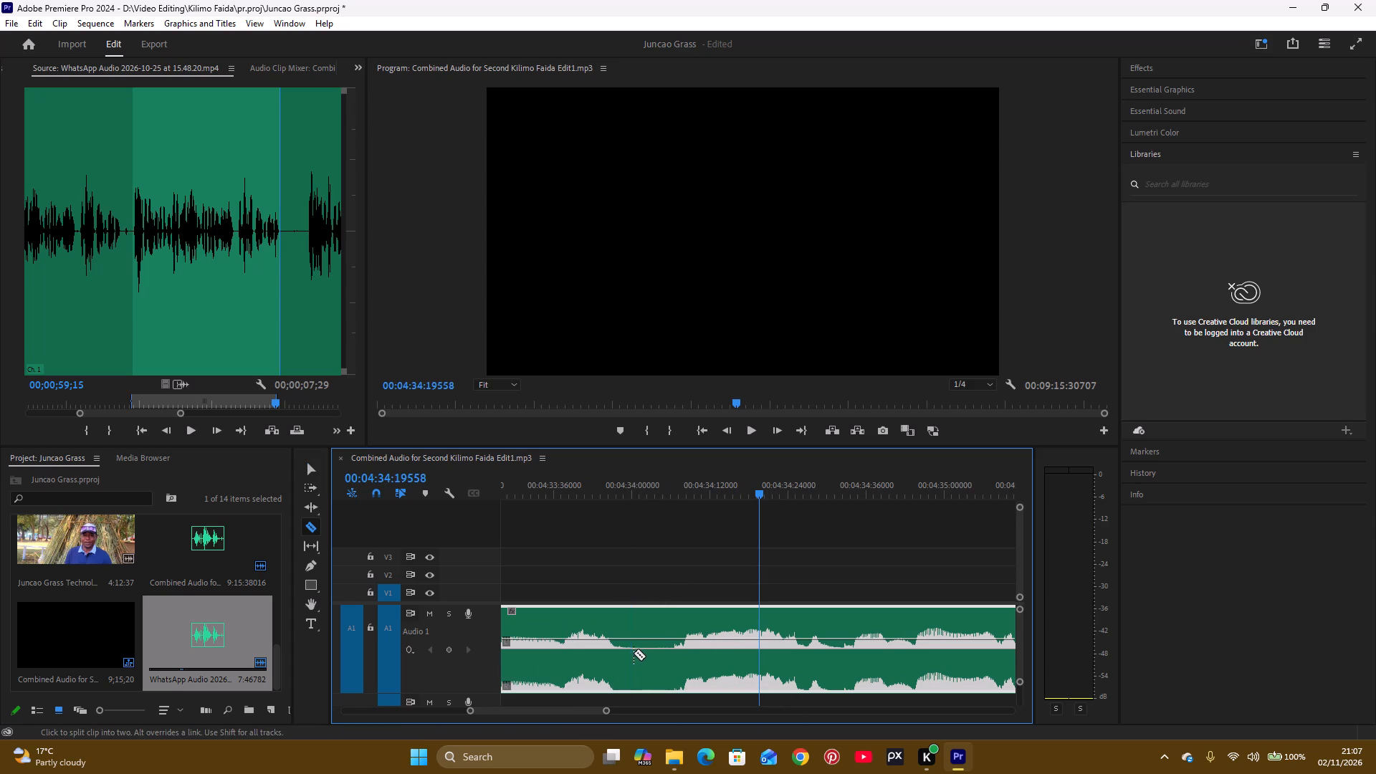
click(634, 652)
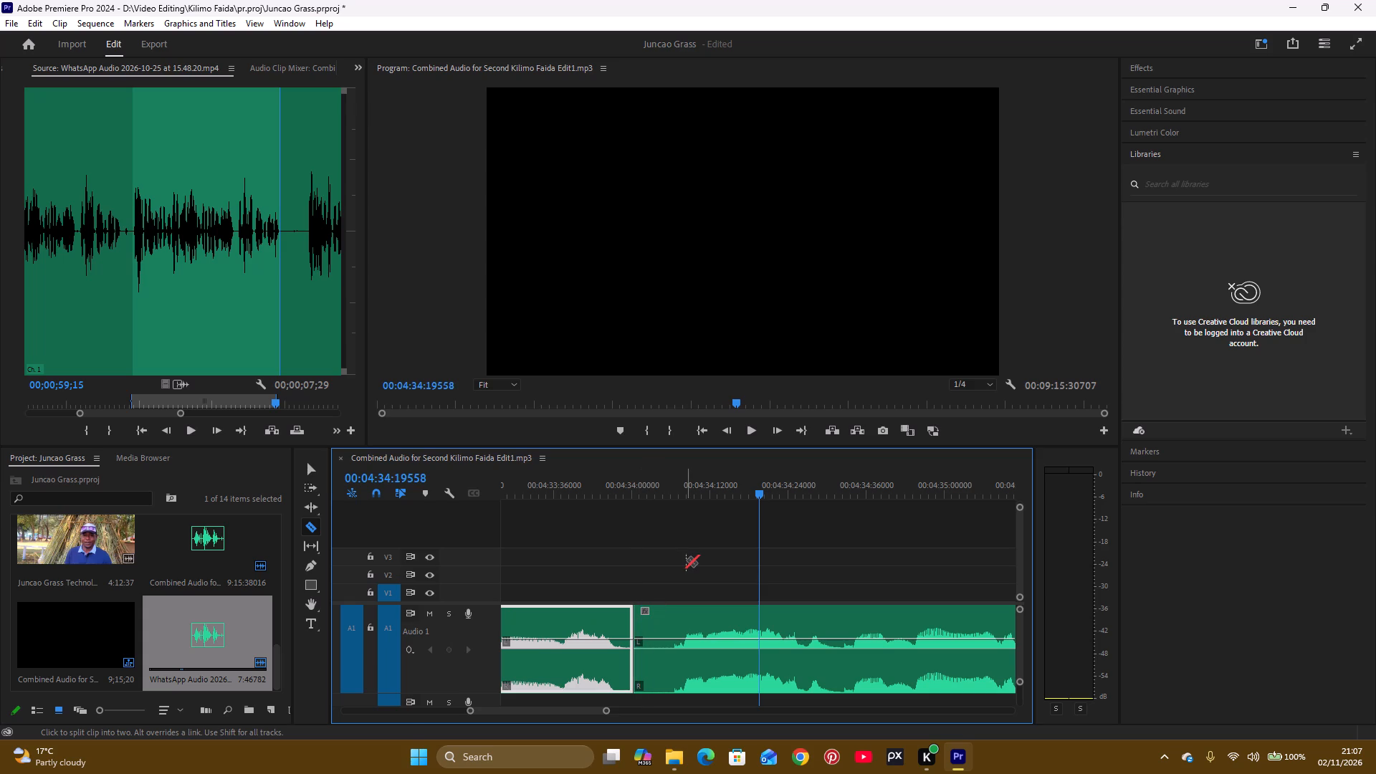
key(v)
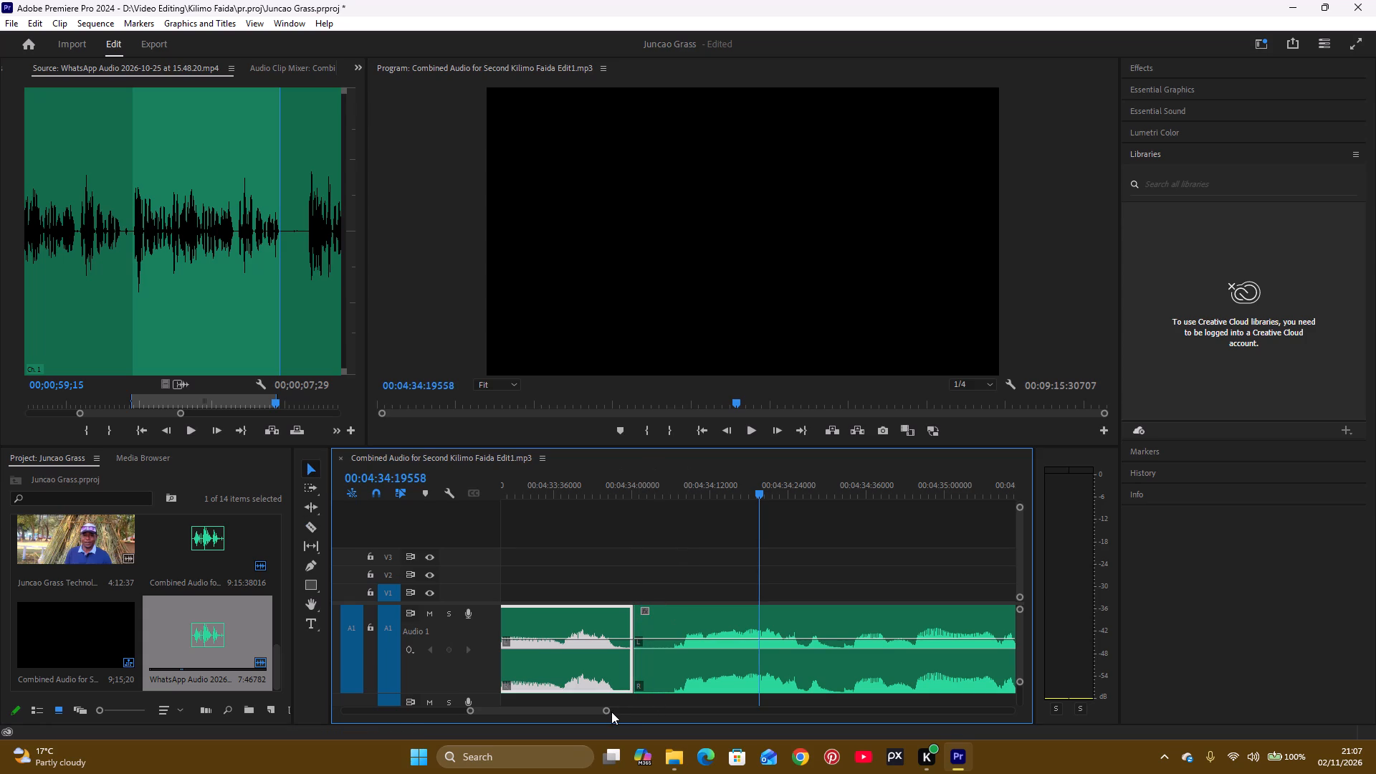
Play on to the end of the phrase and cut the Audio 1 clip in the pause at about 00:04:42.
drag(605, 714, 639, 715)
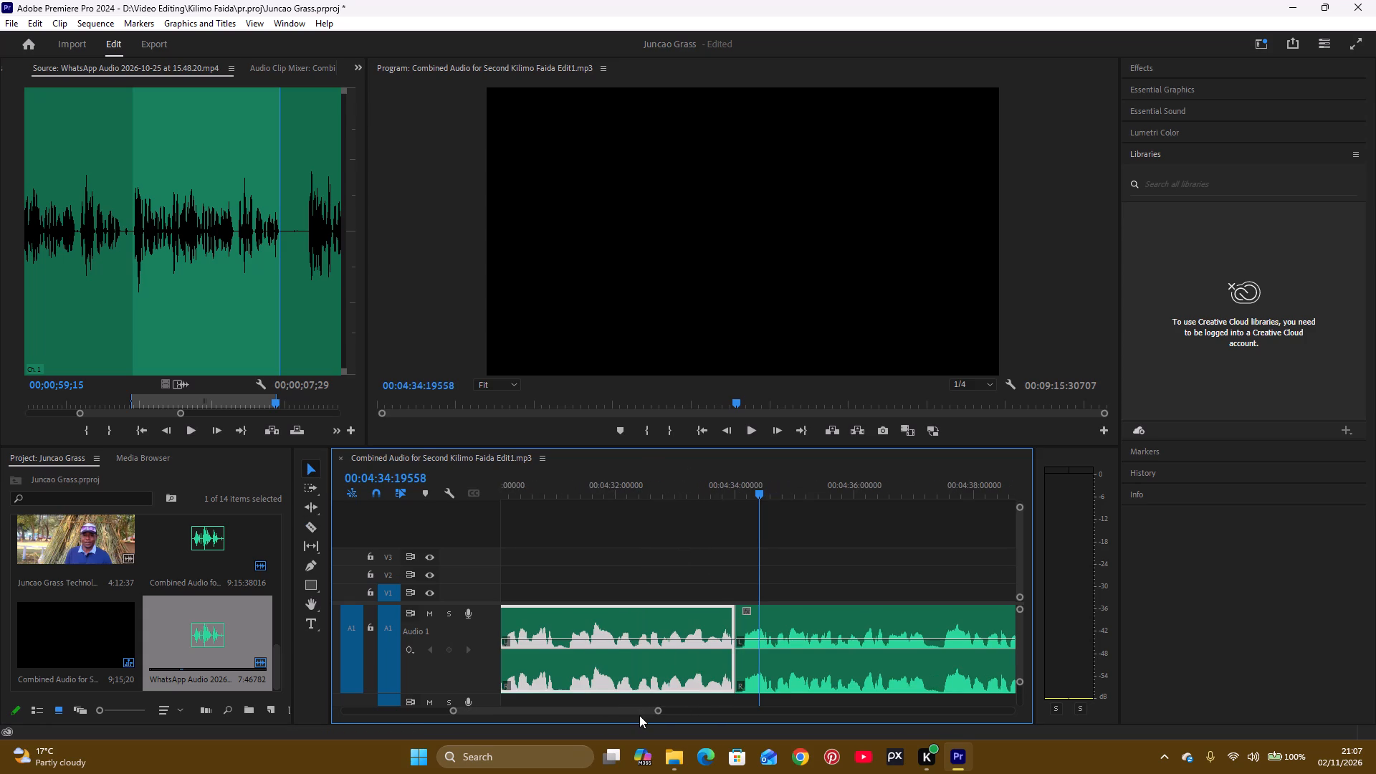
key(space)
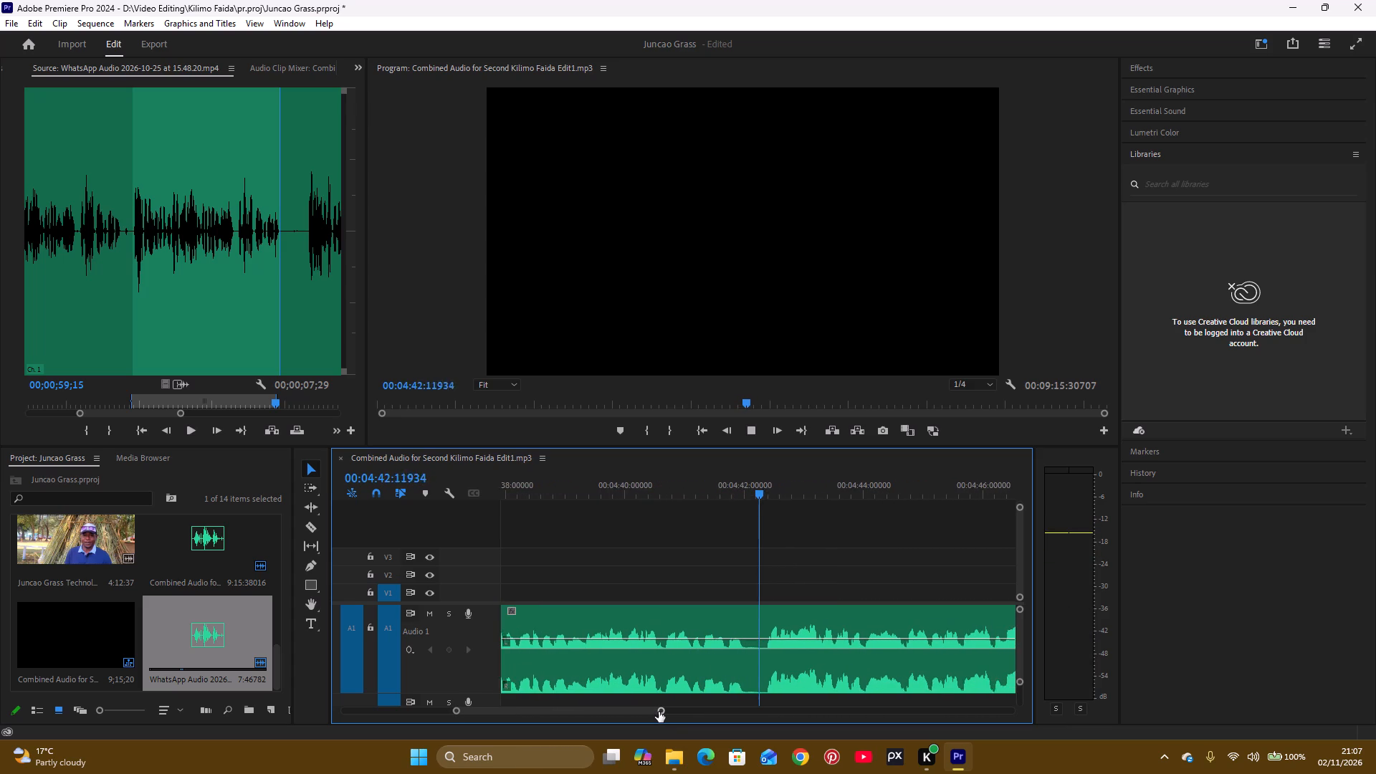
key(space)
drag(659, 712, 647, 722)
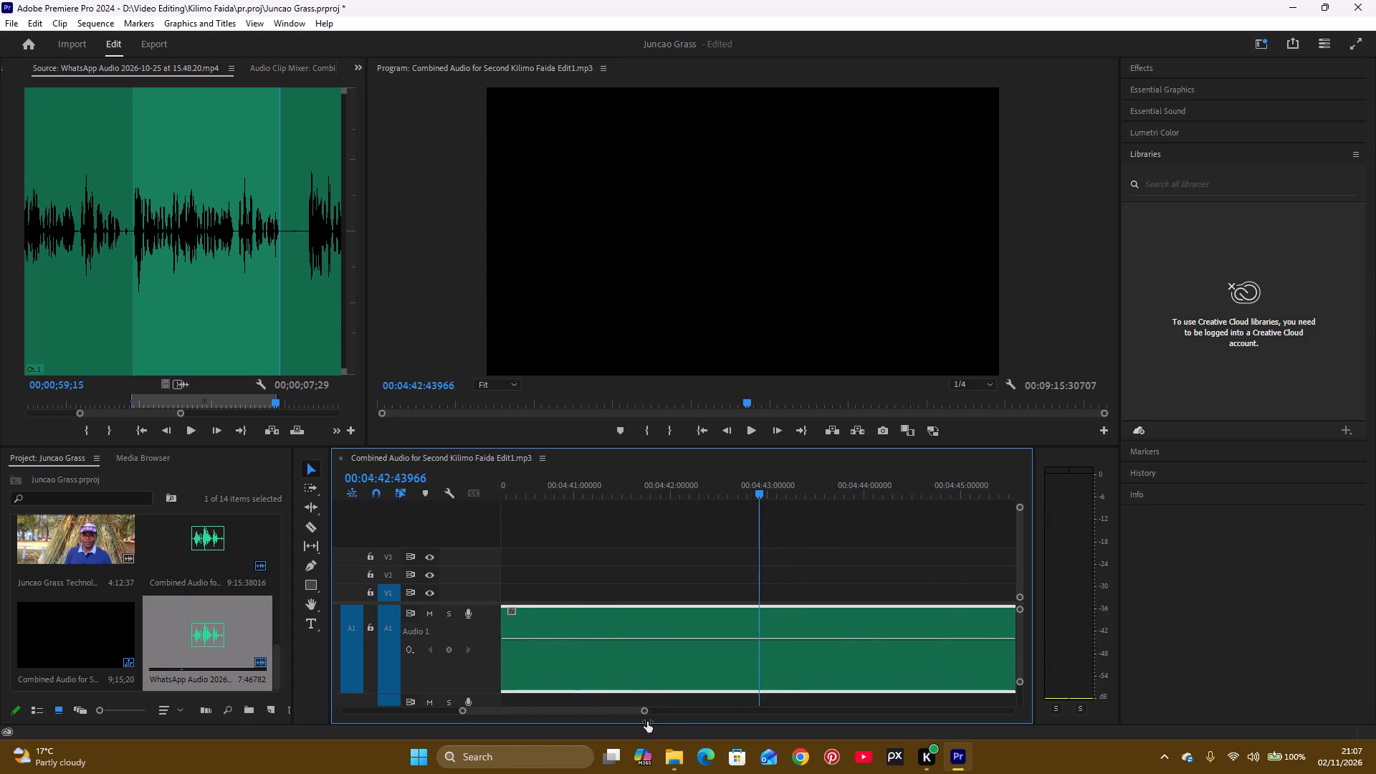
drag(647, 722, 644, 725)
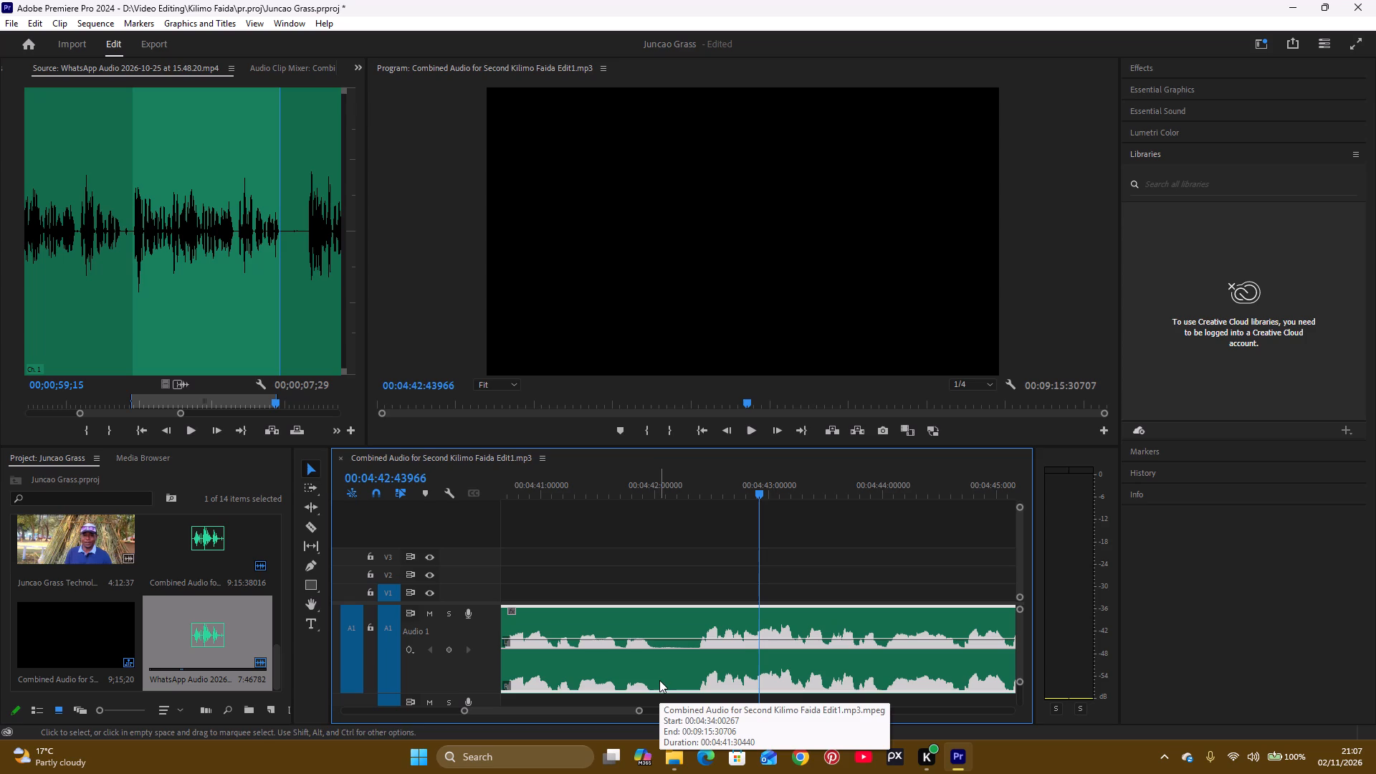
key(c)
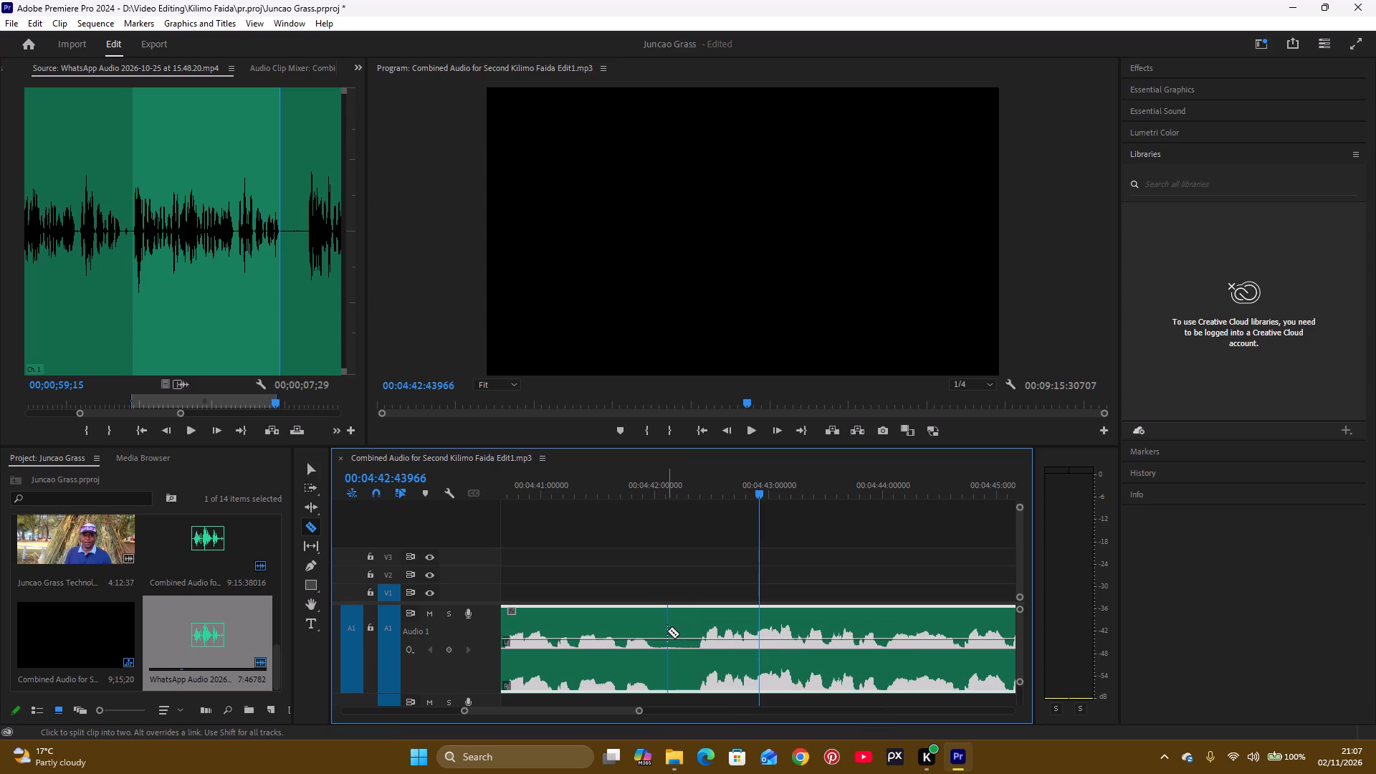
click(667, 632)
key(v)
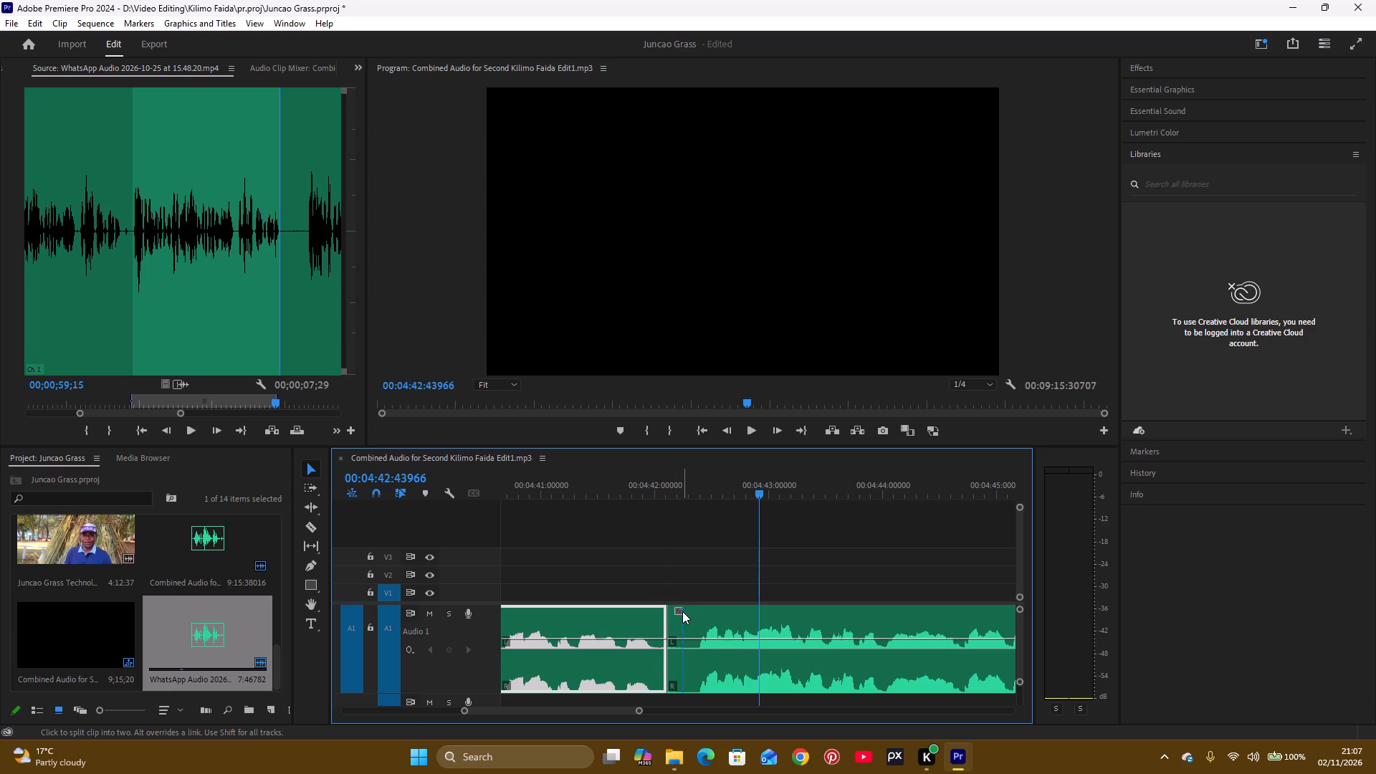
Delete the Audio 1 segment between the cuts at about 4:34 and 4:42, leaving its space empty.
click(613, 664)
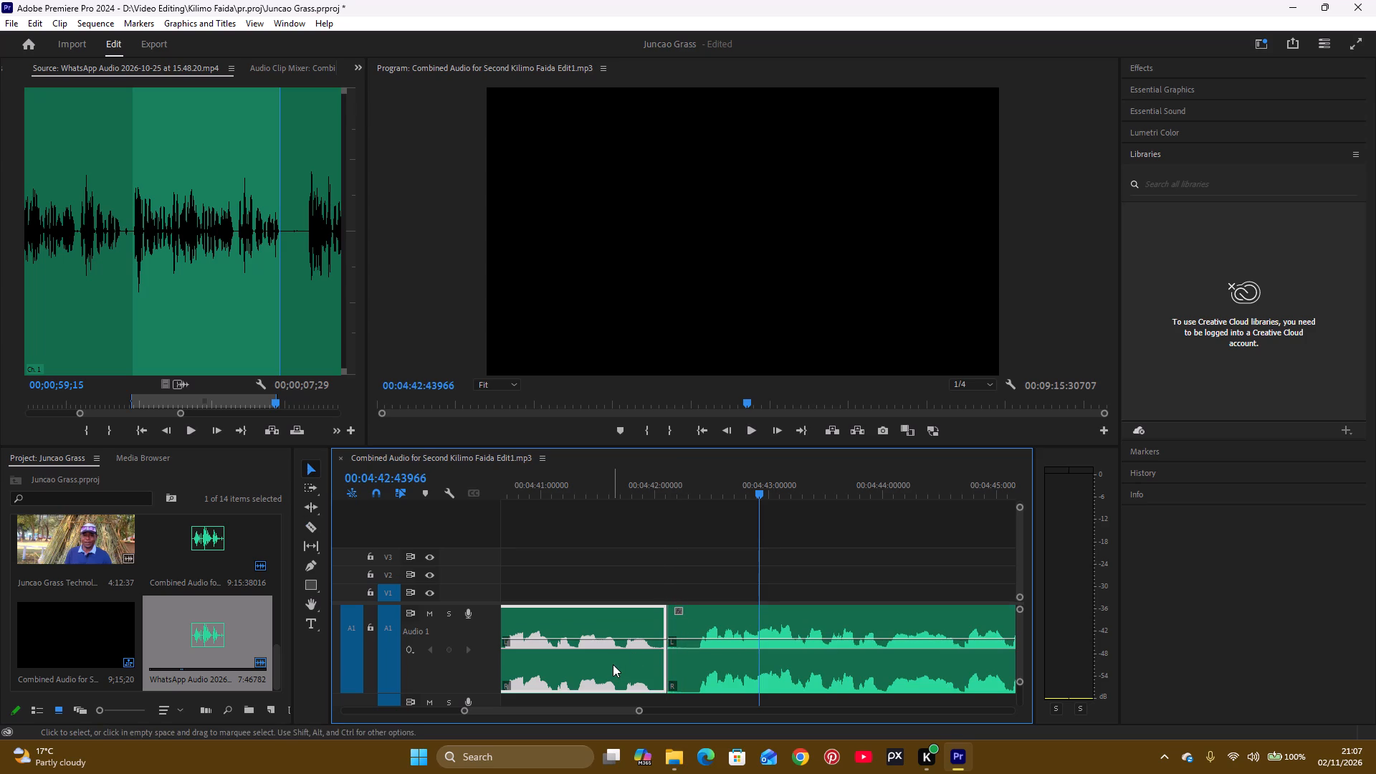
key(BackSpace)
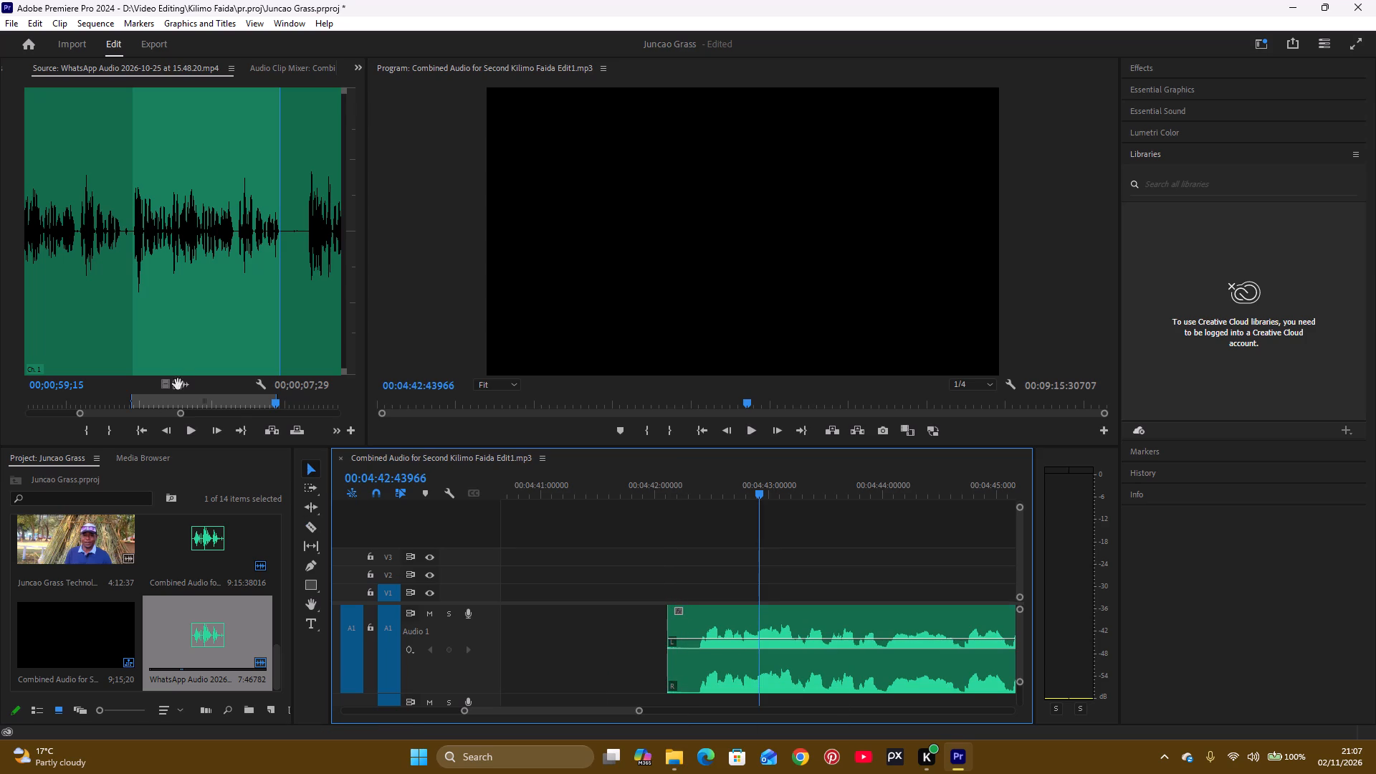
Place the marked WhatsApp excerpt in the emptied space on Audio 1, starting at the 4:34 cut.
drag(186, 386, 480, 649)
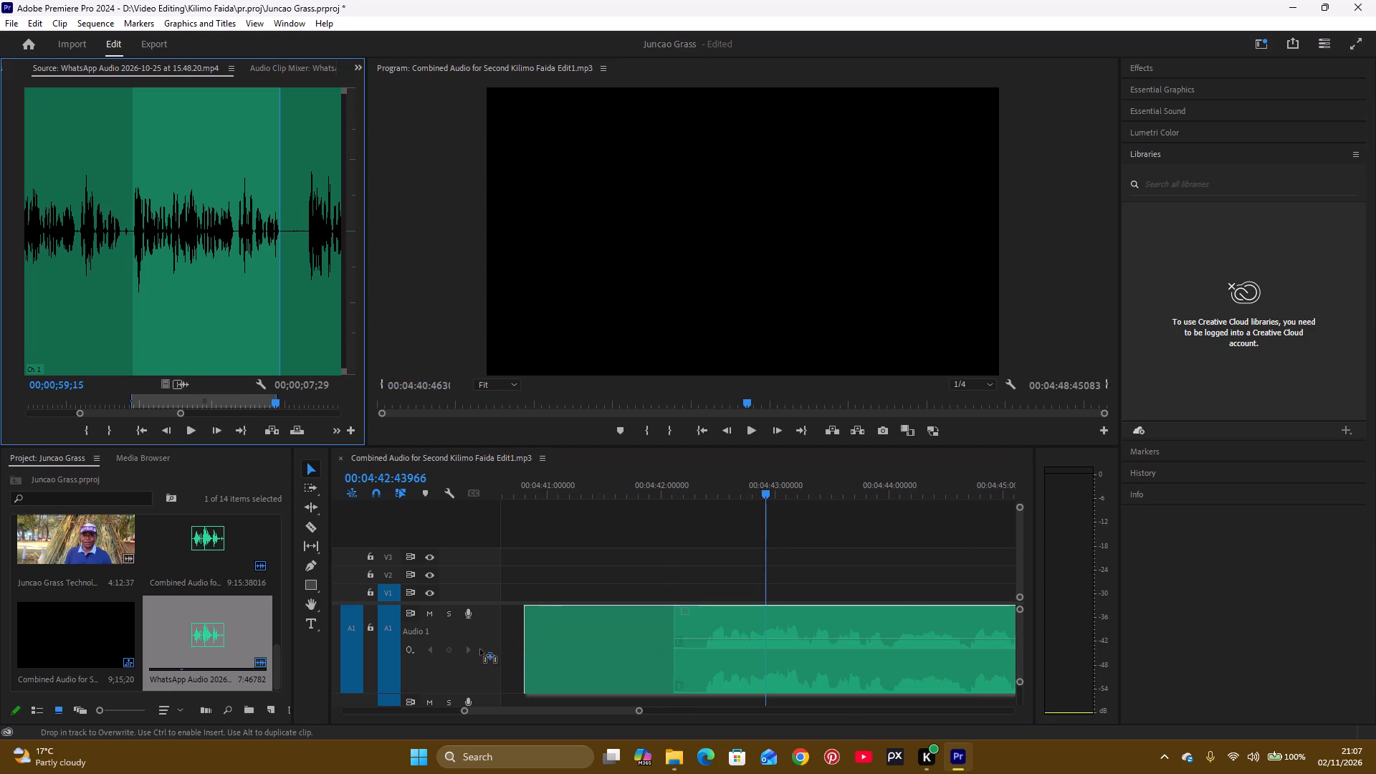
drag(480, 649, 432, 619)
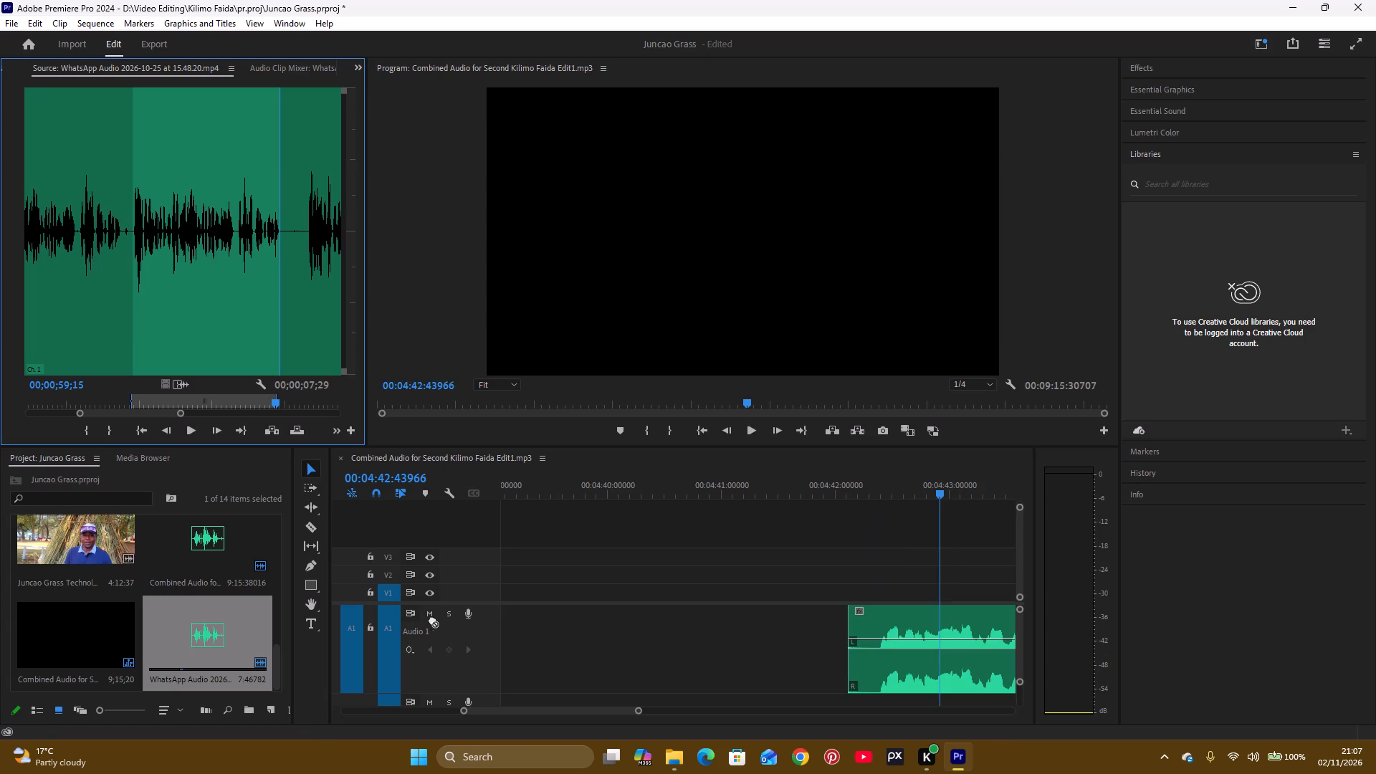
drag(432, 619, 494, 636)
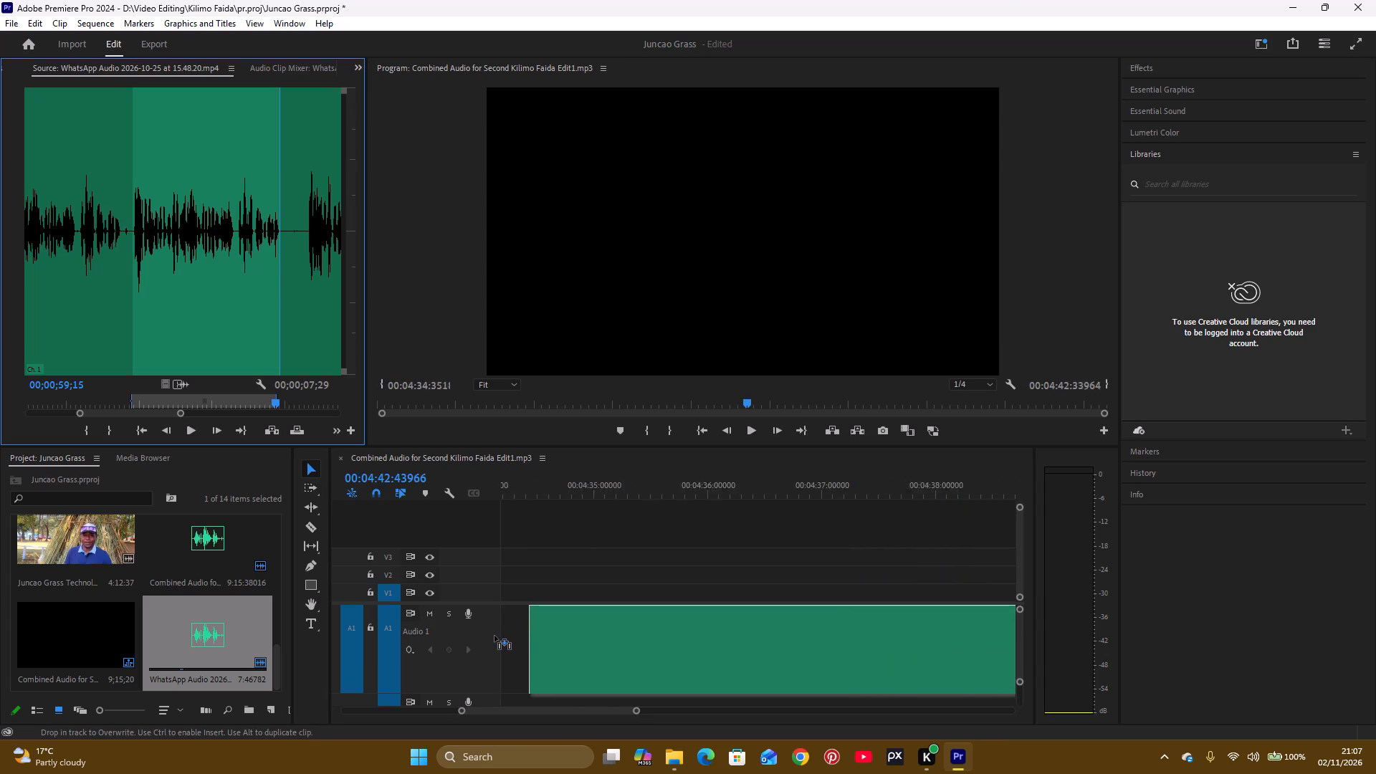
drag(494, 636, 685, 635)
drag(636, 711, 677, 702)
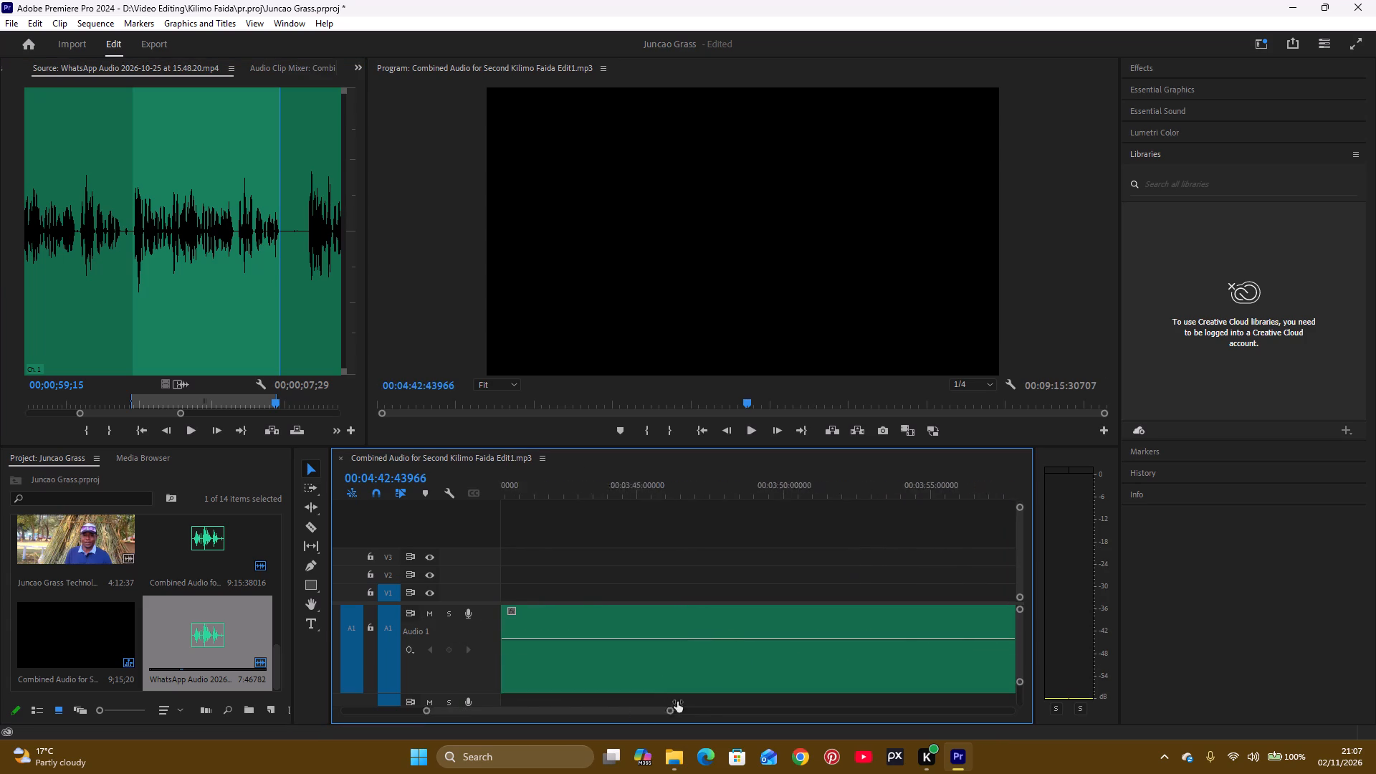
drag(677, 702, 781, 715)
drag(780, 713, 828, 709)
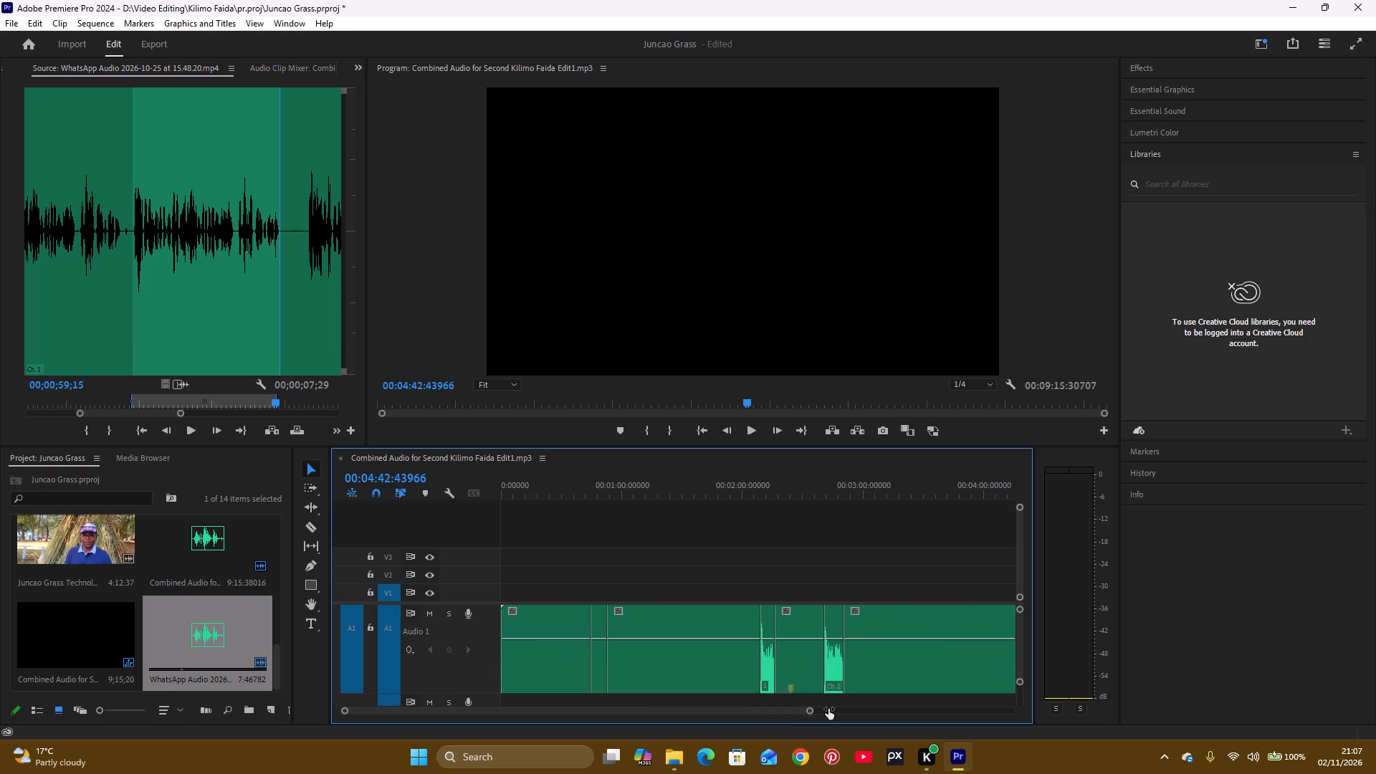
drag(828, 709, 876, 710)
drag(876, 710, 742, 755)
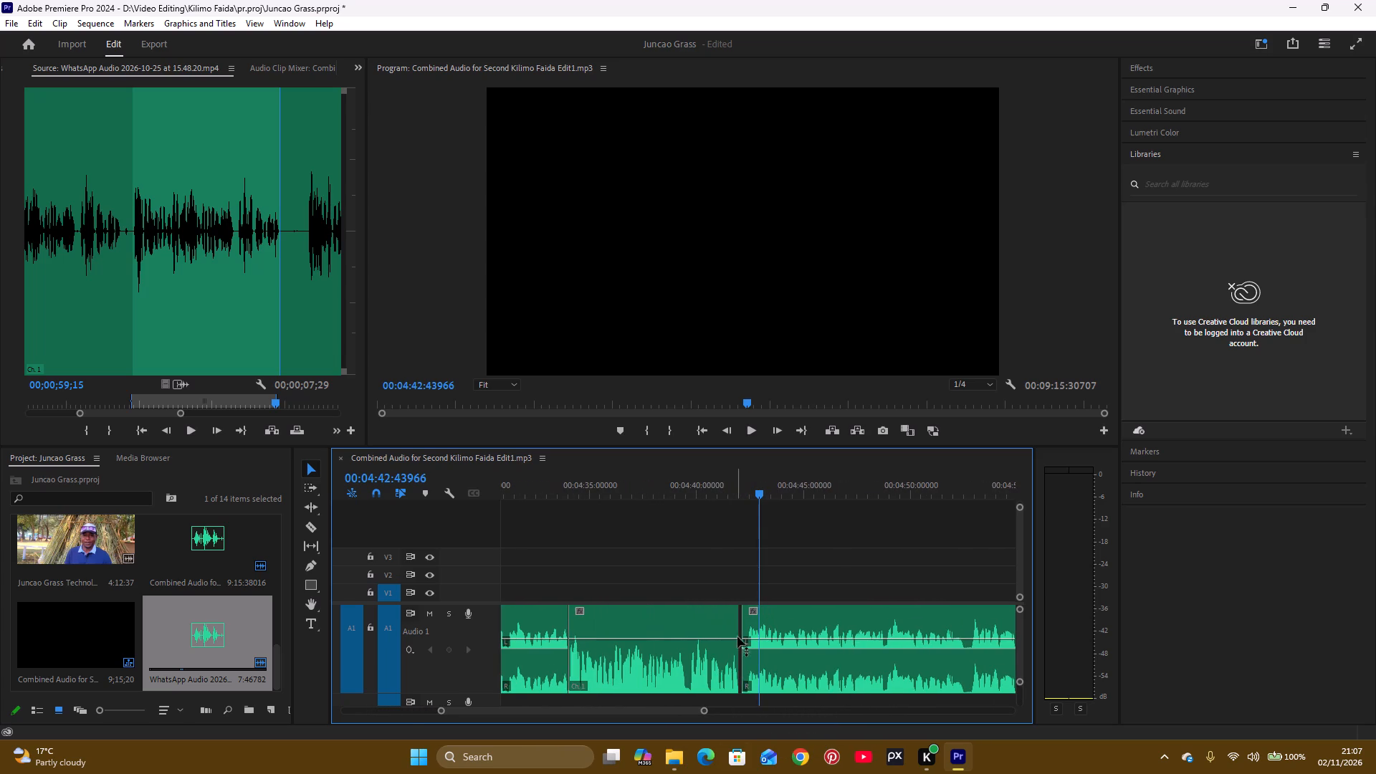
Play the sequence across both ends of the newly placed WhatsApp excerpt, at about 4:42 and 4:34, to check the joins.
click(707, 490)
key(space)
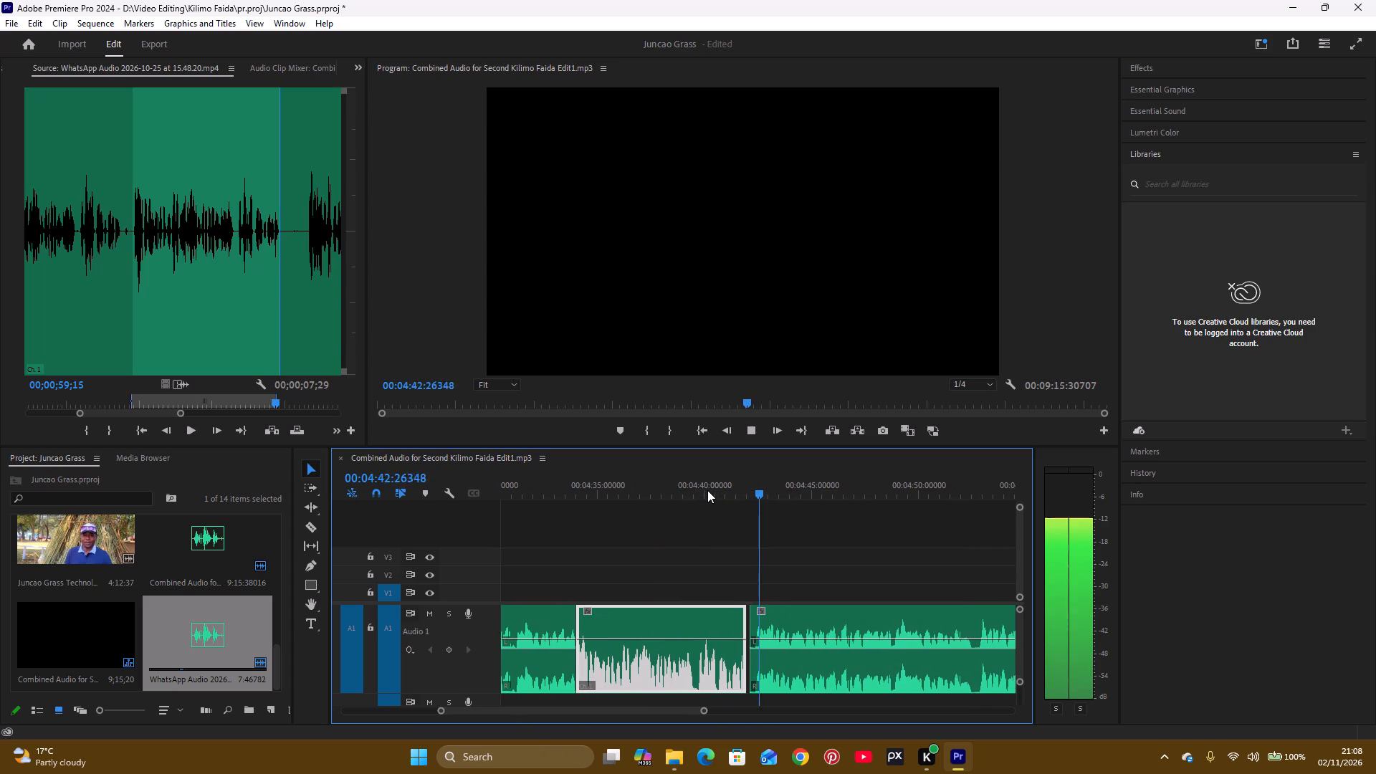
key(space)
click(538, 496)
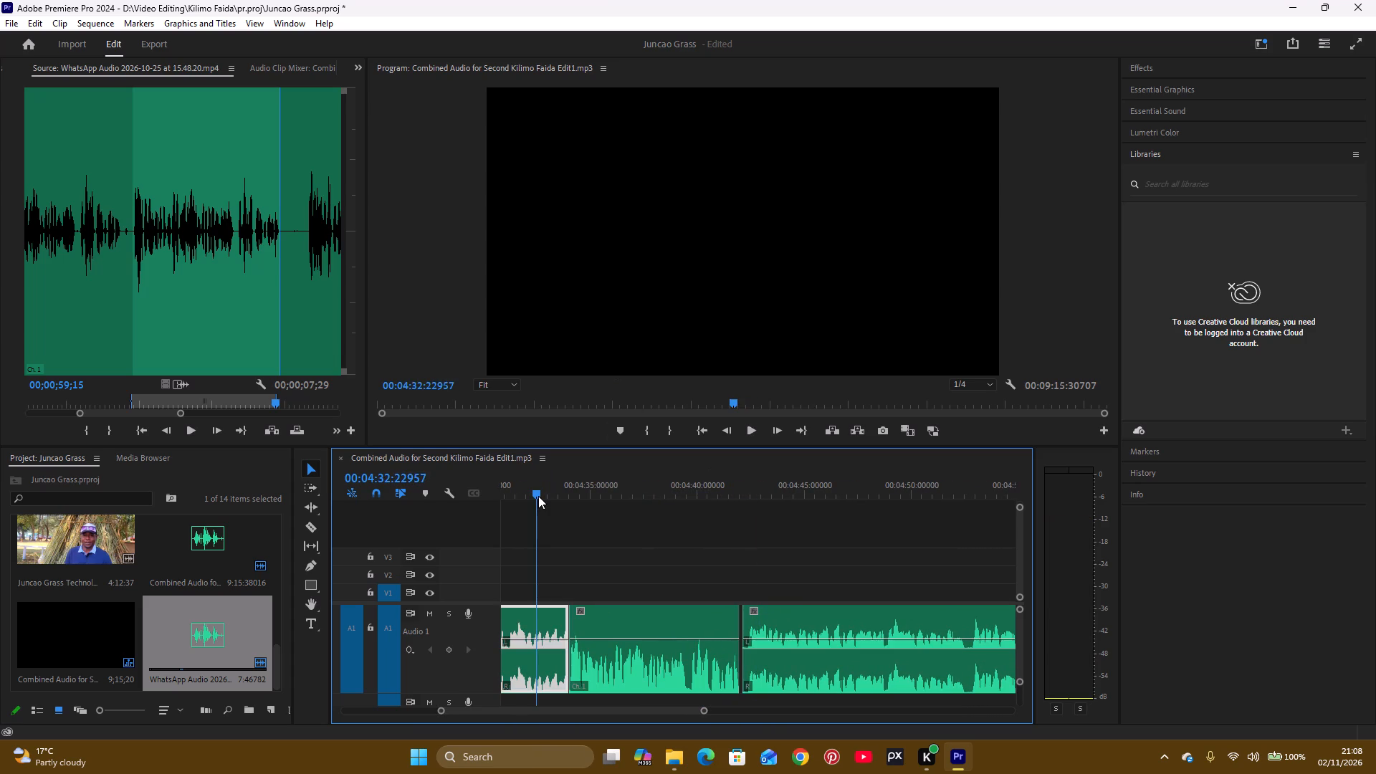
key(space)
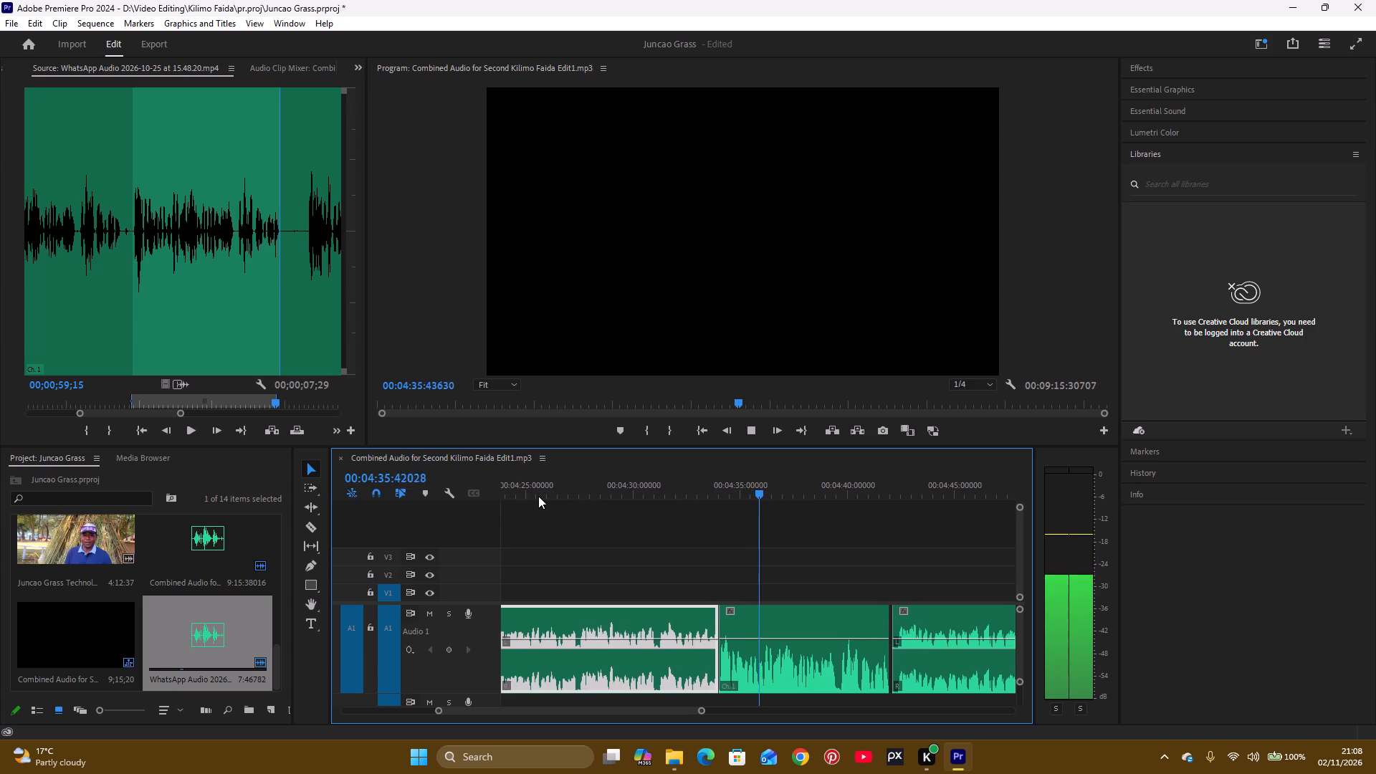
key(space)
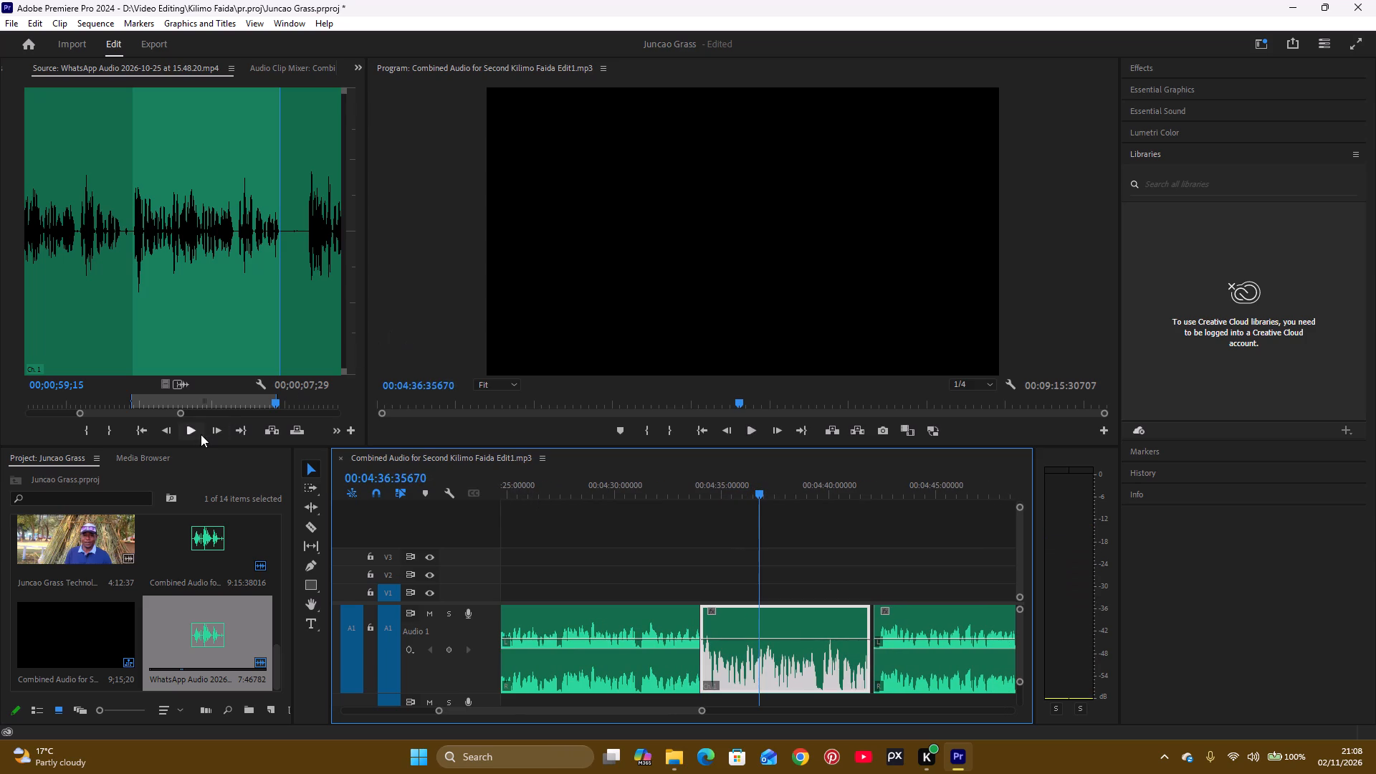
Play on through the WhatsApp recording to find the next phrase and set the In point in the pause at about 1:12.
click(193, 434)
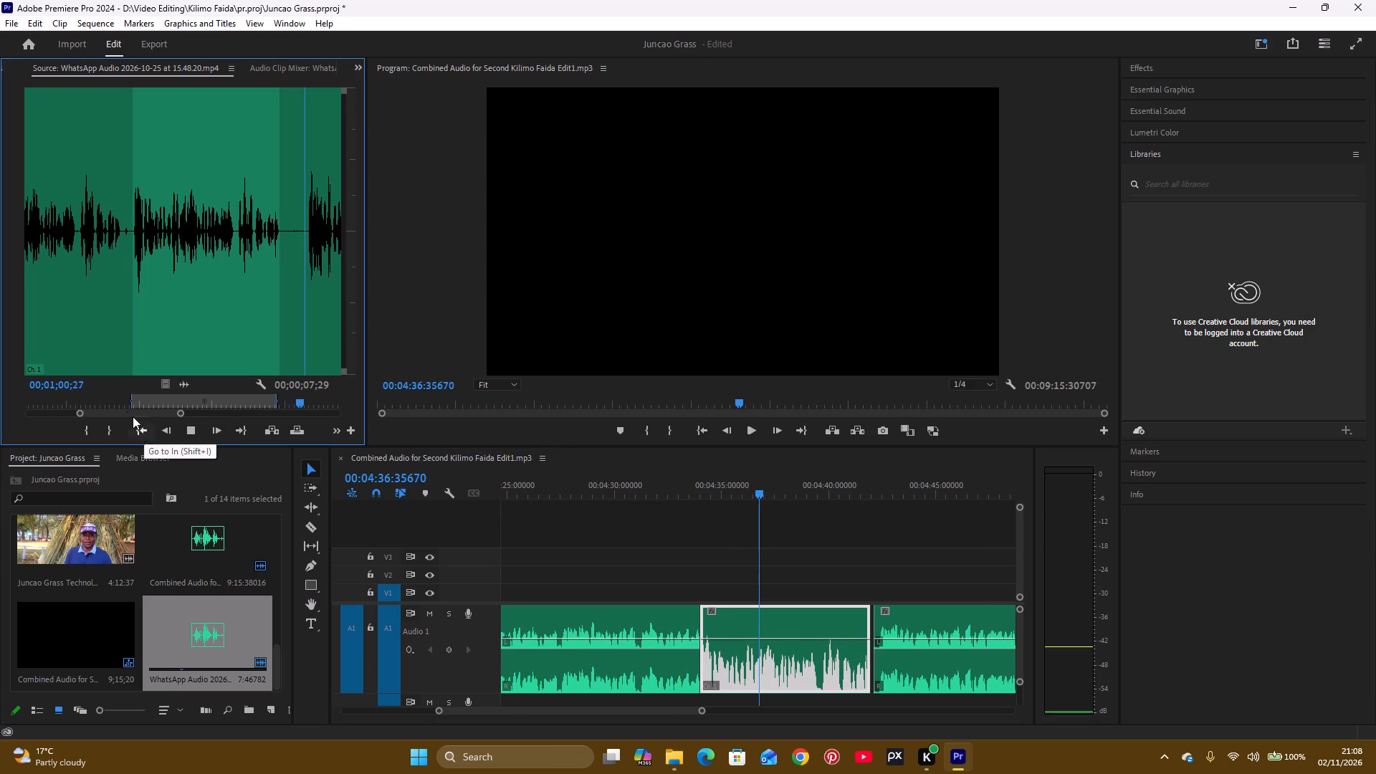
click(90, 432)
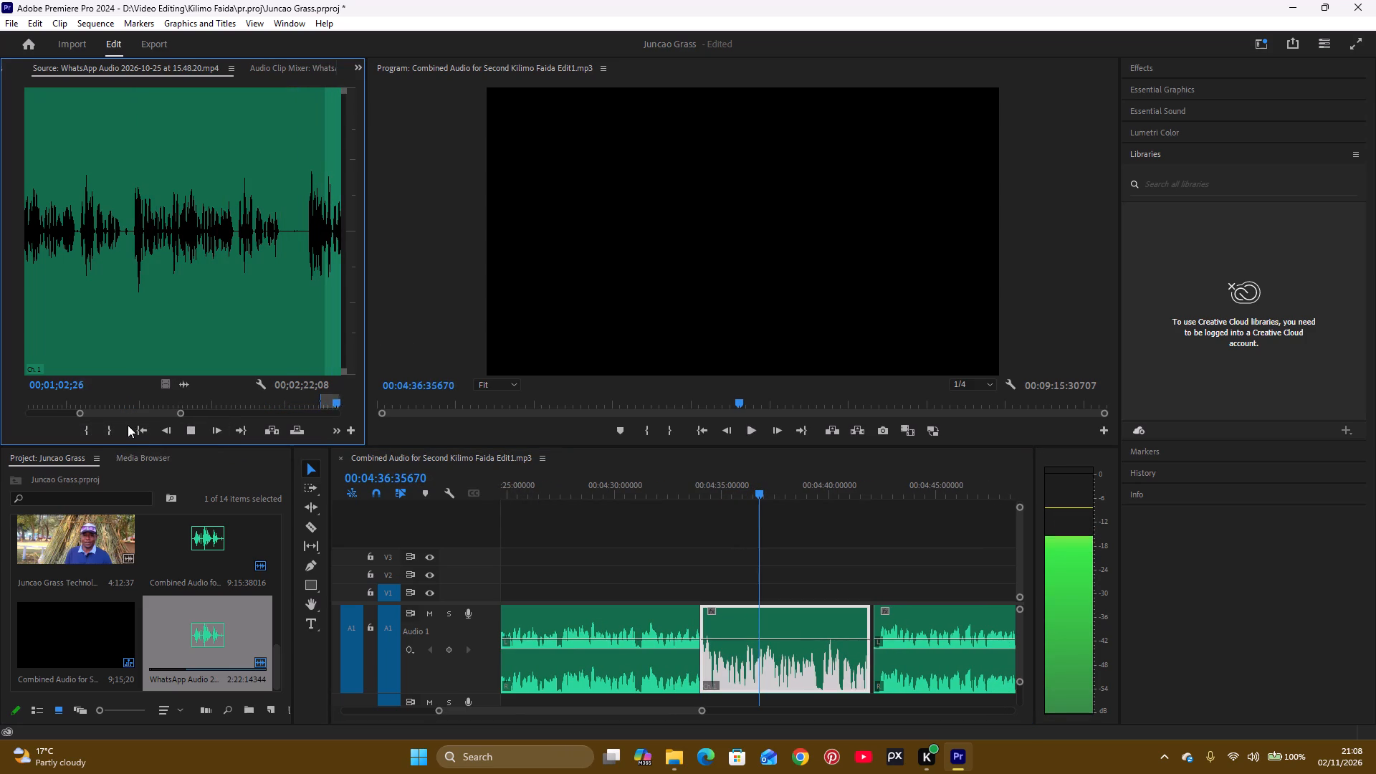
click(178, 416)
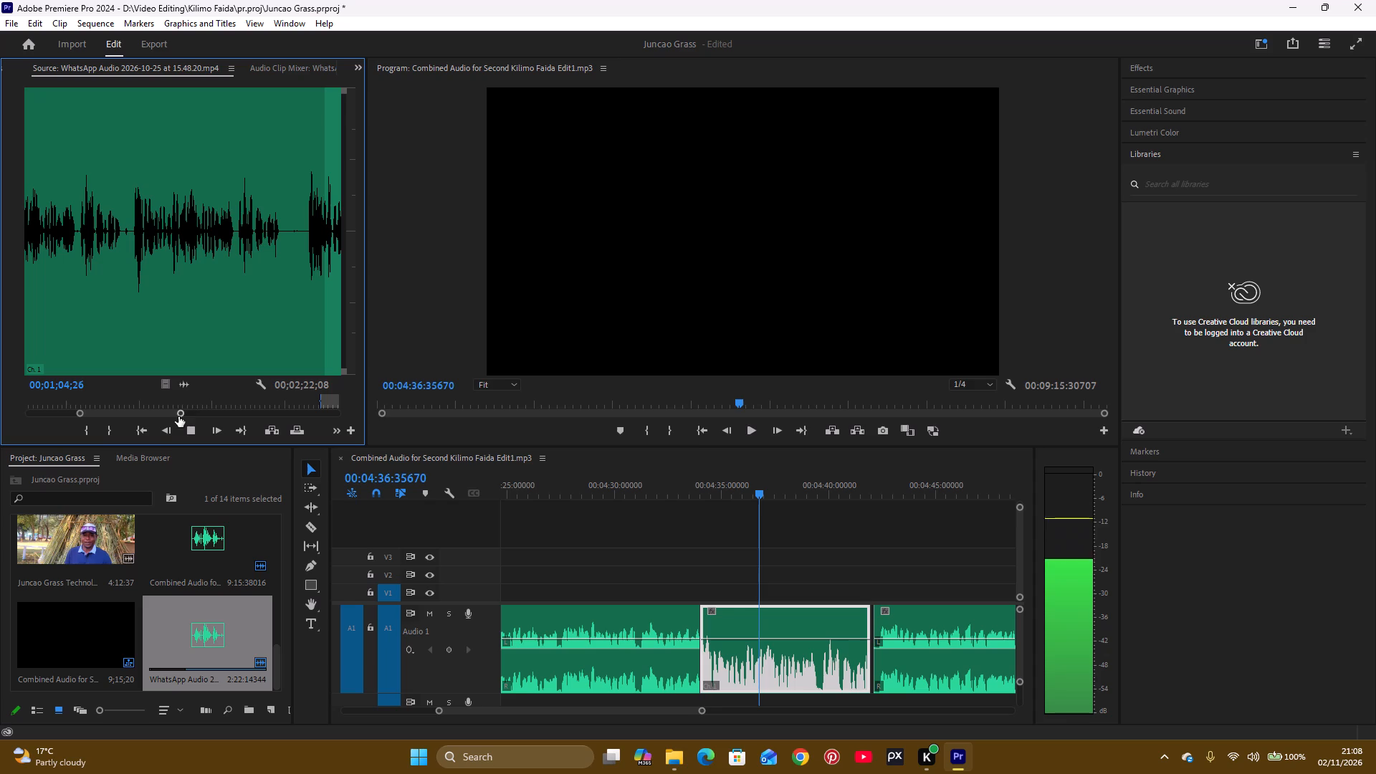
drag(164, 410, 178, 414)
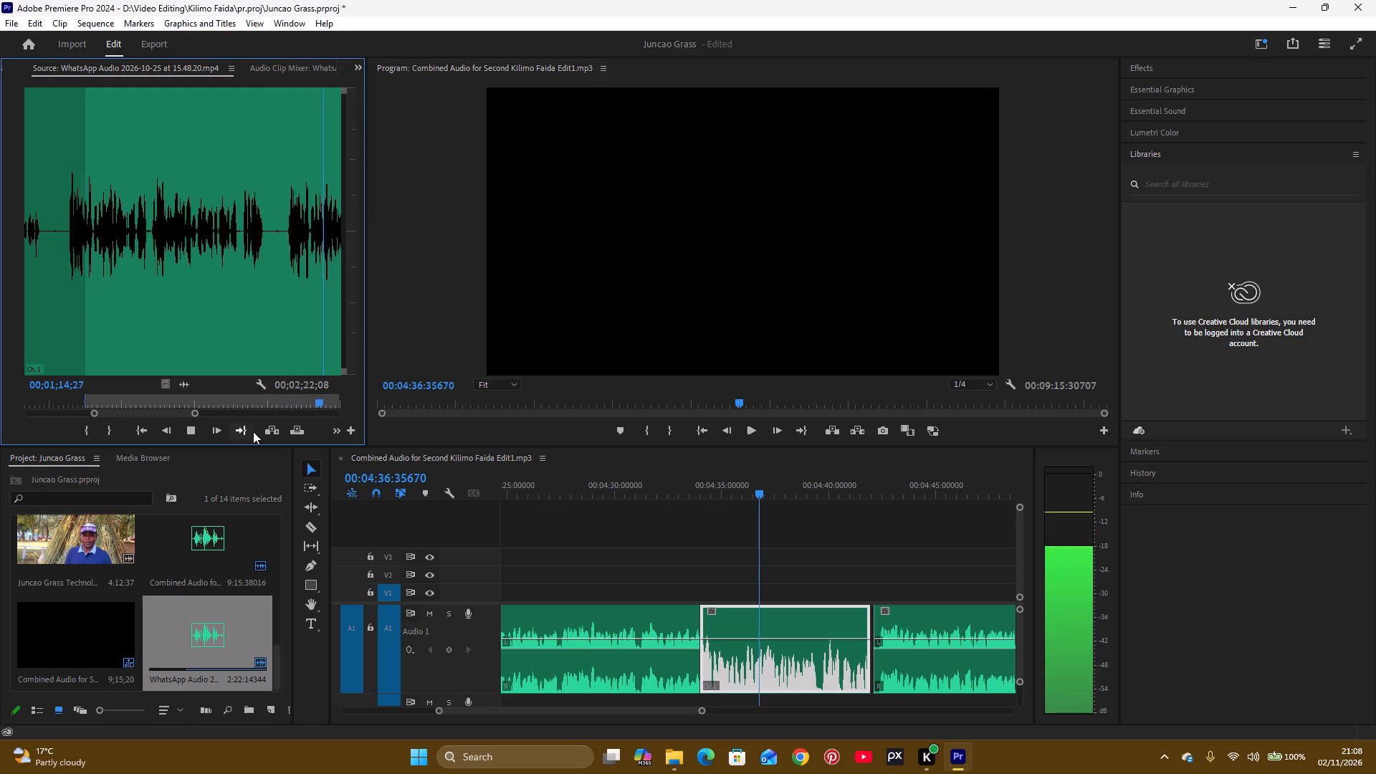
drag(195, 414, 211, 417)
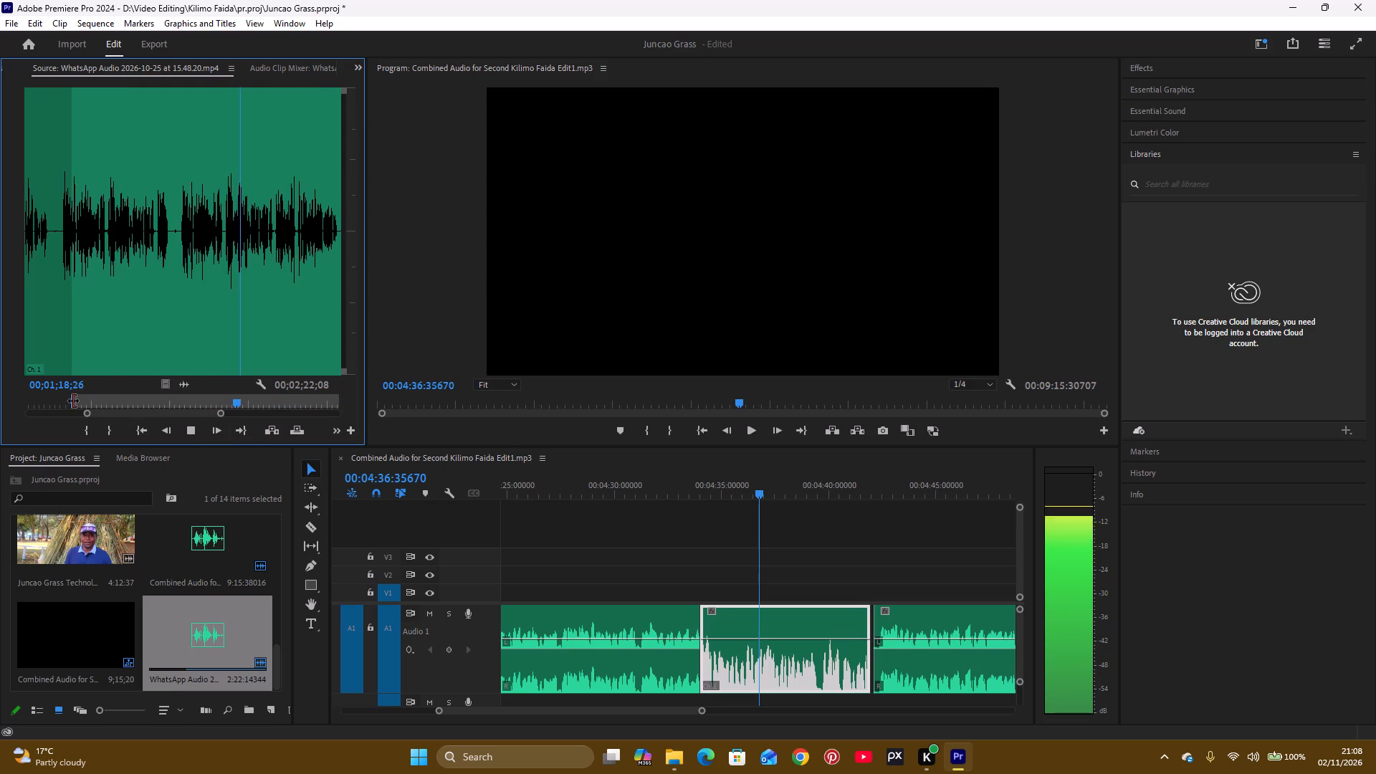
drag(72, 402, 176, 424)
Listen for the end of the phrase in the WhatsApp recording and set the Out point in the pause at 00;01;28;22.
click(187, 434)
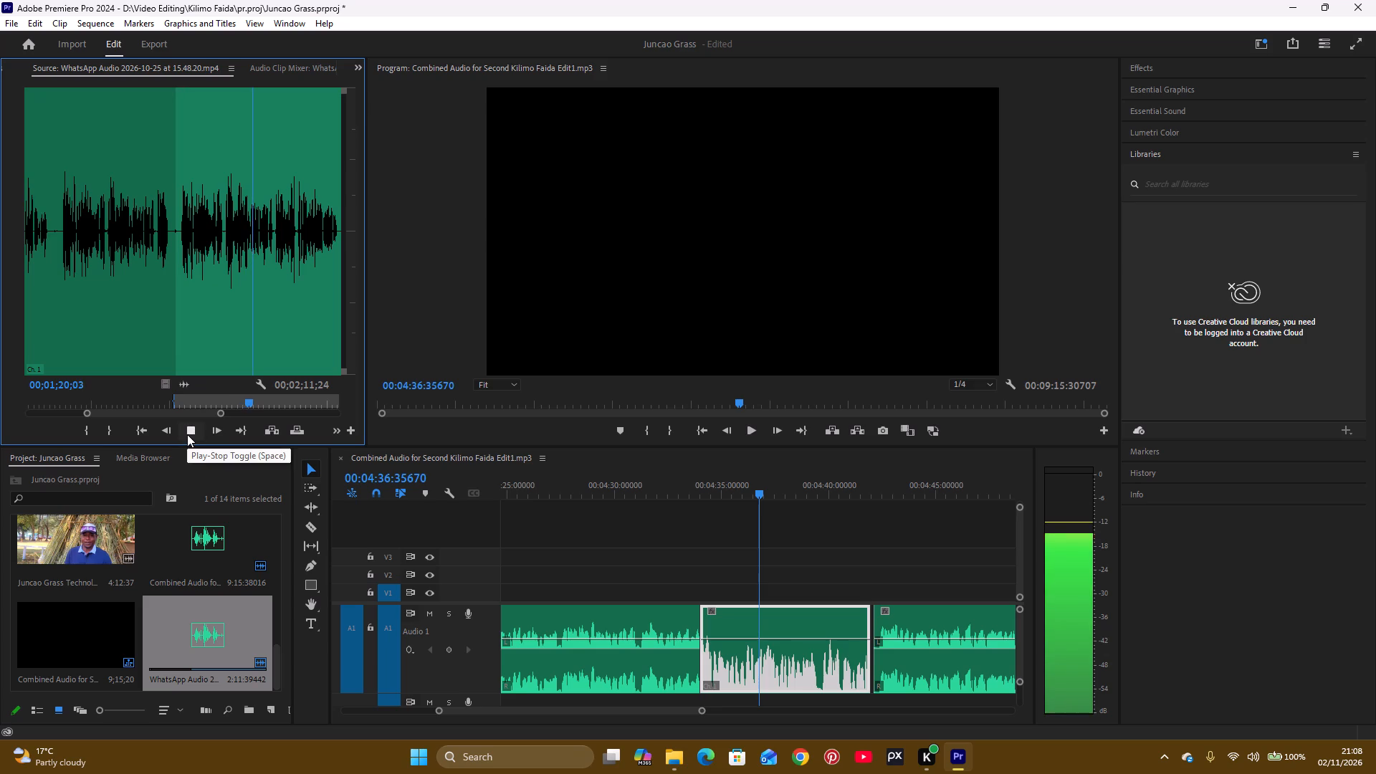
click(221, 412)
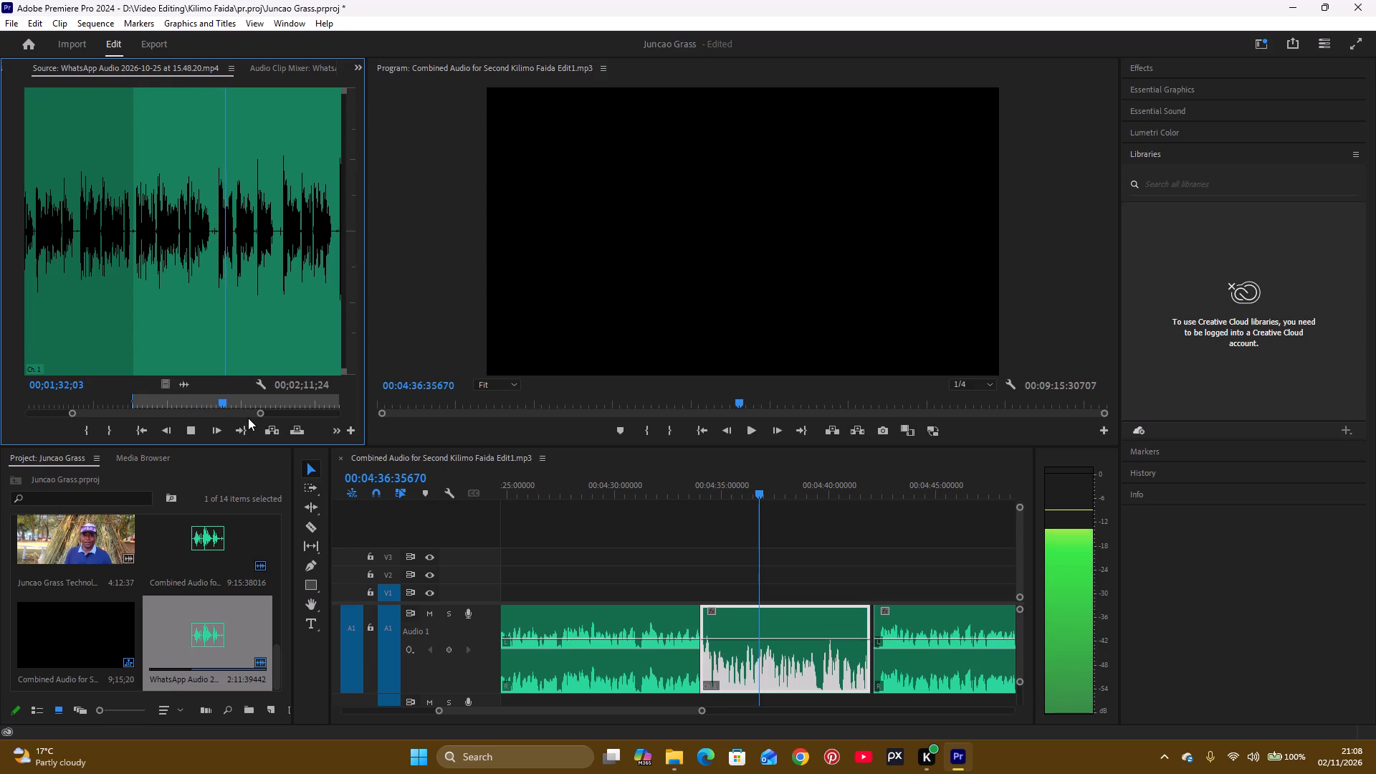
key(space)
drag(257, 412, 247, 420)
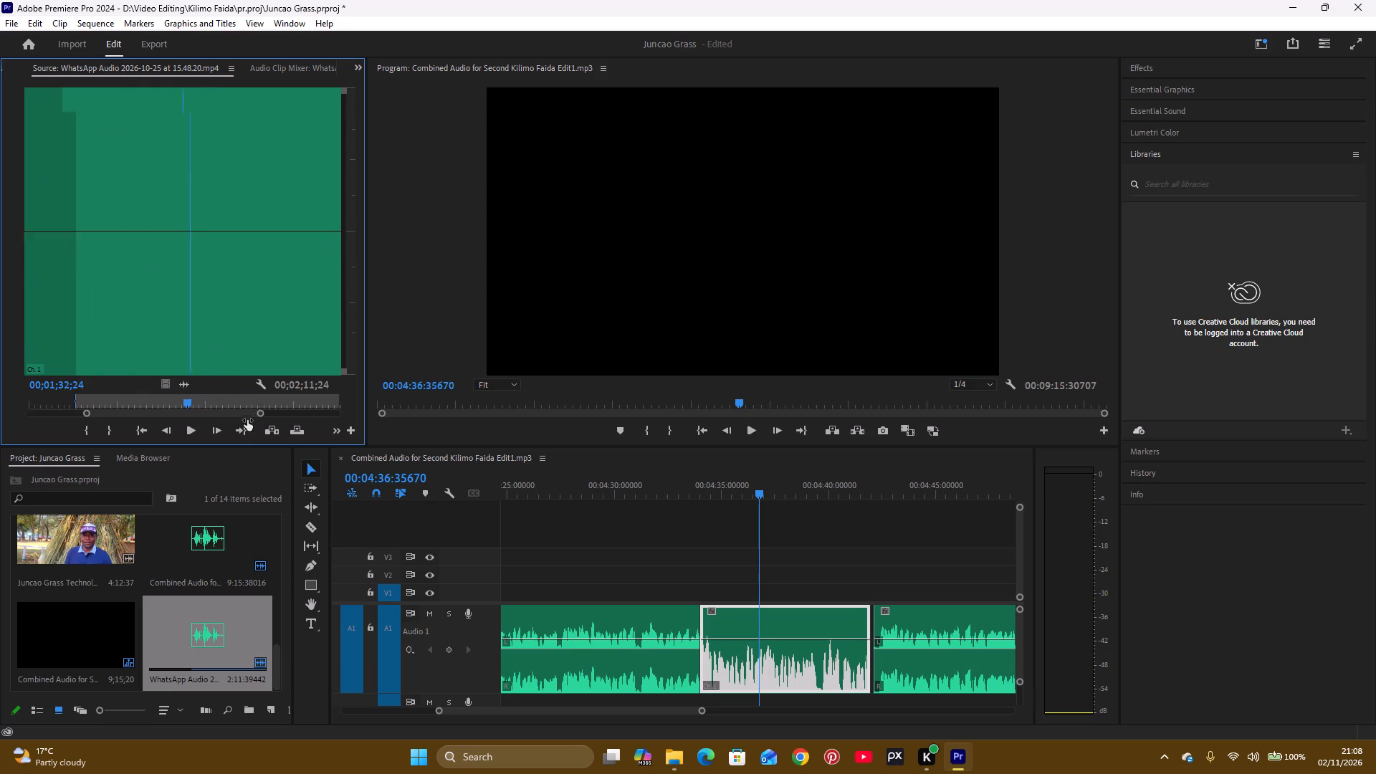
drag(247, 420, 234, 441)
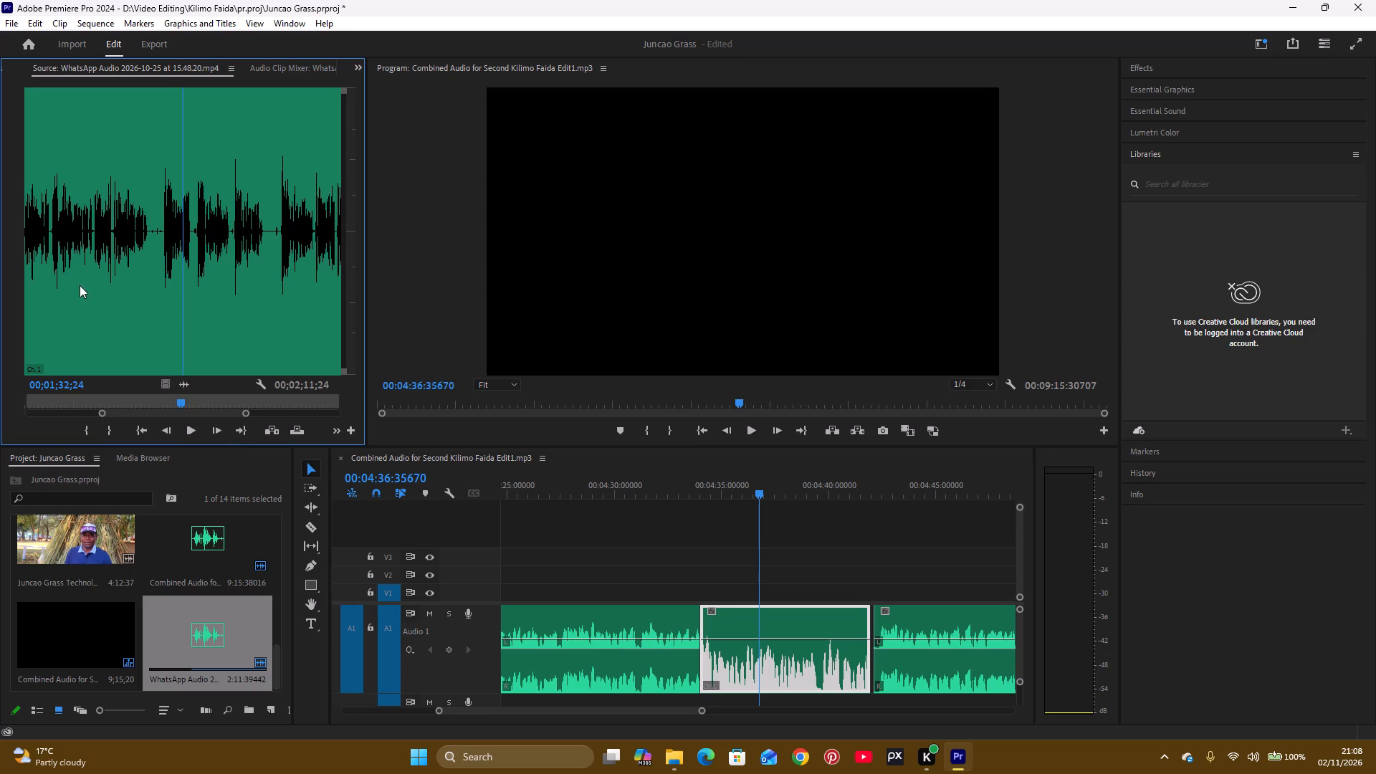
click(85, 235)
key(space)
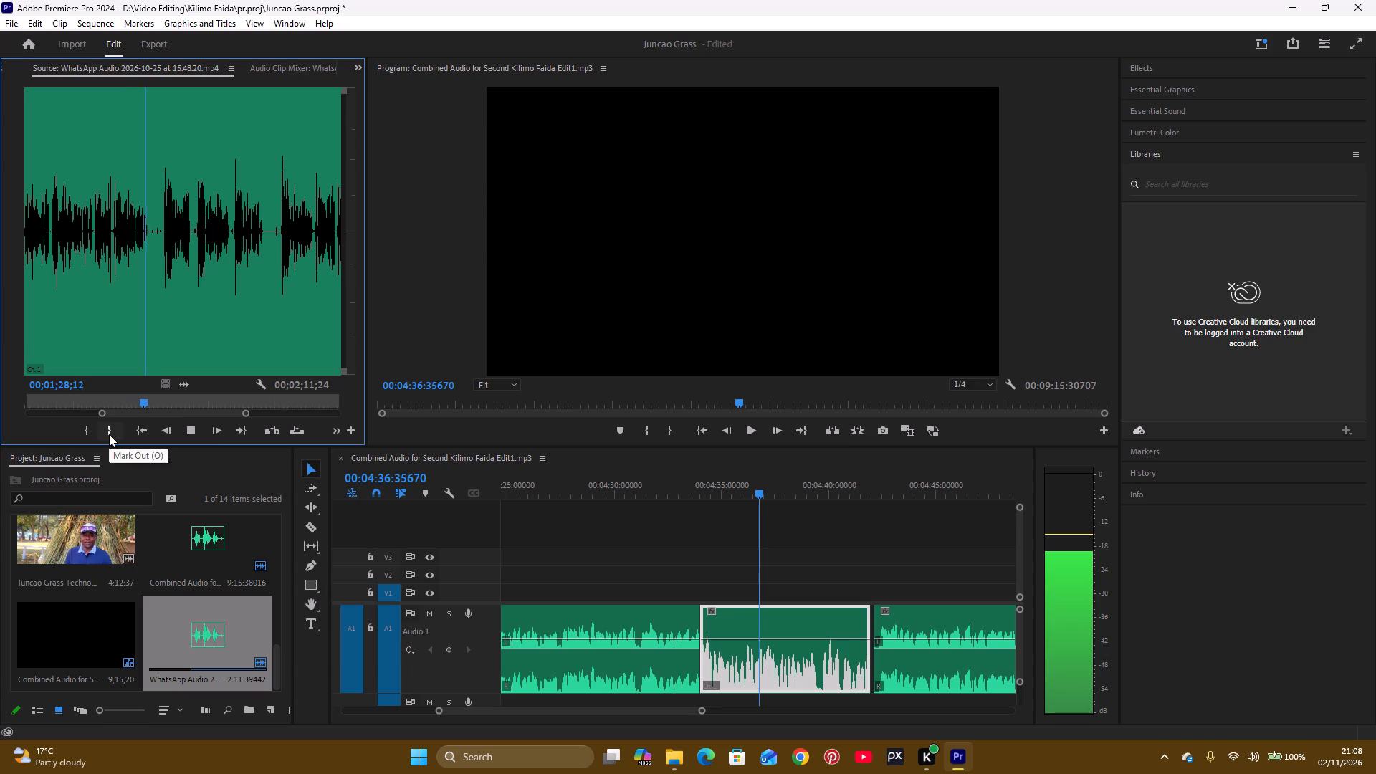
key(space)
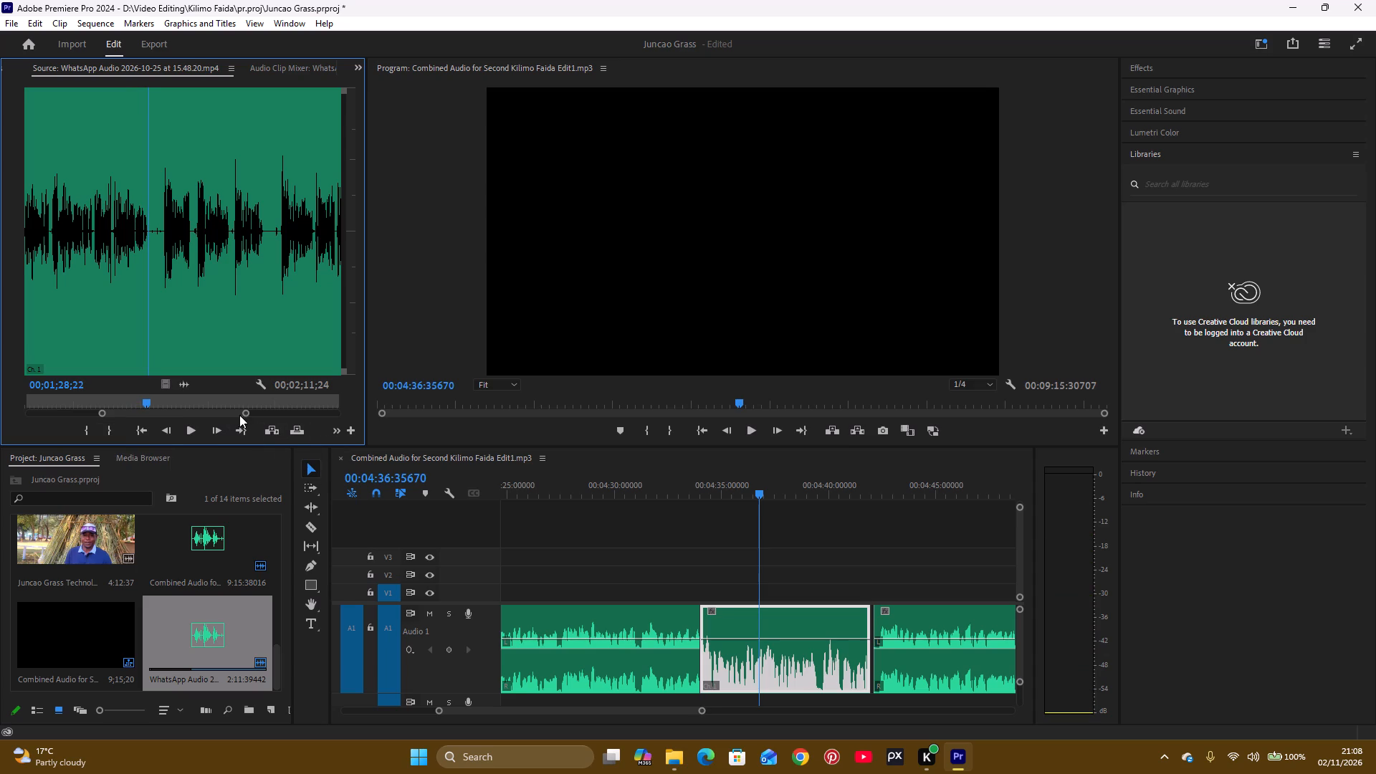
drag(244, 412, 218, 435)
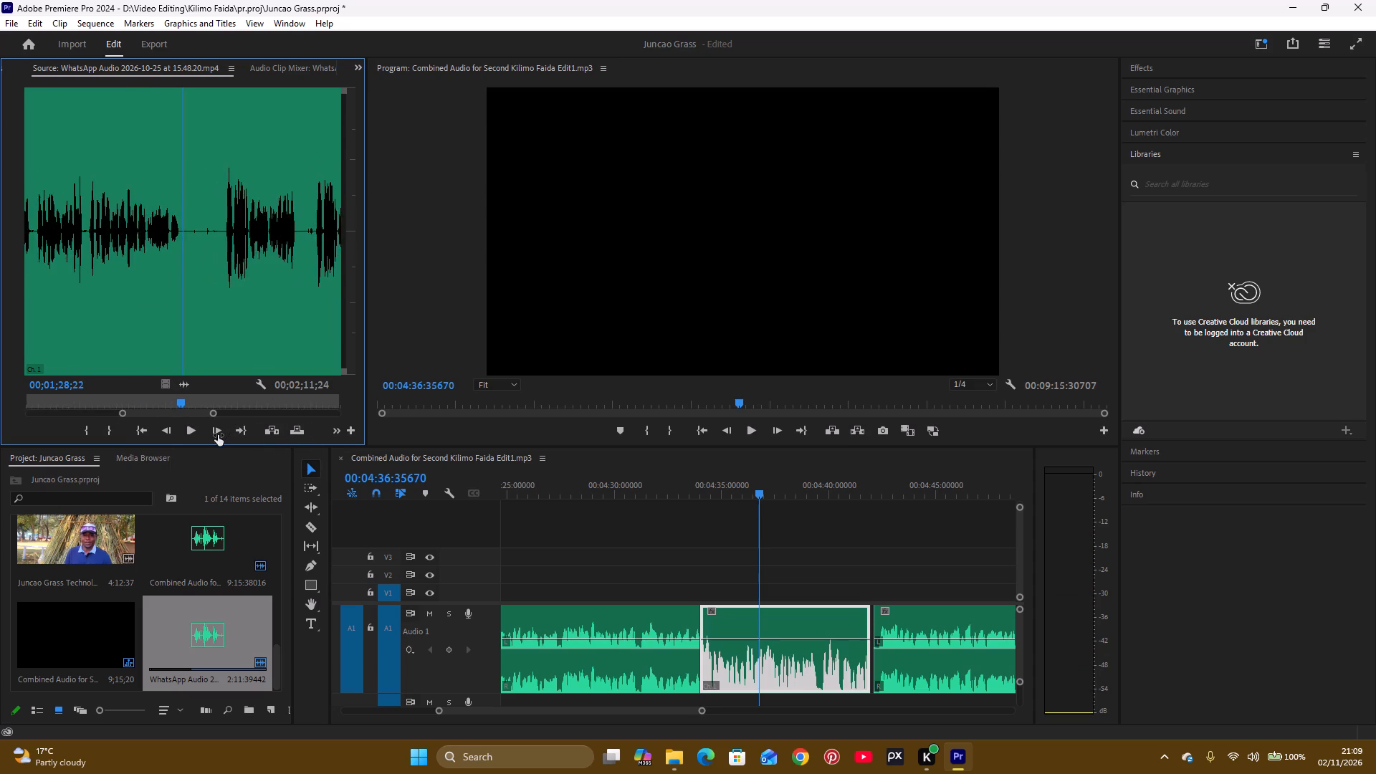
drag(218, 435, 216, 441)
click(115, 433)
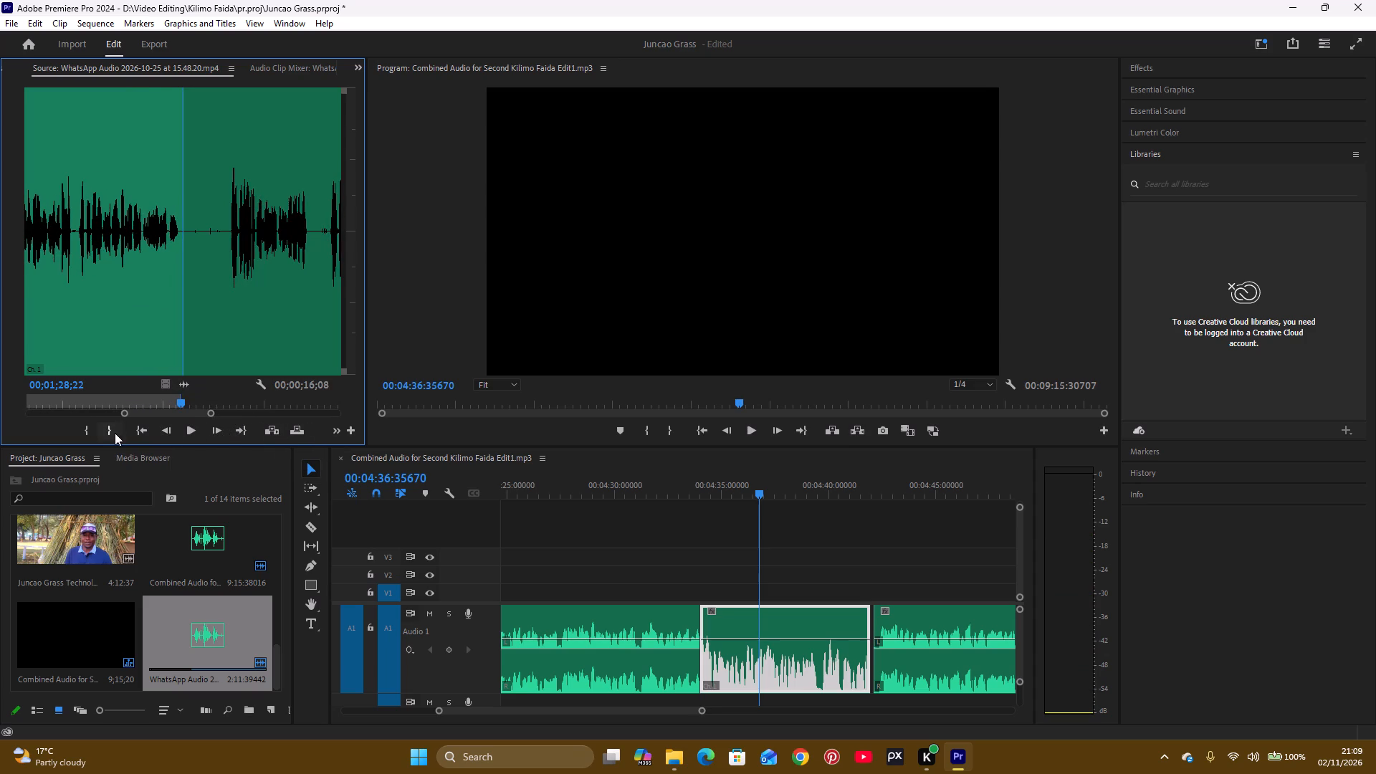
Tighten the In point of the marked WhatsApp excerpt closer to the first word, making the excerpt 00;00;15;27 long.
drag(209, 414, 290, 414)
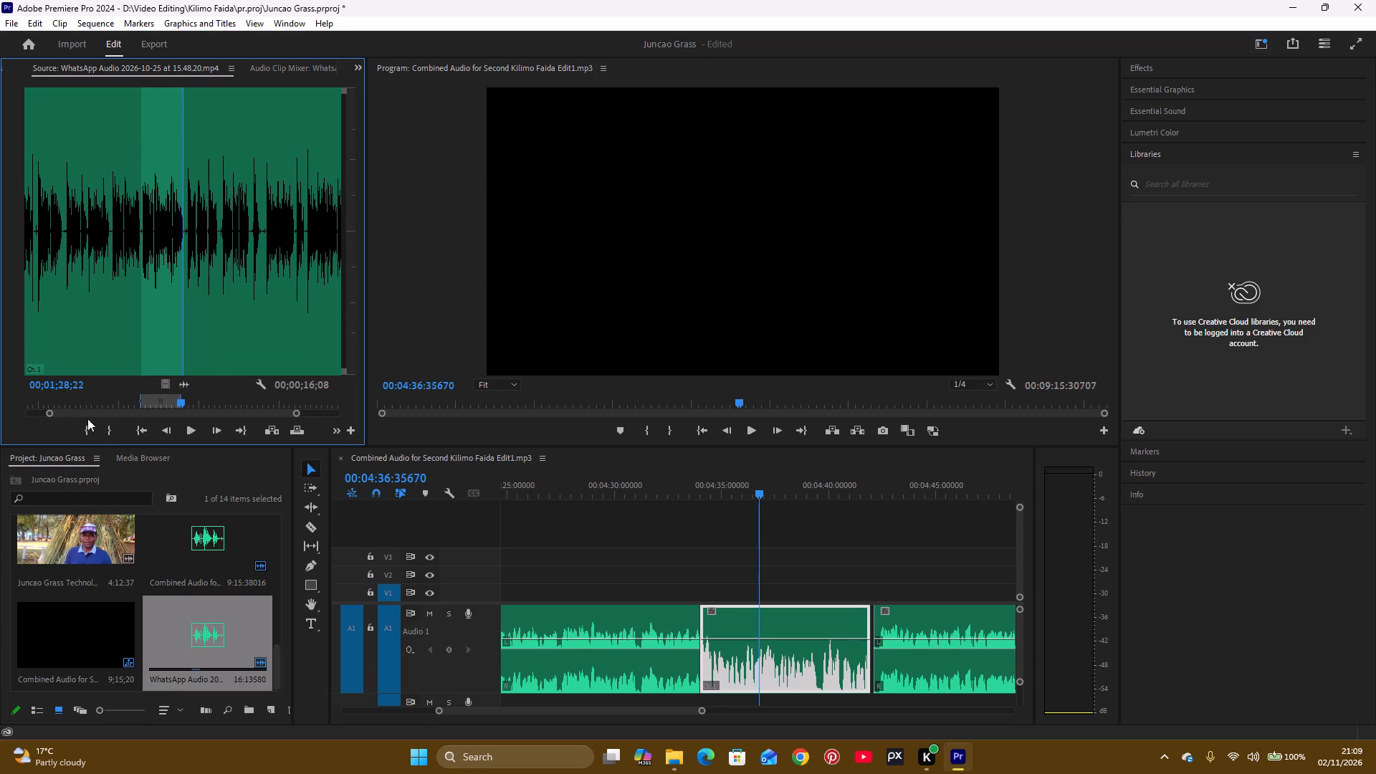
drag(48, 415, 98, 414)
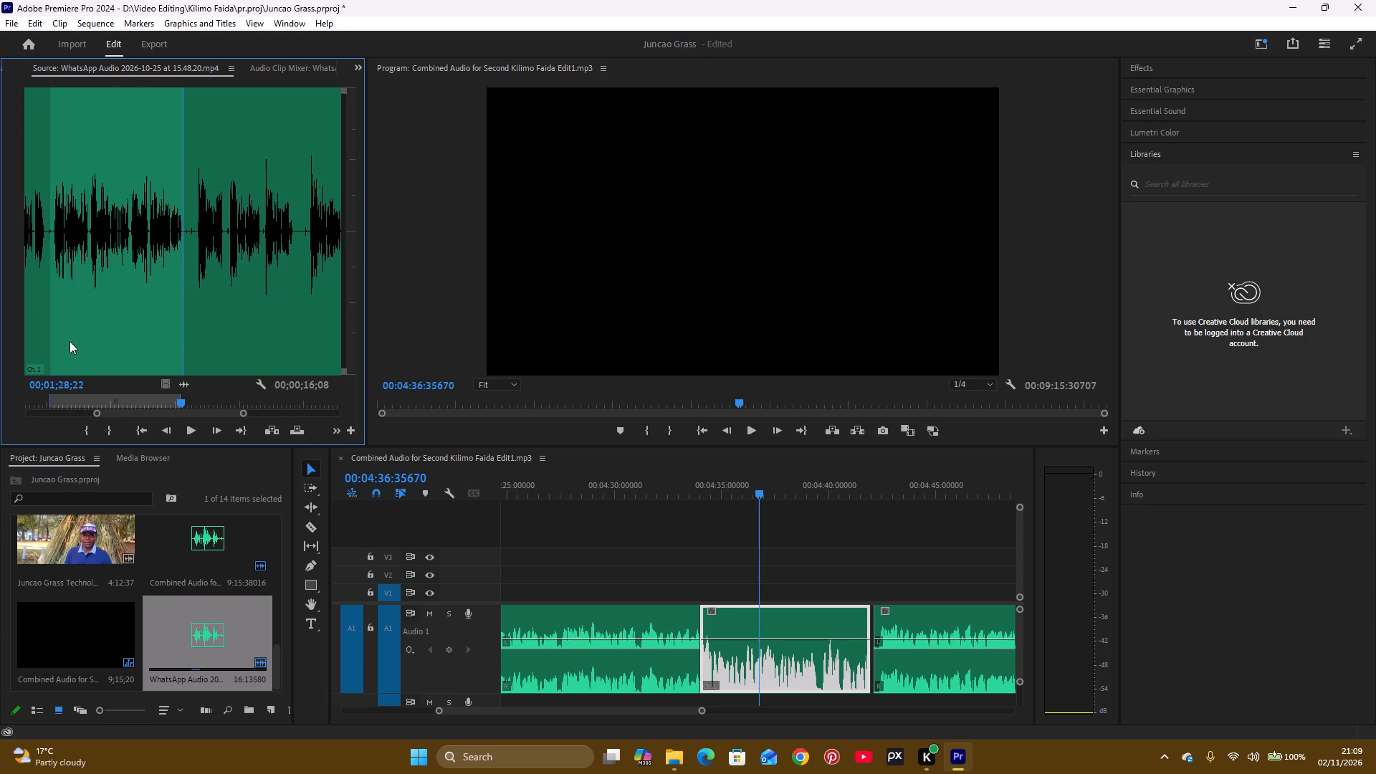
click(51, 400)
drag(96, 414, 107, 419)
drag(135, 411, 130, 414)
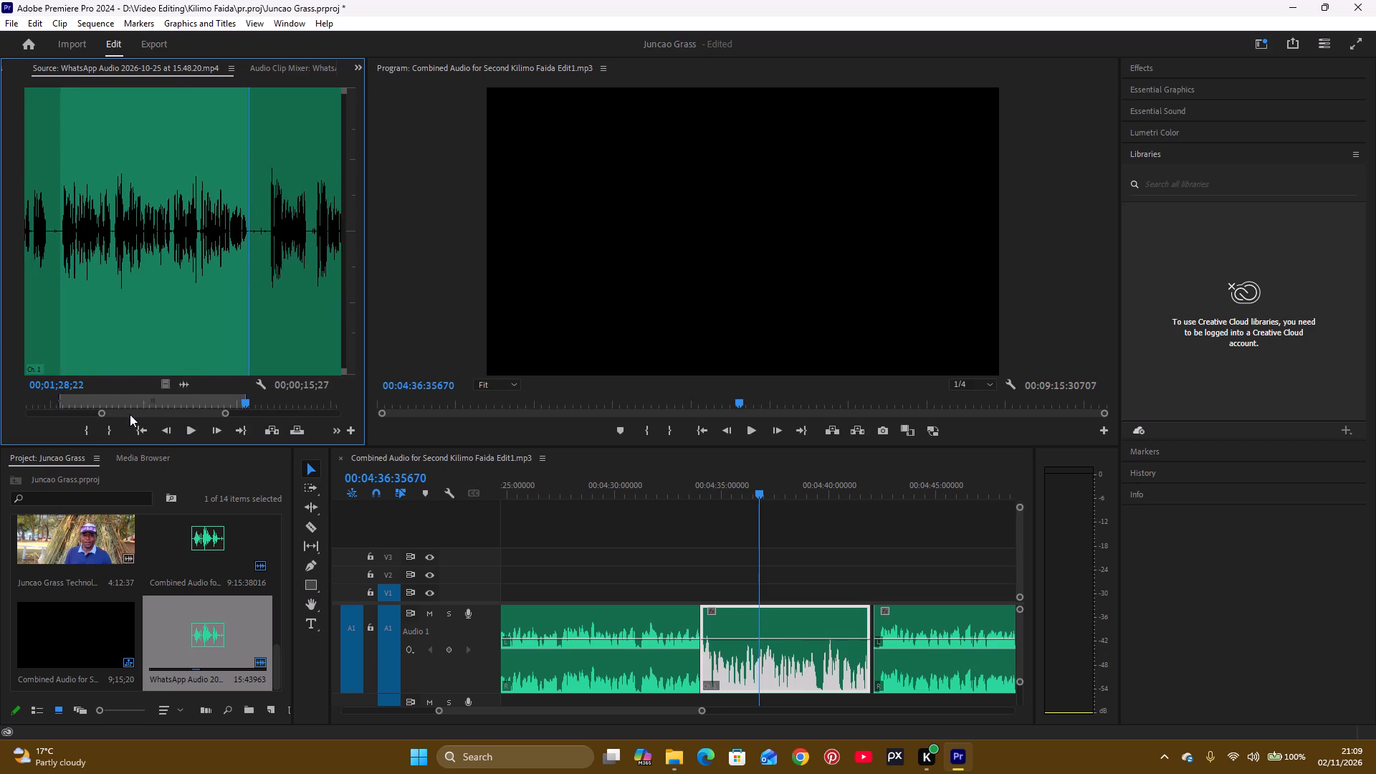
drag(130, 414, 120, 416)
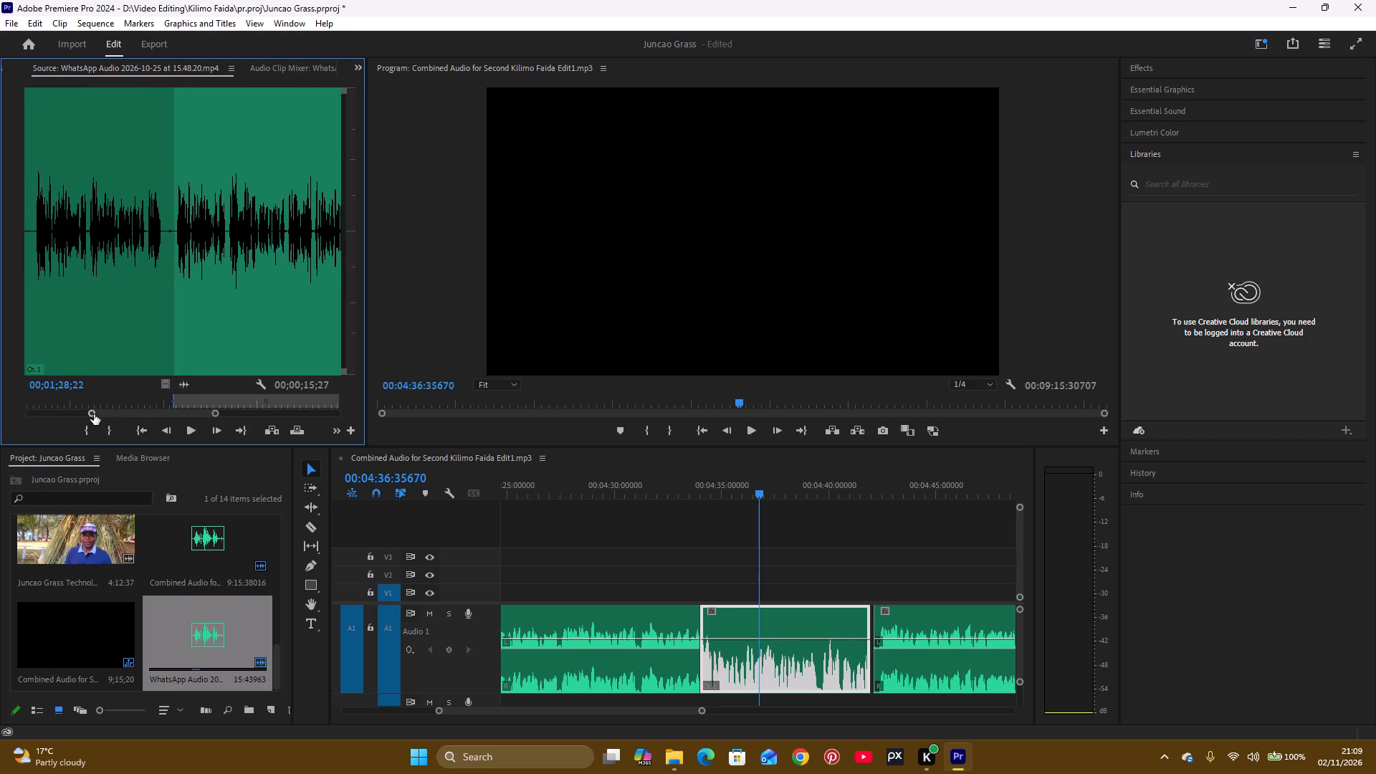
click(94, 414)
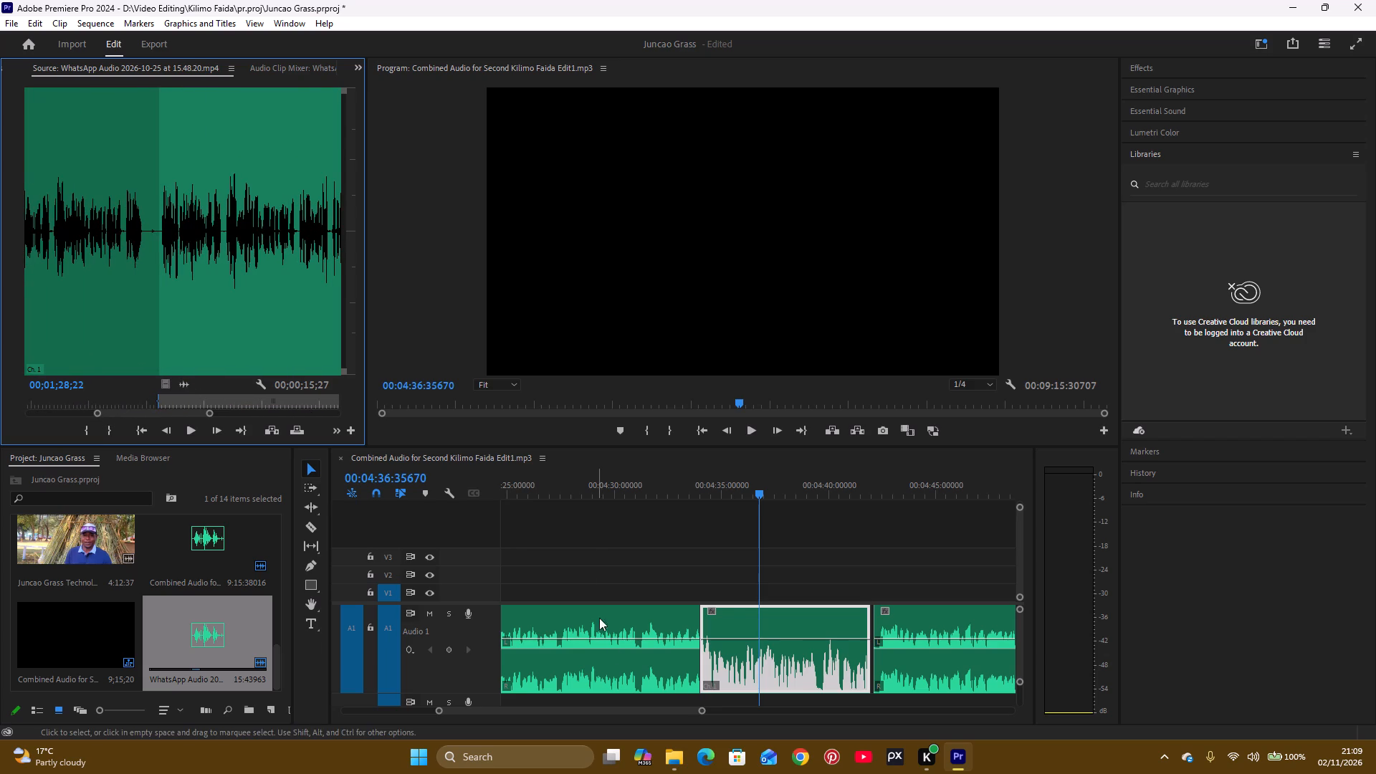
Play the sequence from about 4:42 to 4:50 to hear the passage that follows the placed excerpt.
drag(701, 712, 716, 719)
key(space)
click(826, 494)
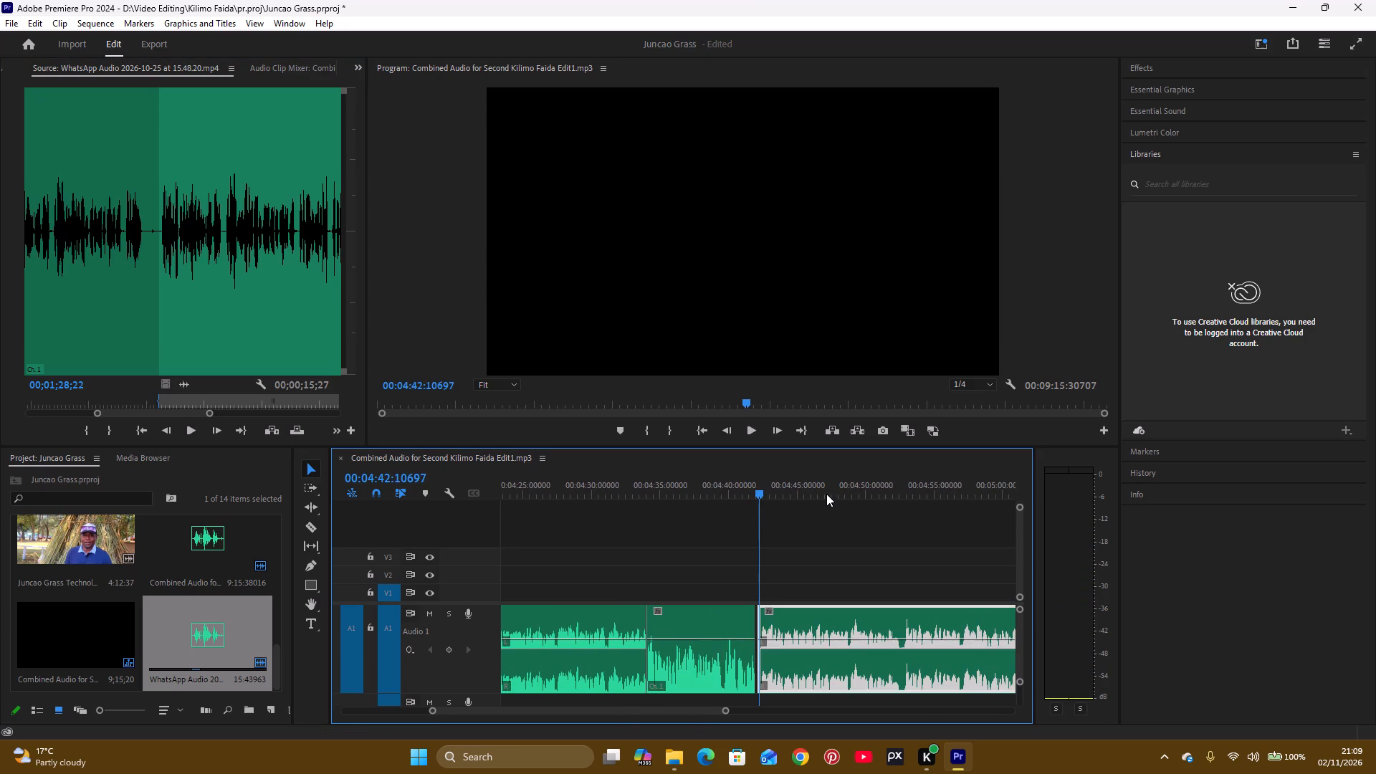
key(space)
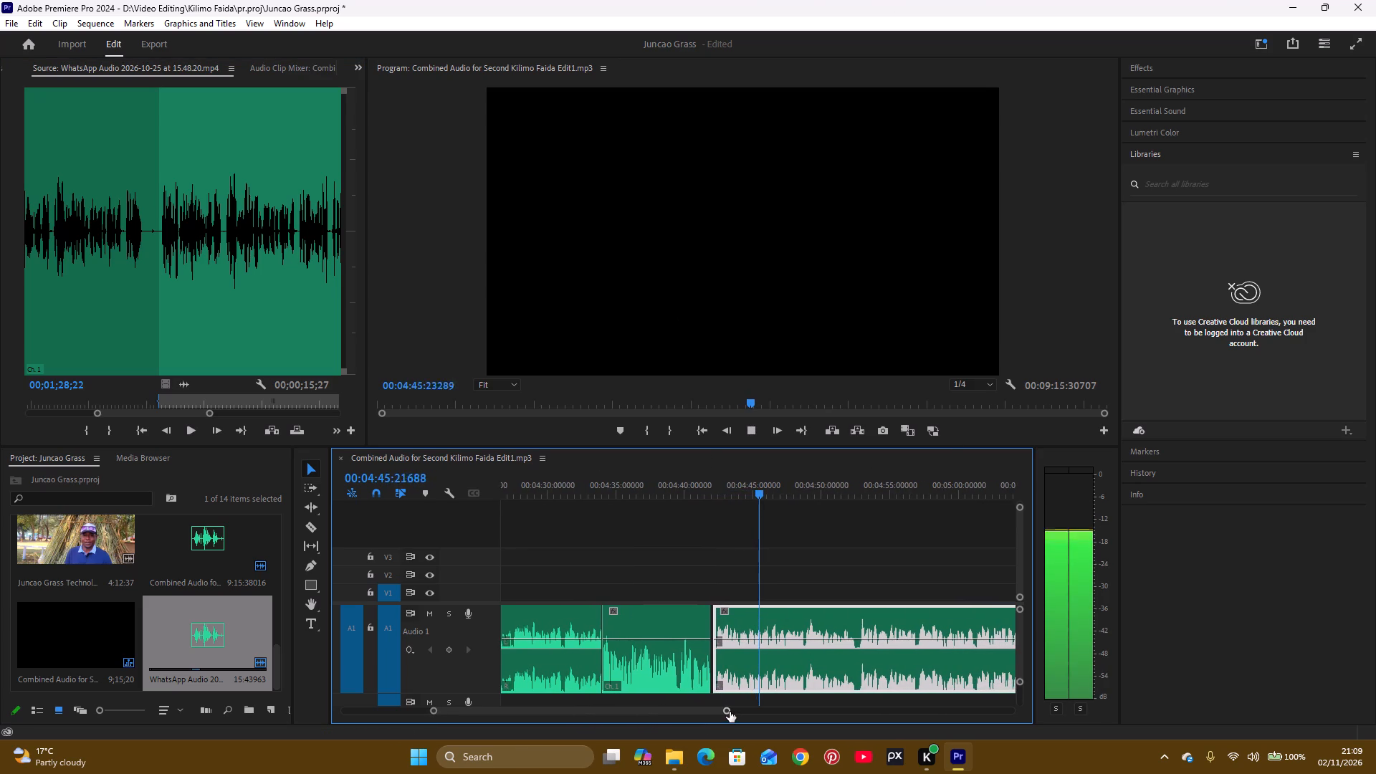
drag(730, 712, 697, 723)
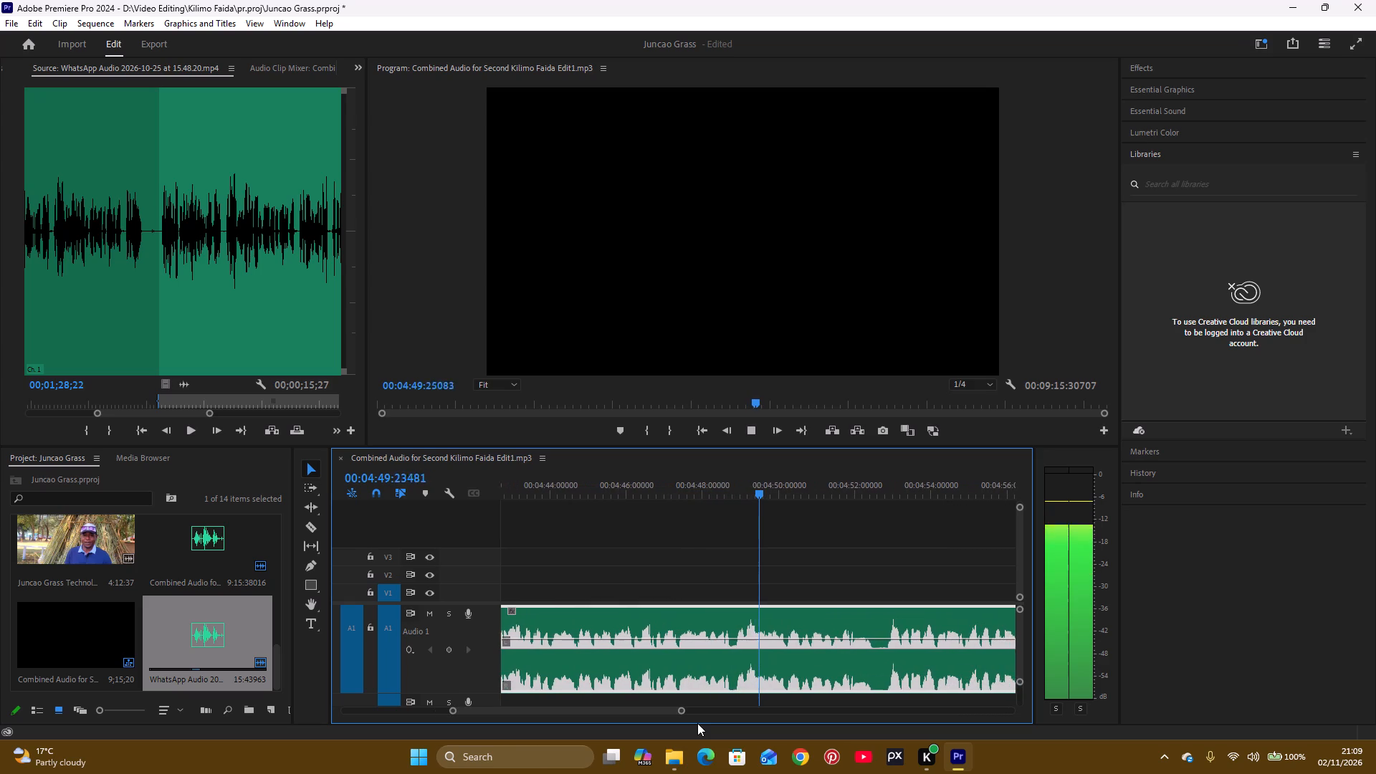
key(space)
drag(681, 712, 699, 717)
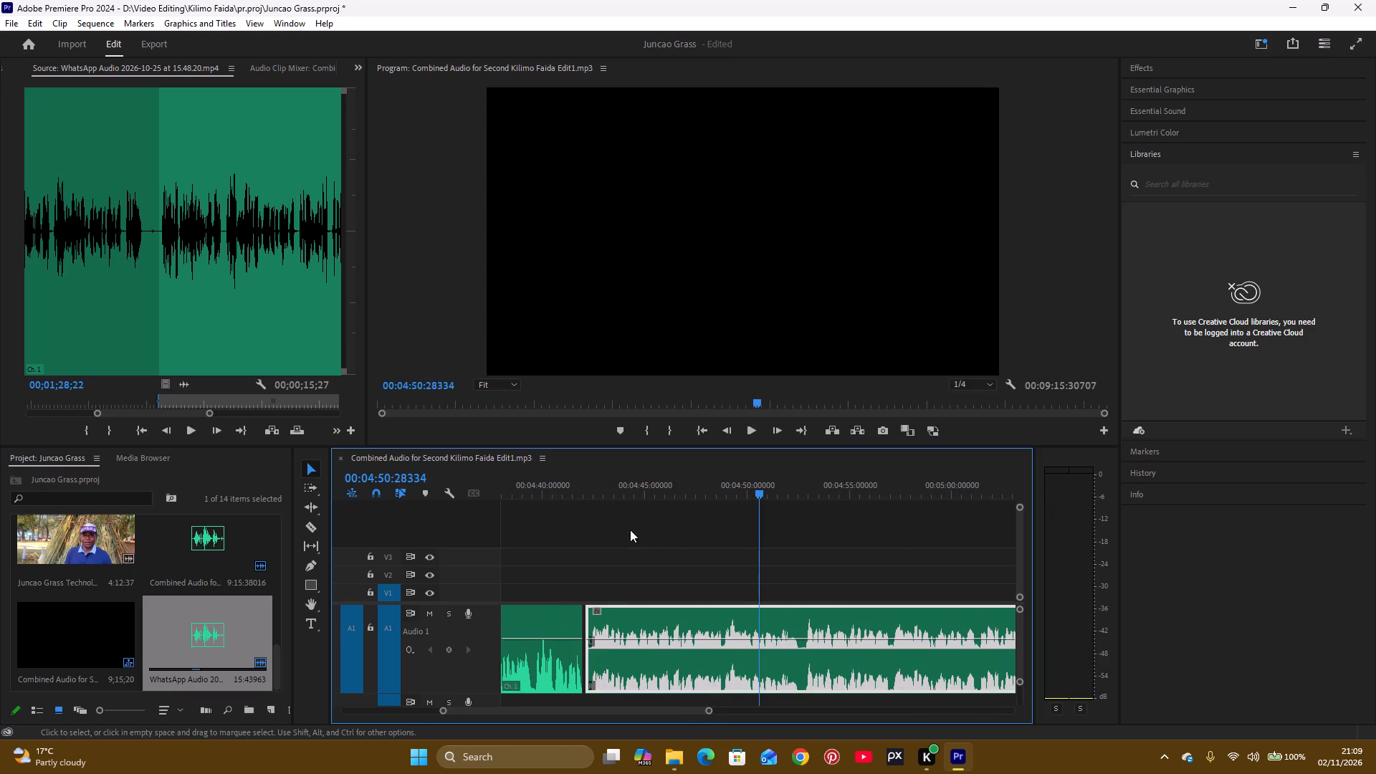
Close the small gap on Audio 1 between the placed WhatsApp excerpt and the following clip at about 4:42.
click(591, 489)
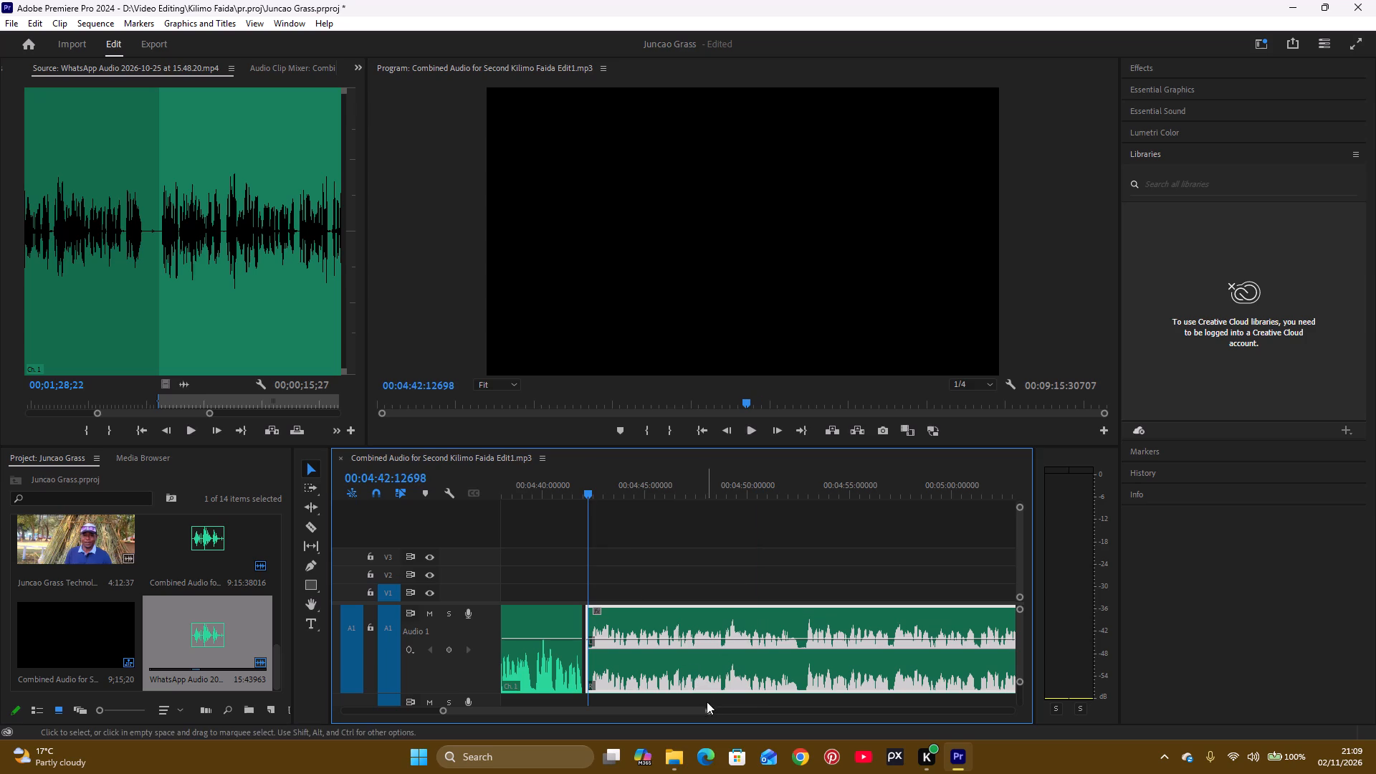
drag(706, 707, 664, 726)
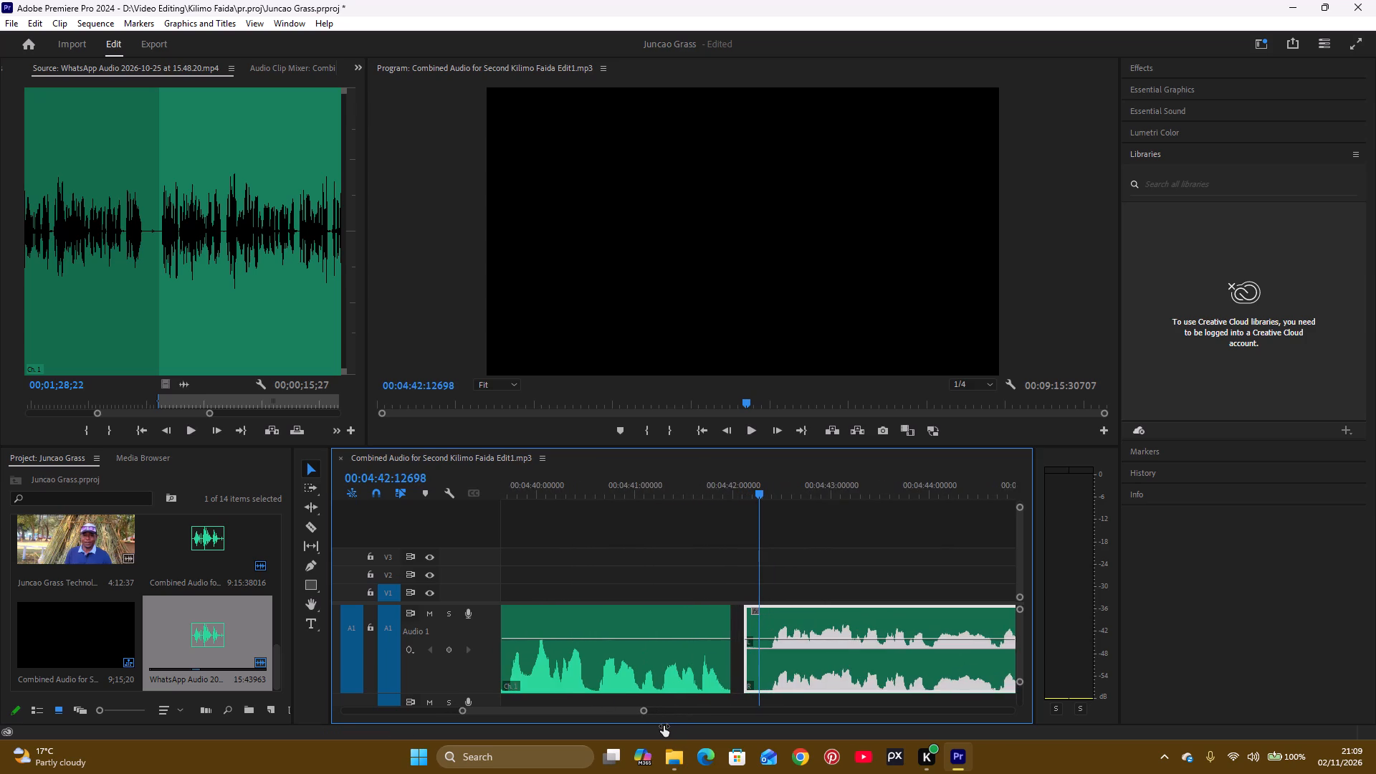
drag(664, 726, 663, 725)
click(732, 665)
click(735, 659)
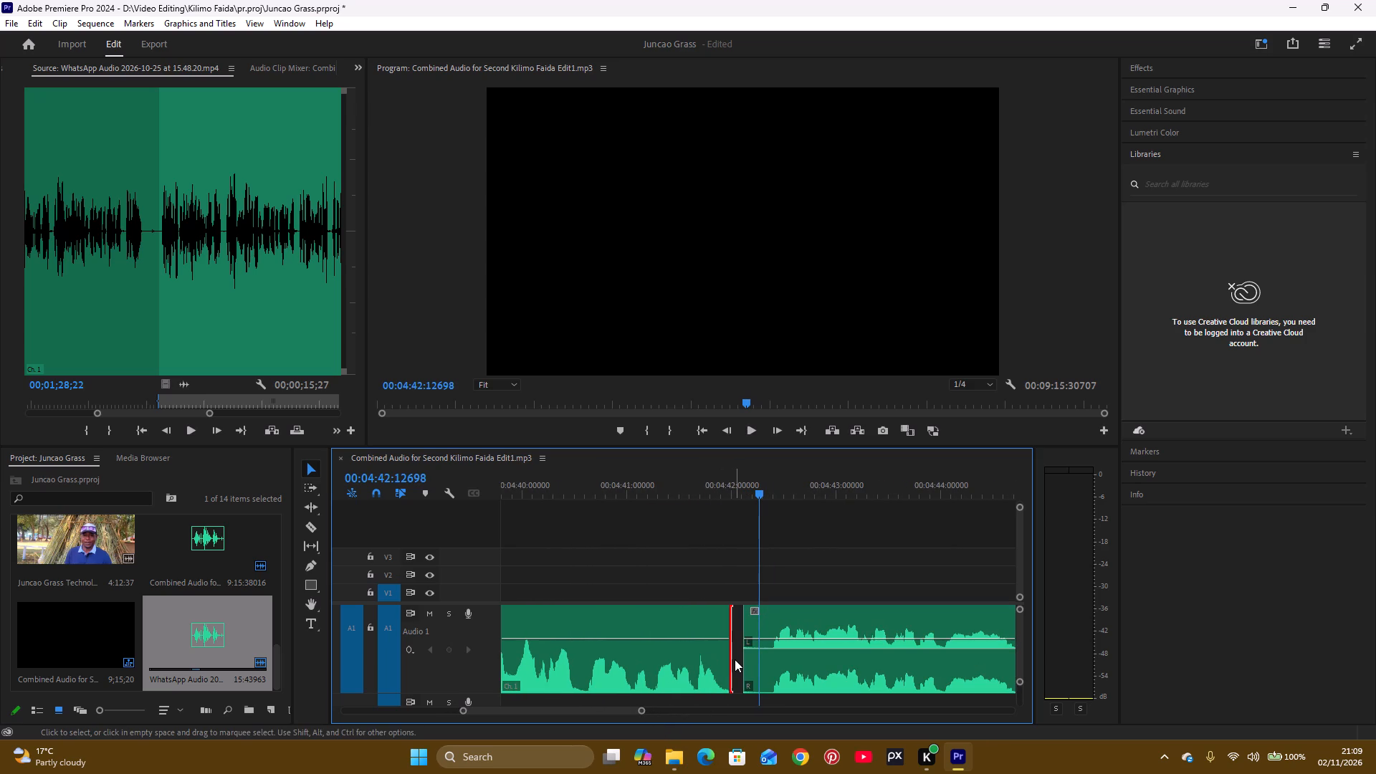
key(BackSpace)
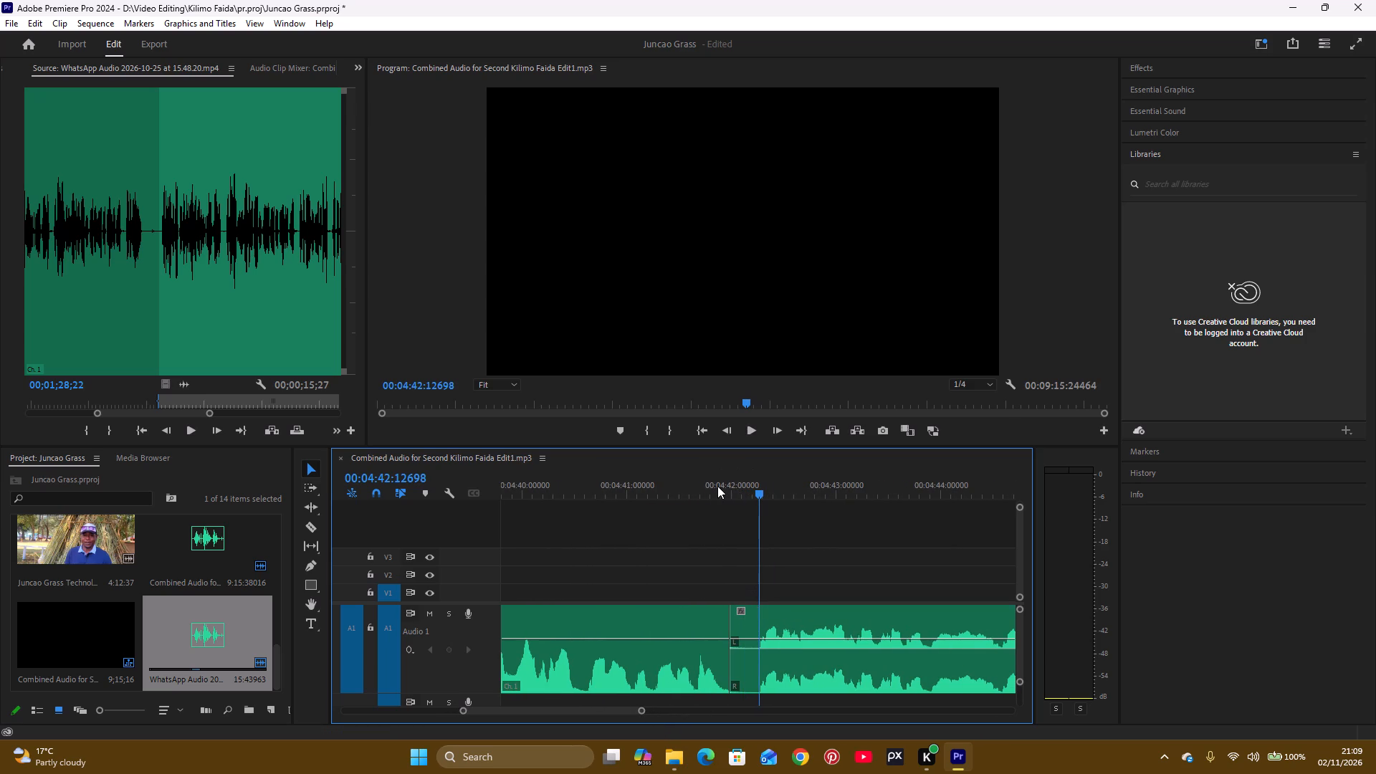
Cut out the short silence at the start of the clip following the WhatsApp excerpt at about 4:42 and close the gap.
click(717, 486)
key(space)
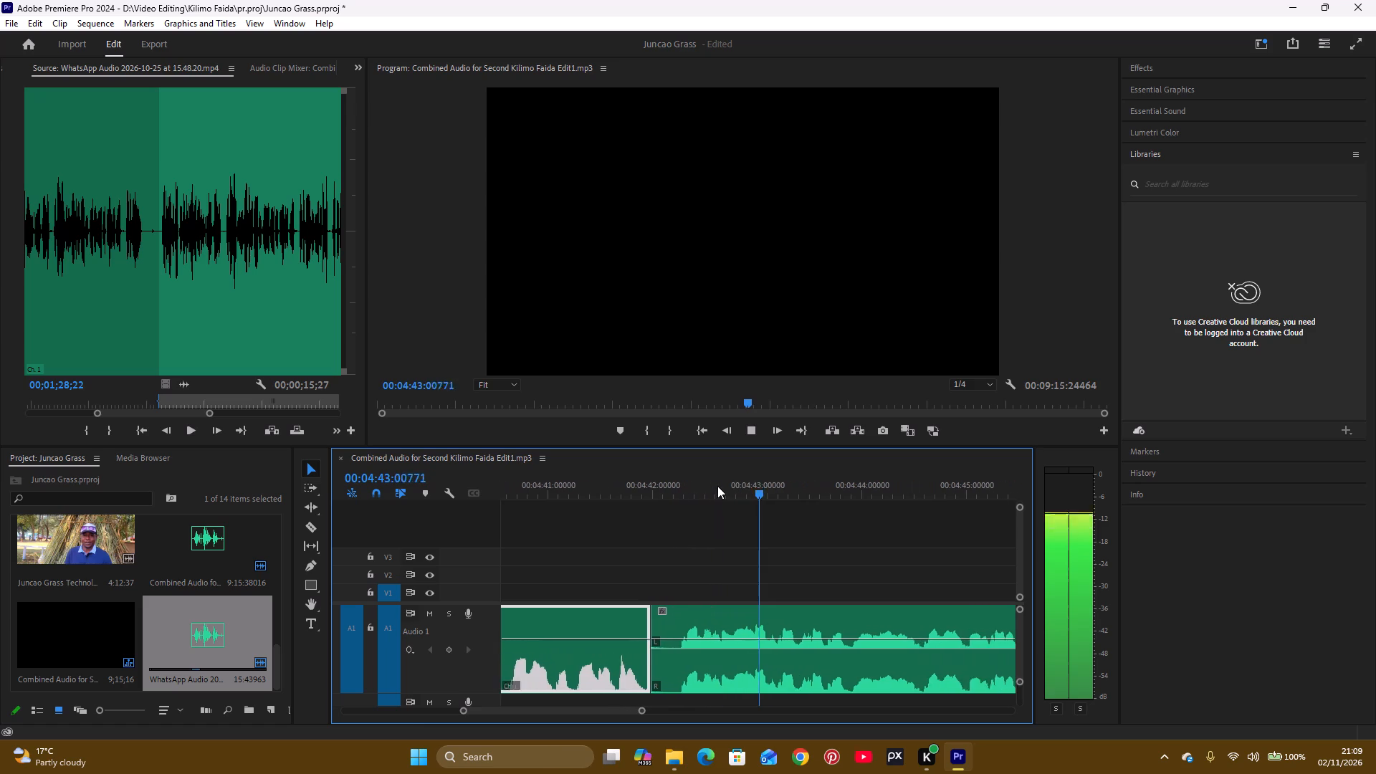
key(space)
key(c)
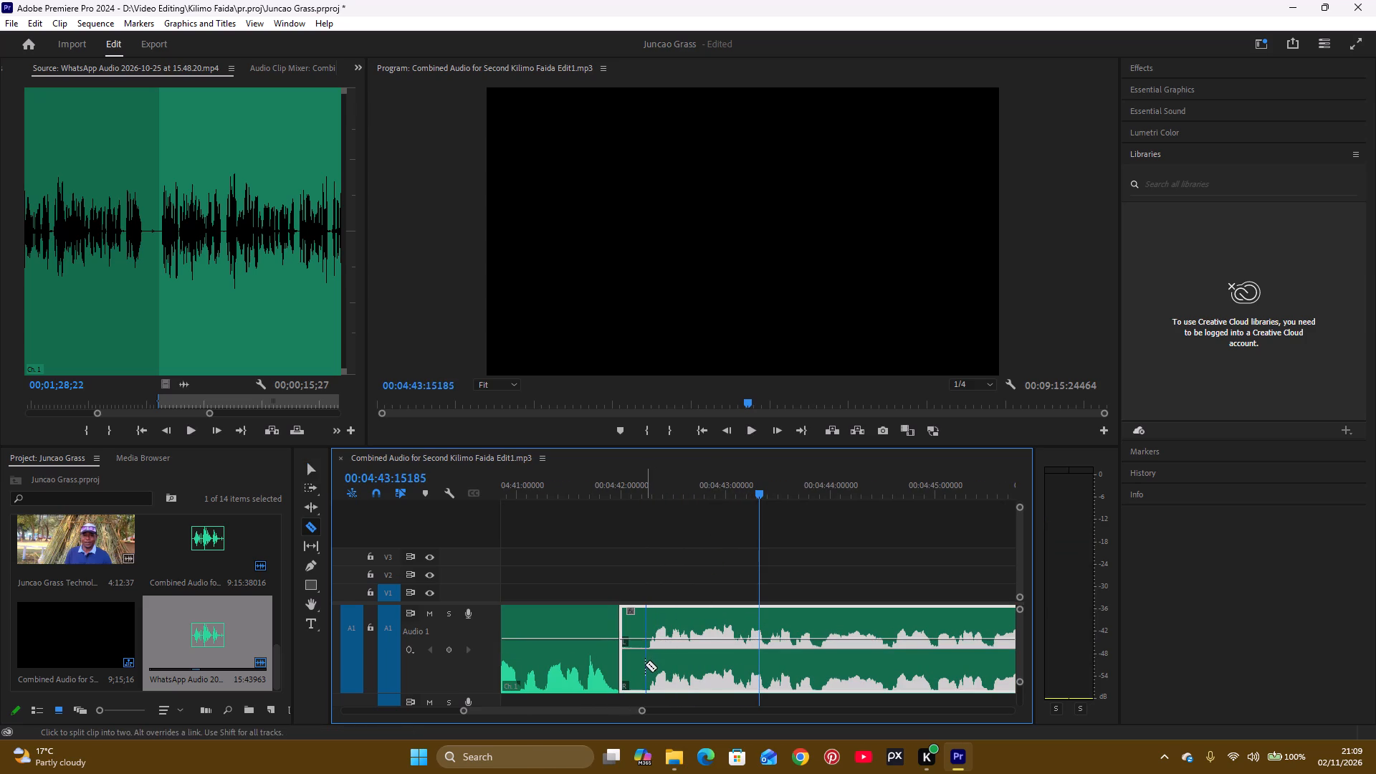
click(547, 487)
key(space)
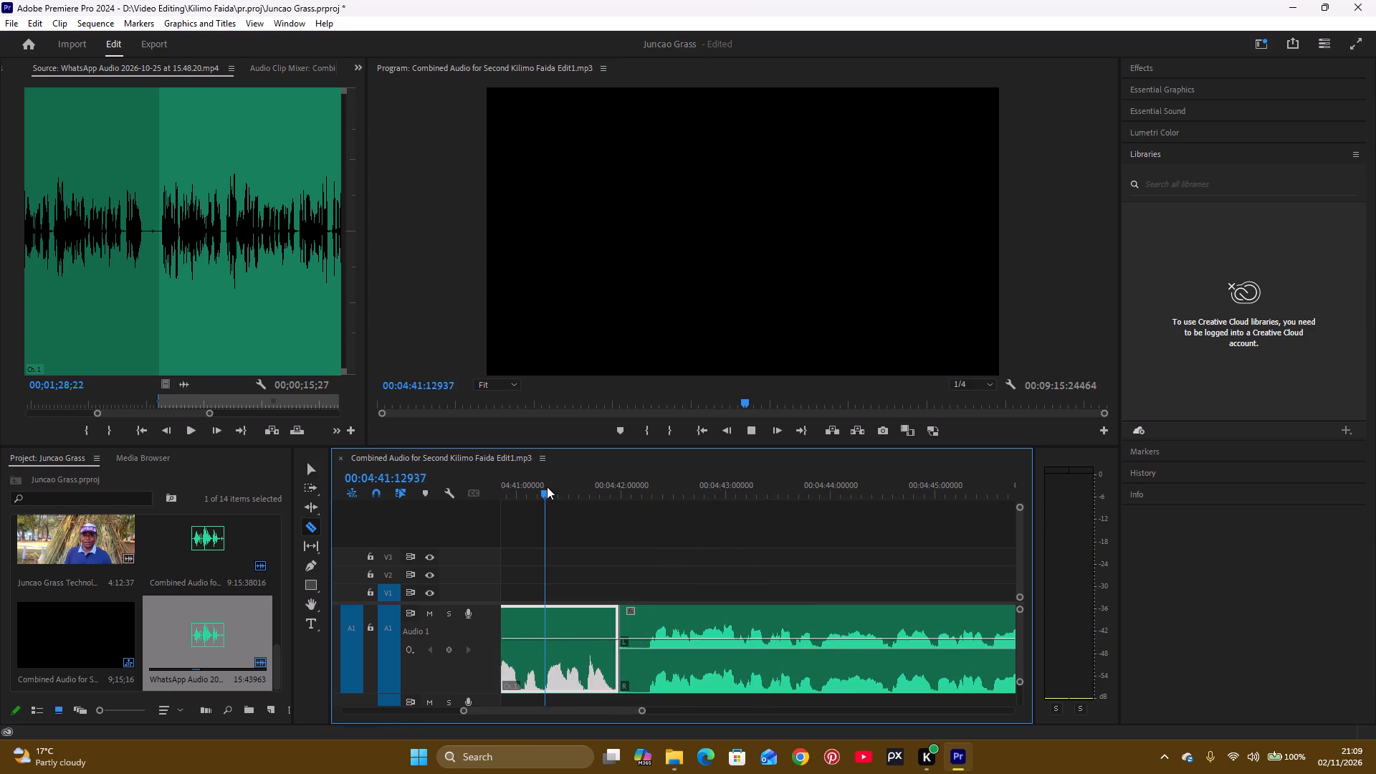
key(space)
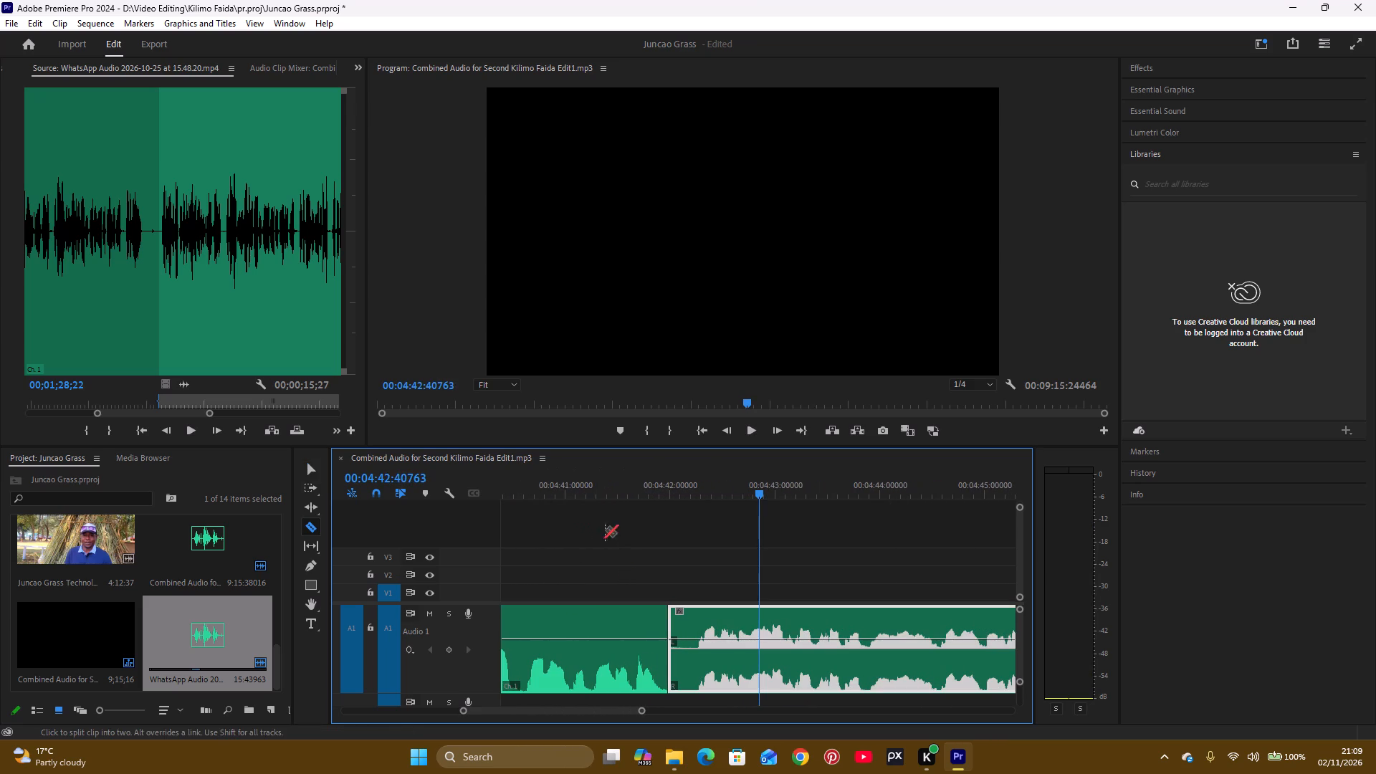
click(684, 644)
key(v)
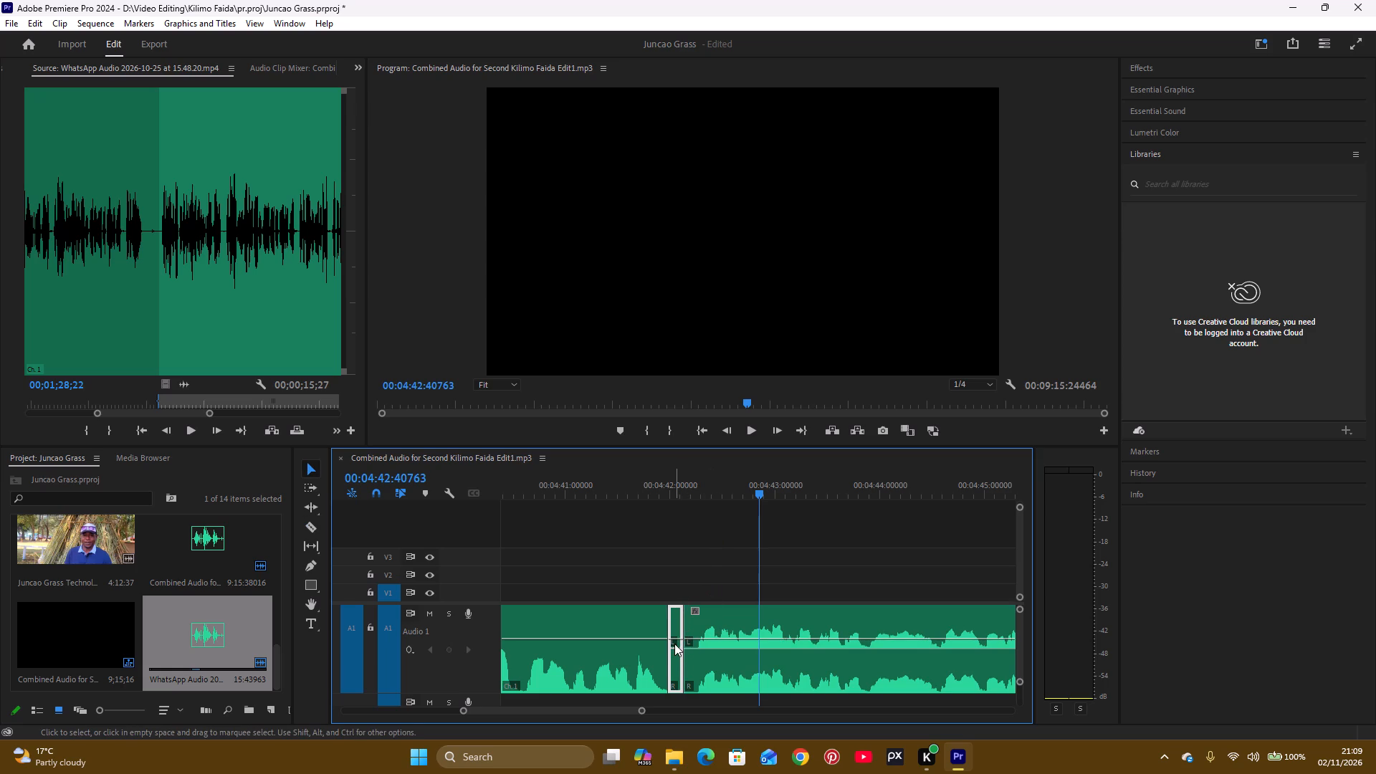
key(Delete)
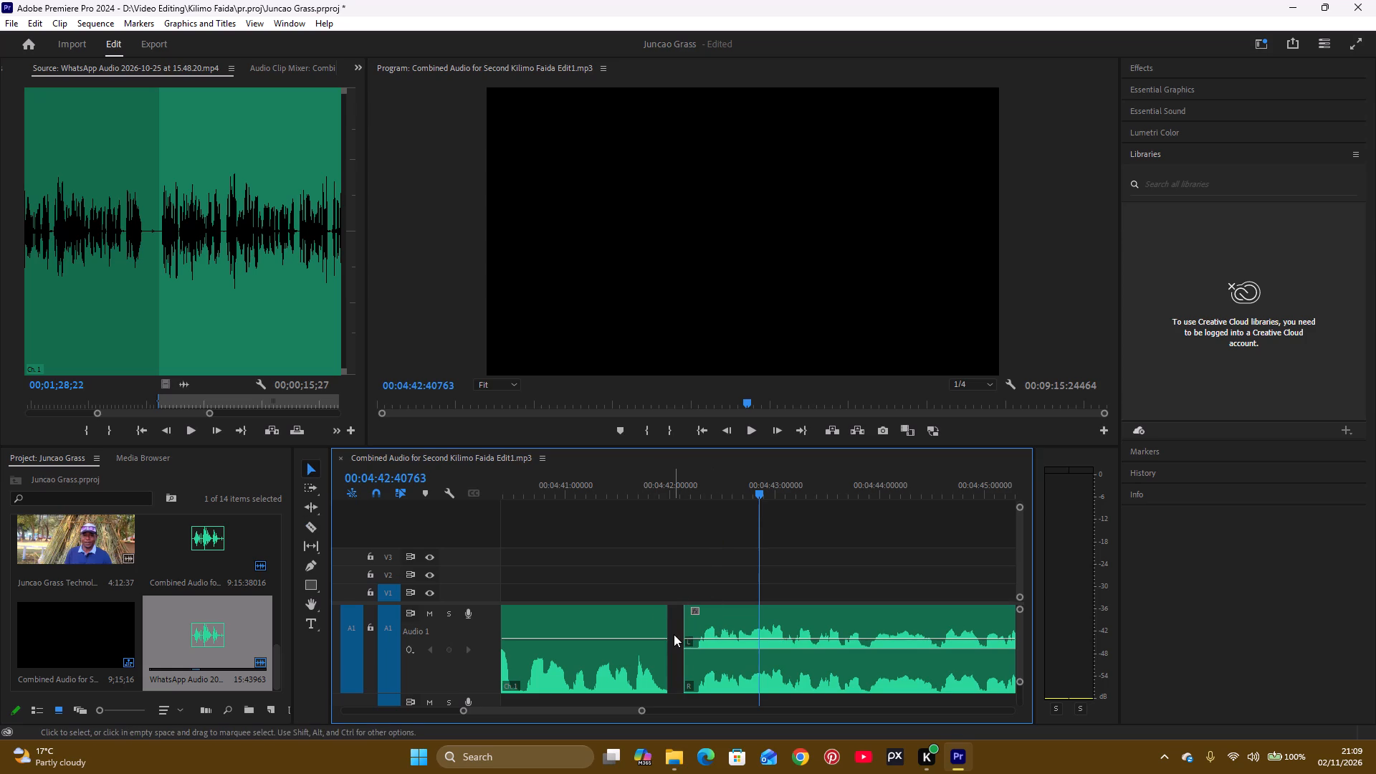
click(674, 639)
key(BackSpace)
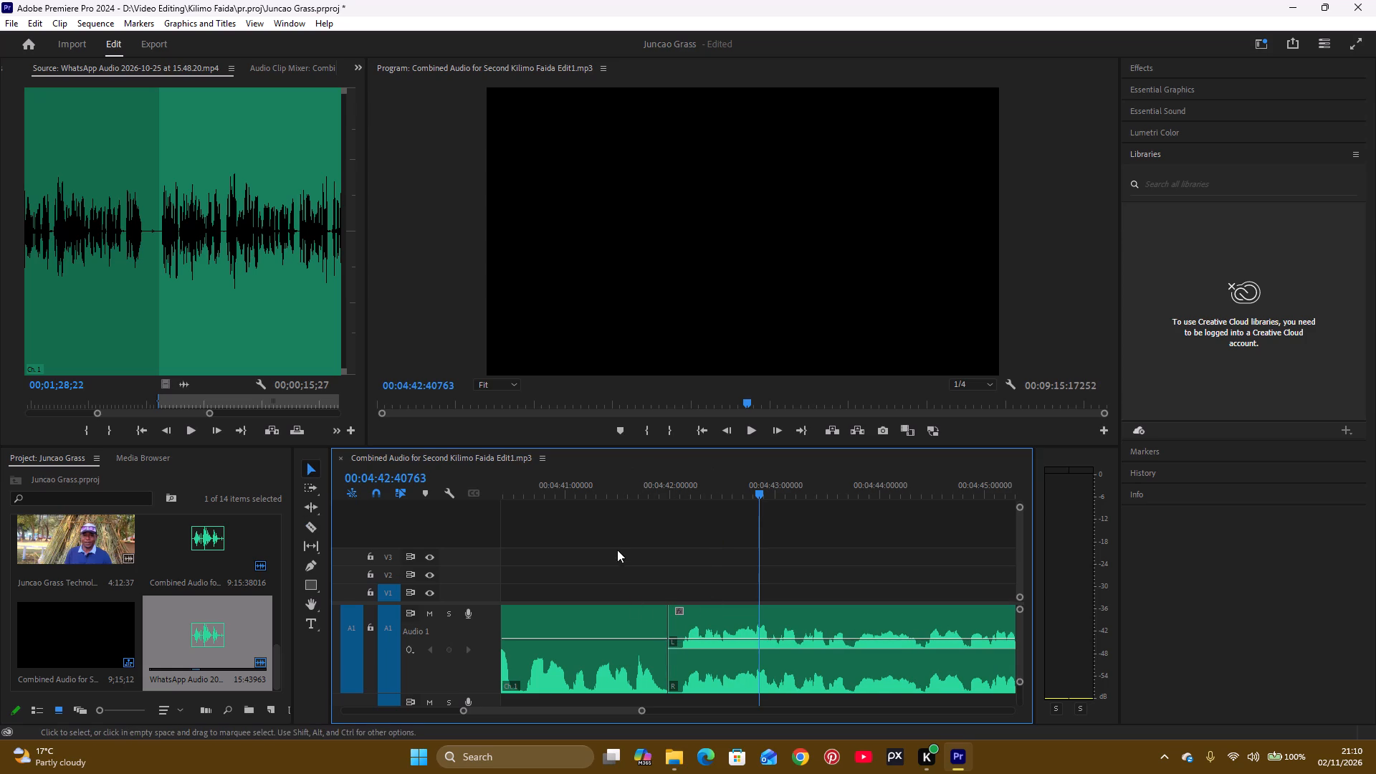
Listen on from about 4:41 and add a sequence marker in the pause at about 4:52.
click(577, 489)
key(space)
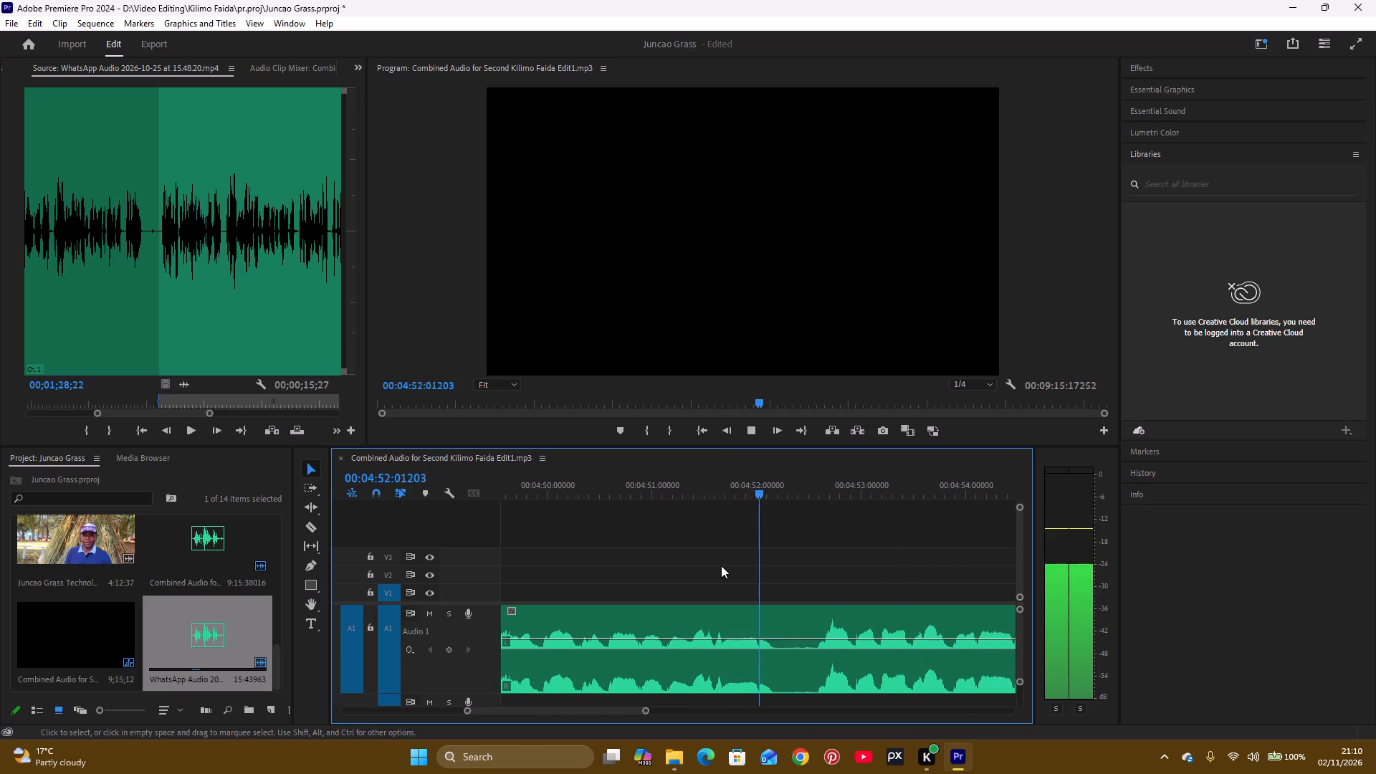
key(space)
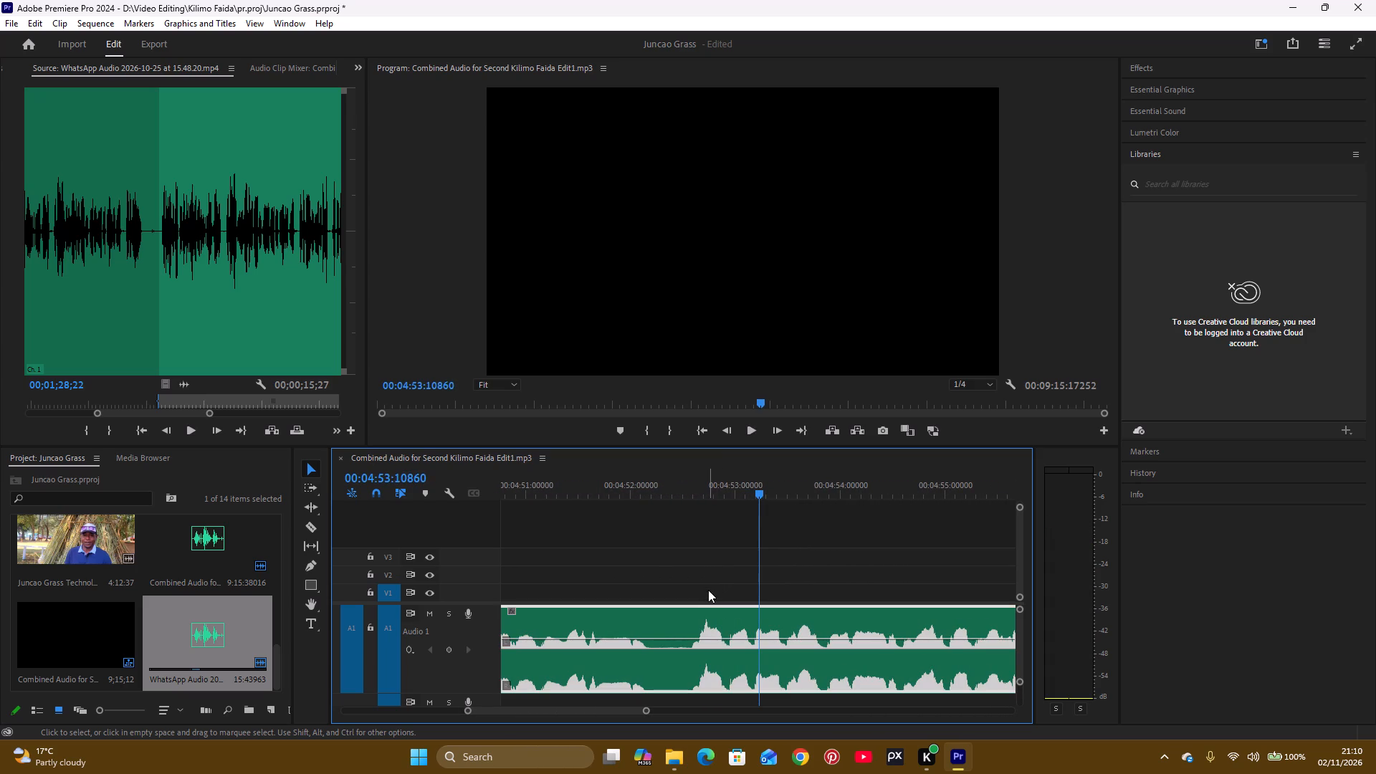
click(633, 489)
key(space)
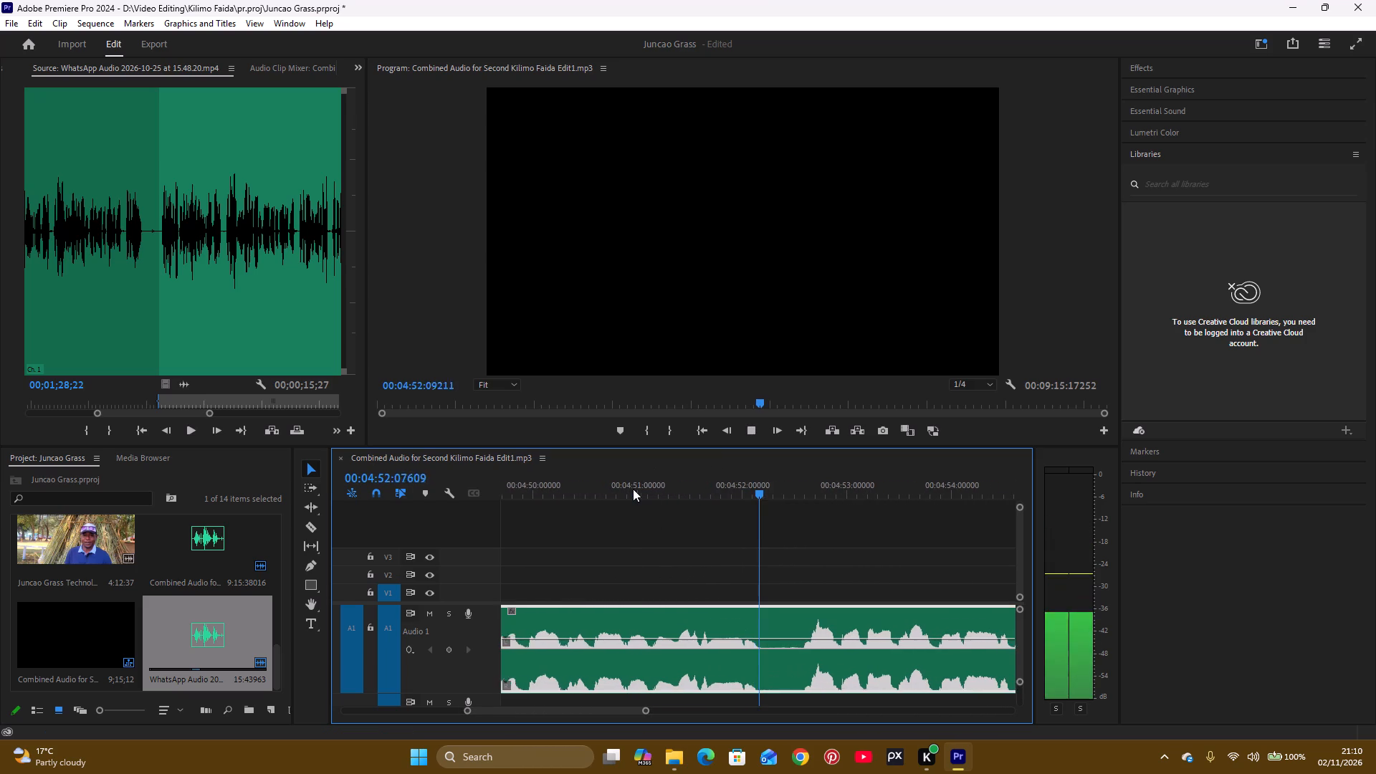
key(space)
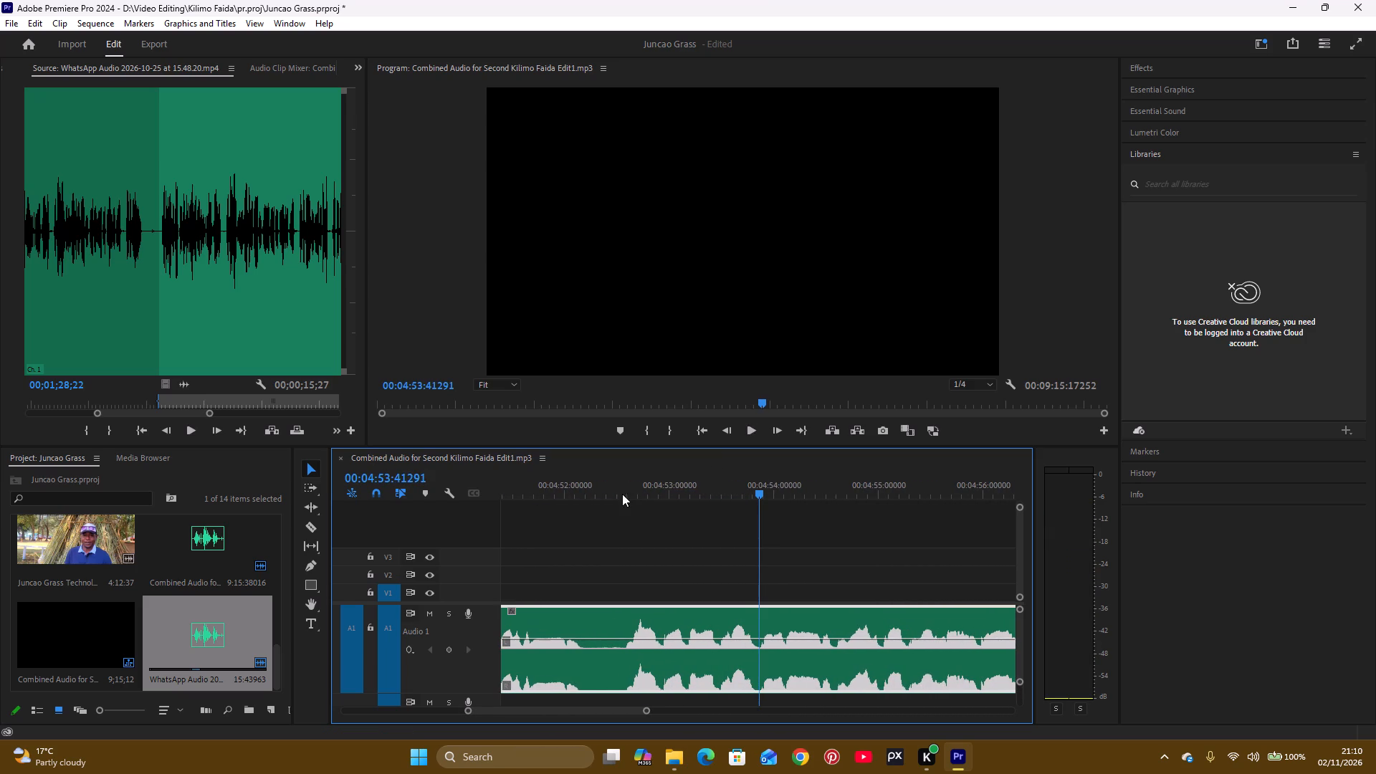
click(587, 489)
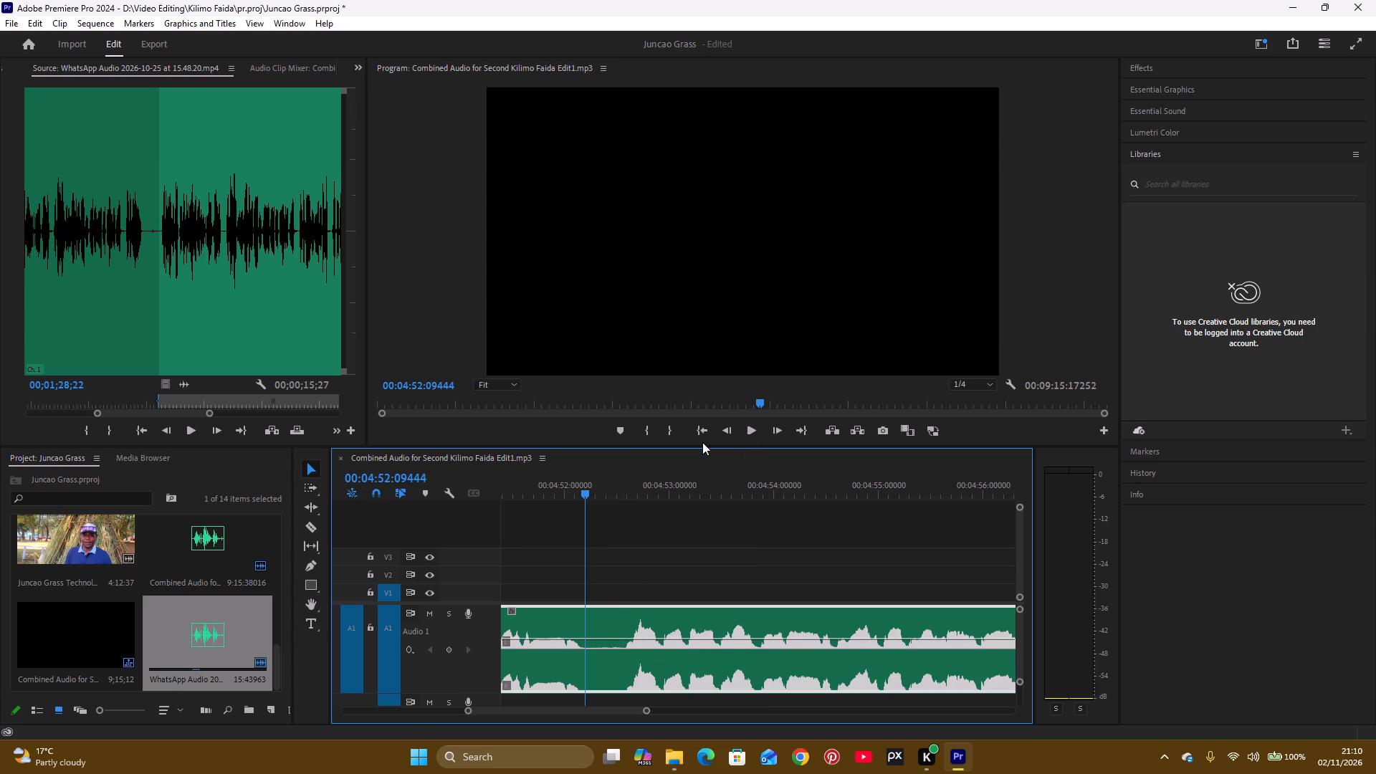
click(628, 429)
Play the sequence from the marker at 4:52 to about 5:20 and recheck the pause near 5:18.
key(space)
key(space)
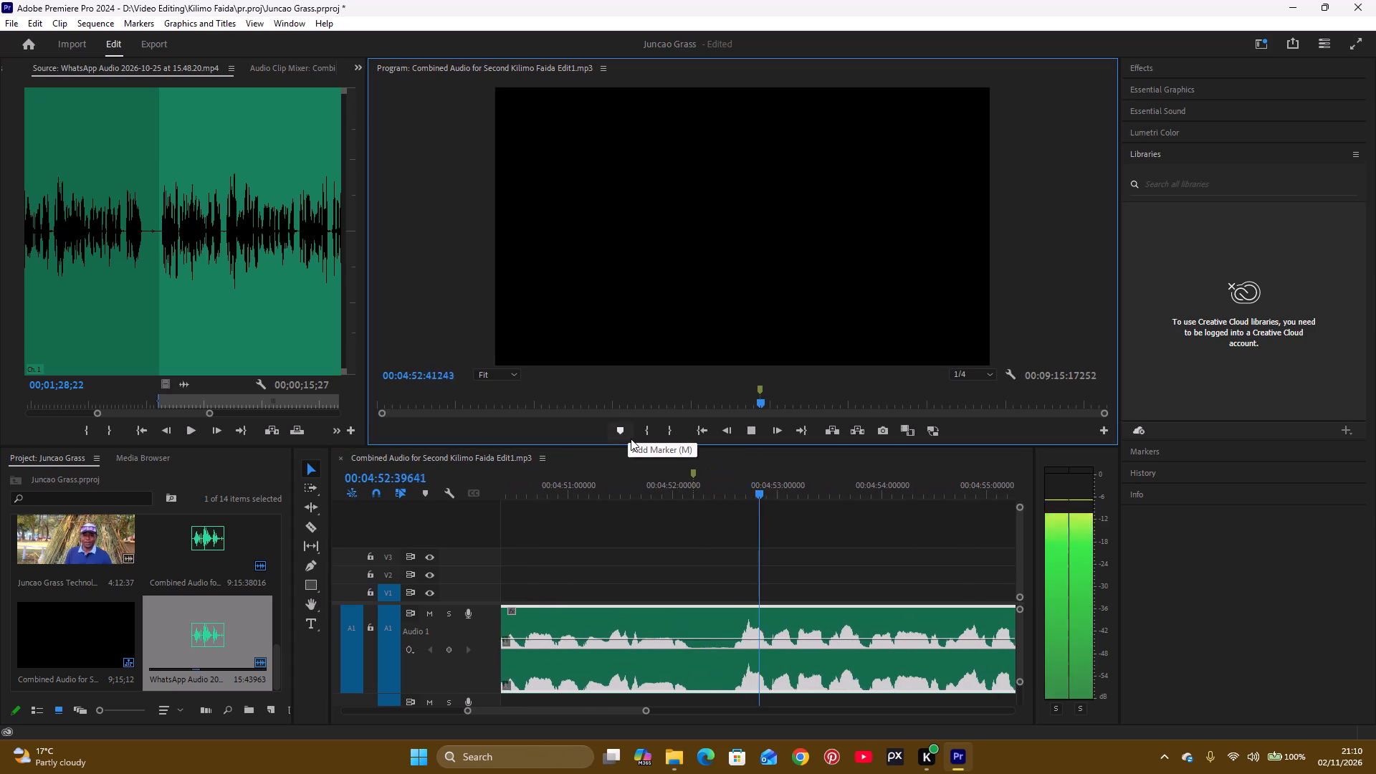
key(space)
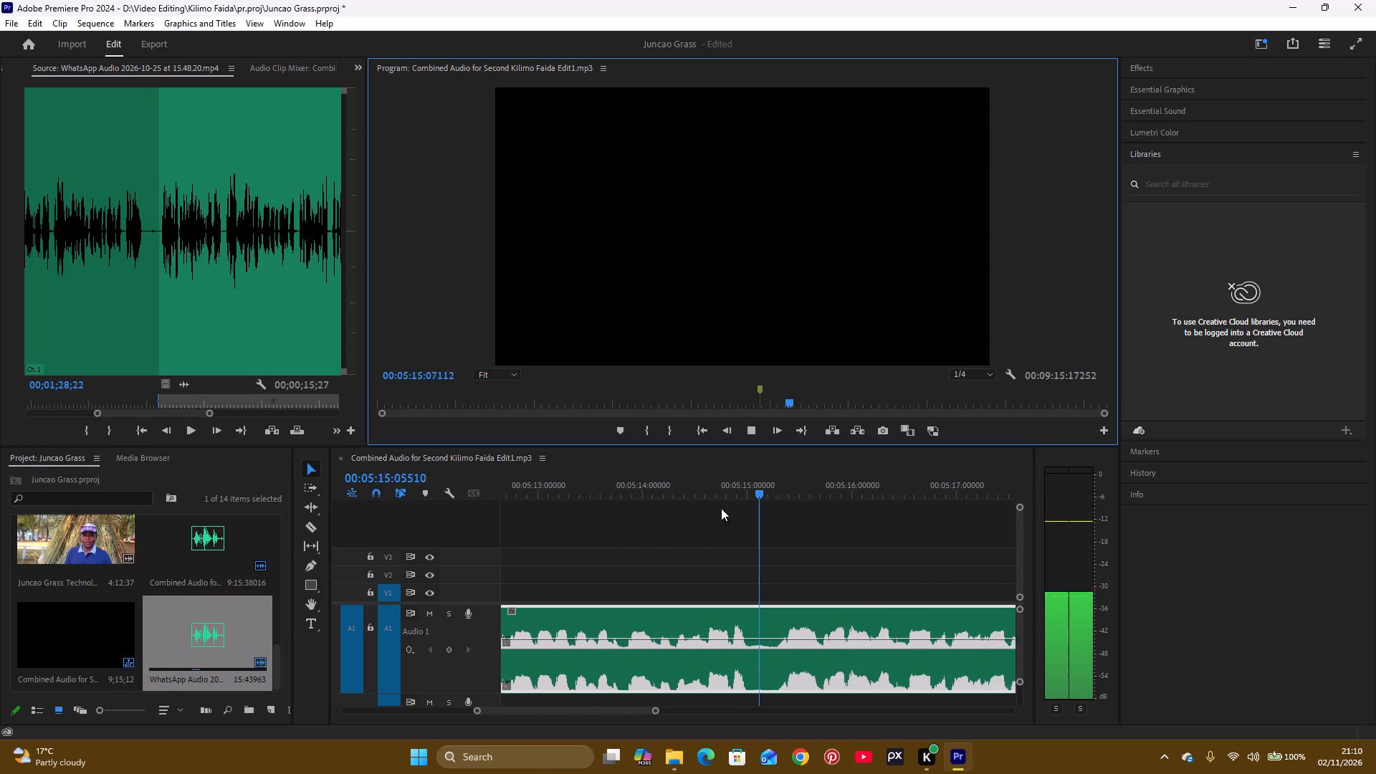
click(654, 711)
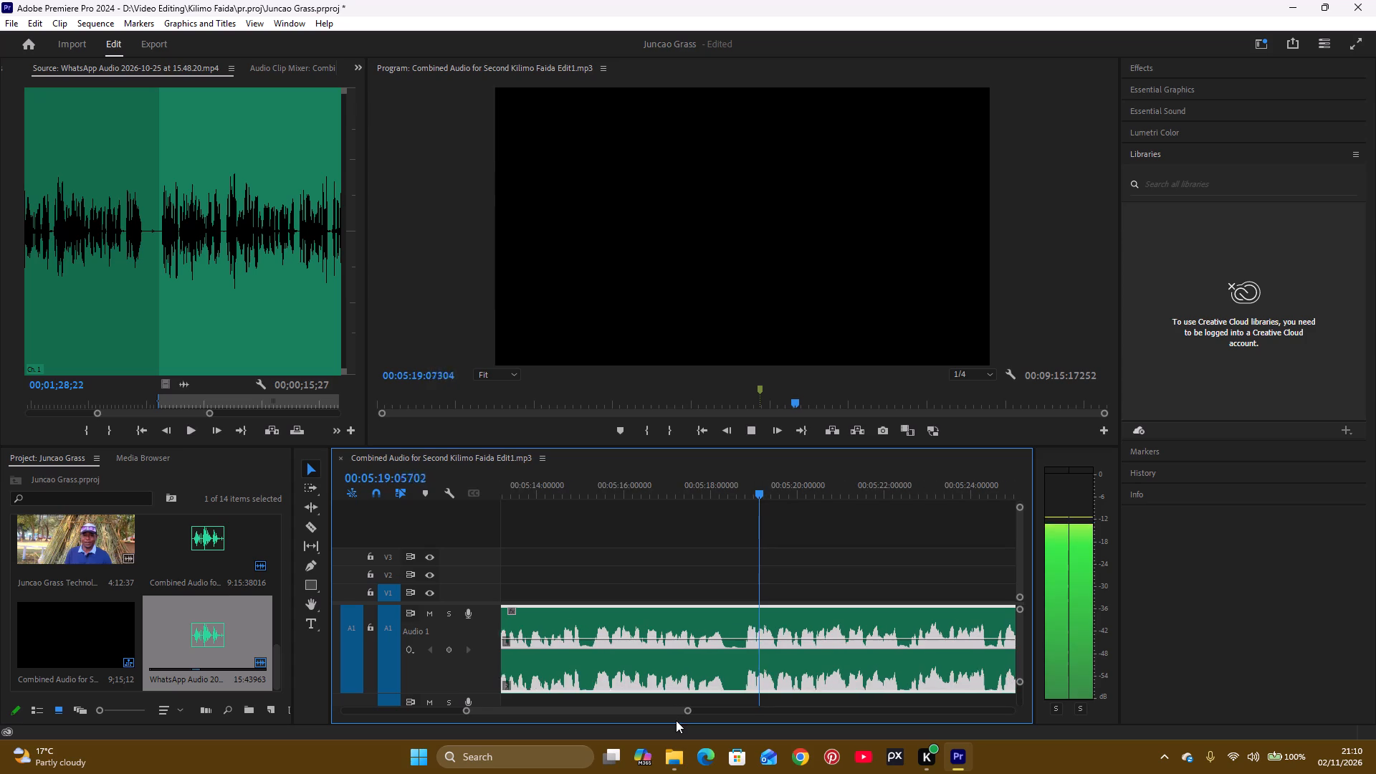
key(space)
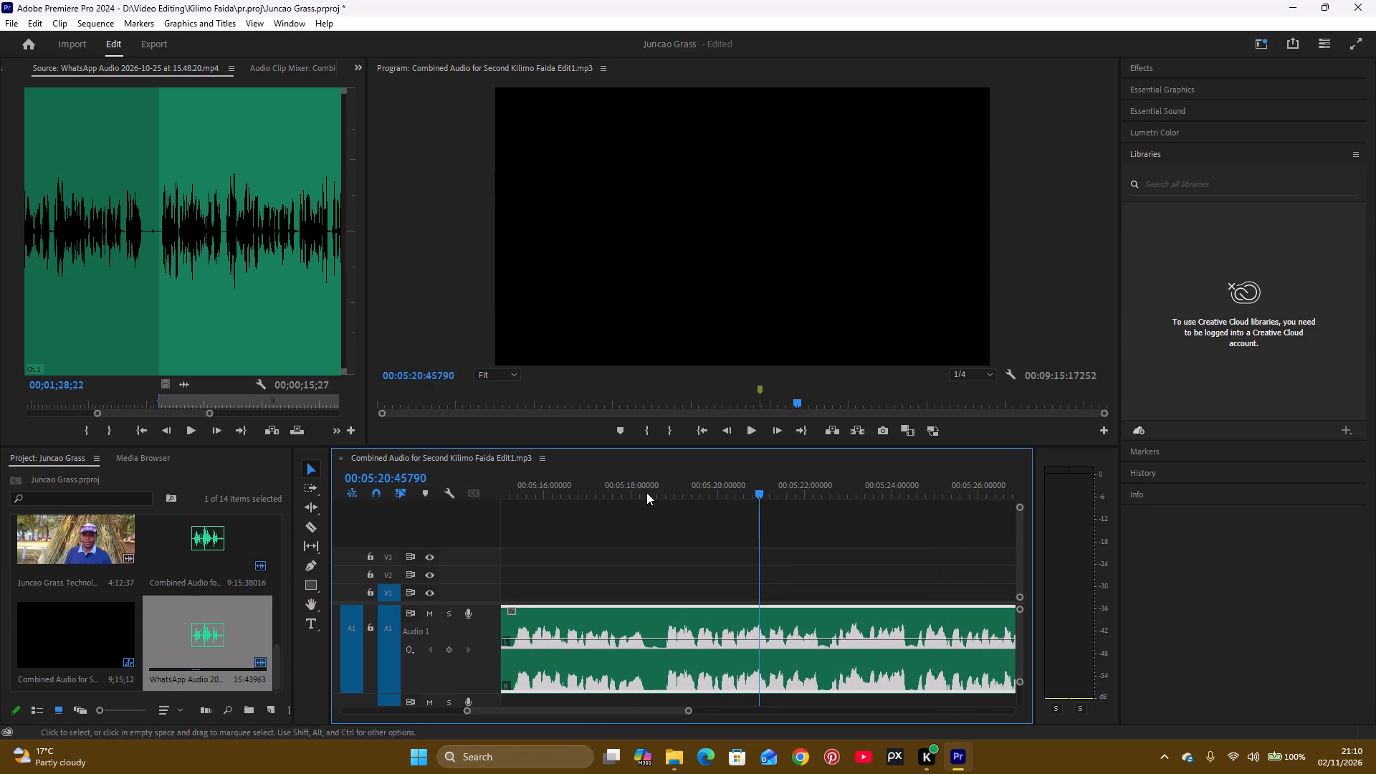
click(645, 489)
click(624, 489)
key(space)
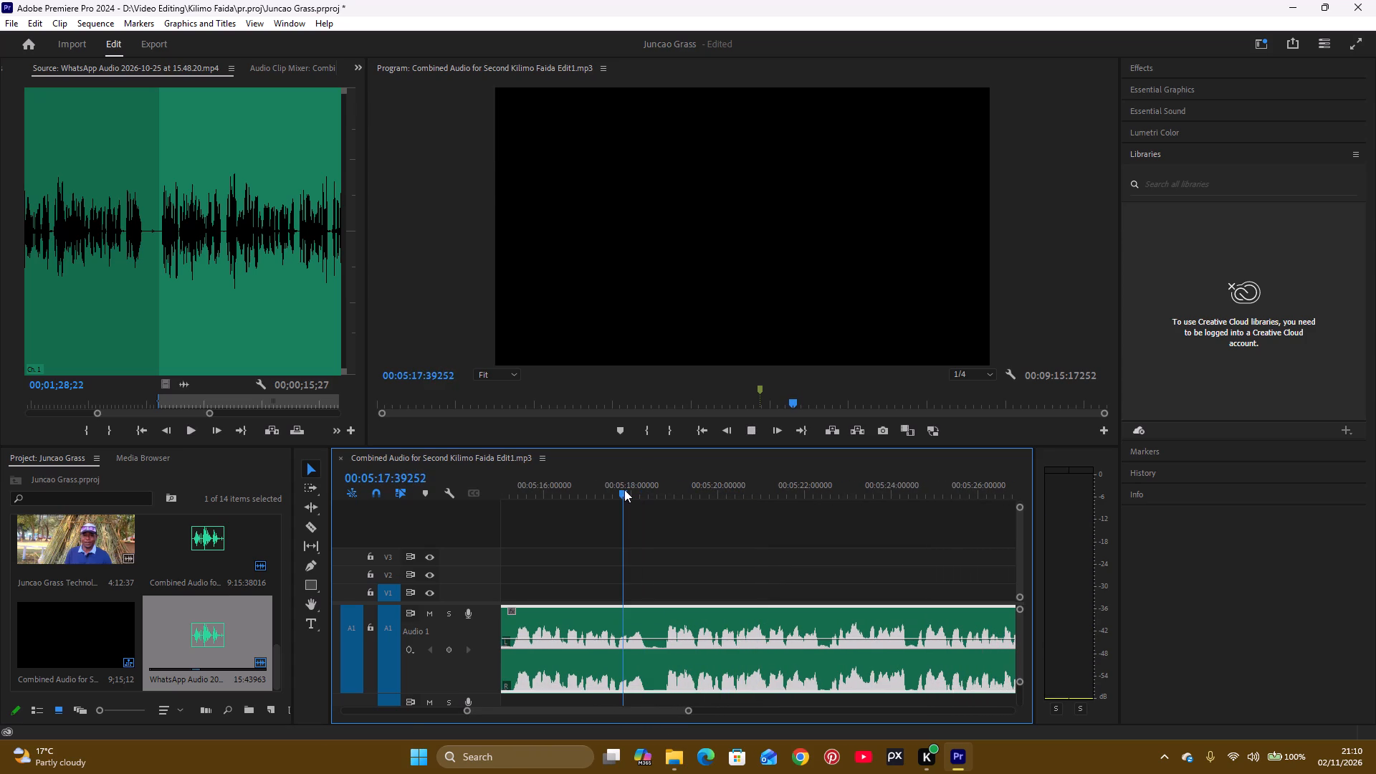
key(space)
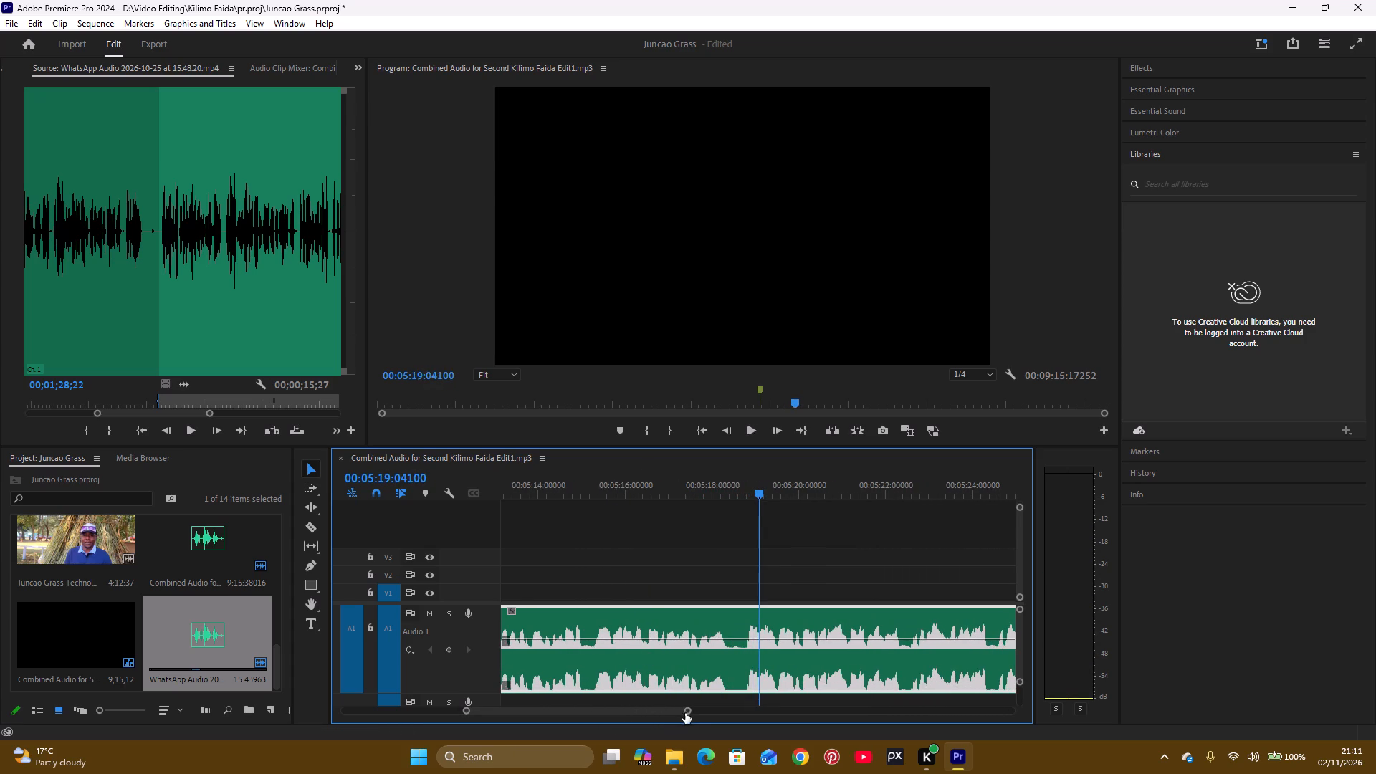
Cut out part of the pause at about 5:18 on Audio 1 and close the gap.
drag(686, 711, 664, 730)
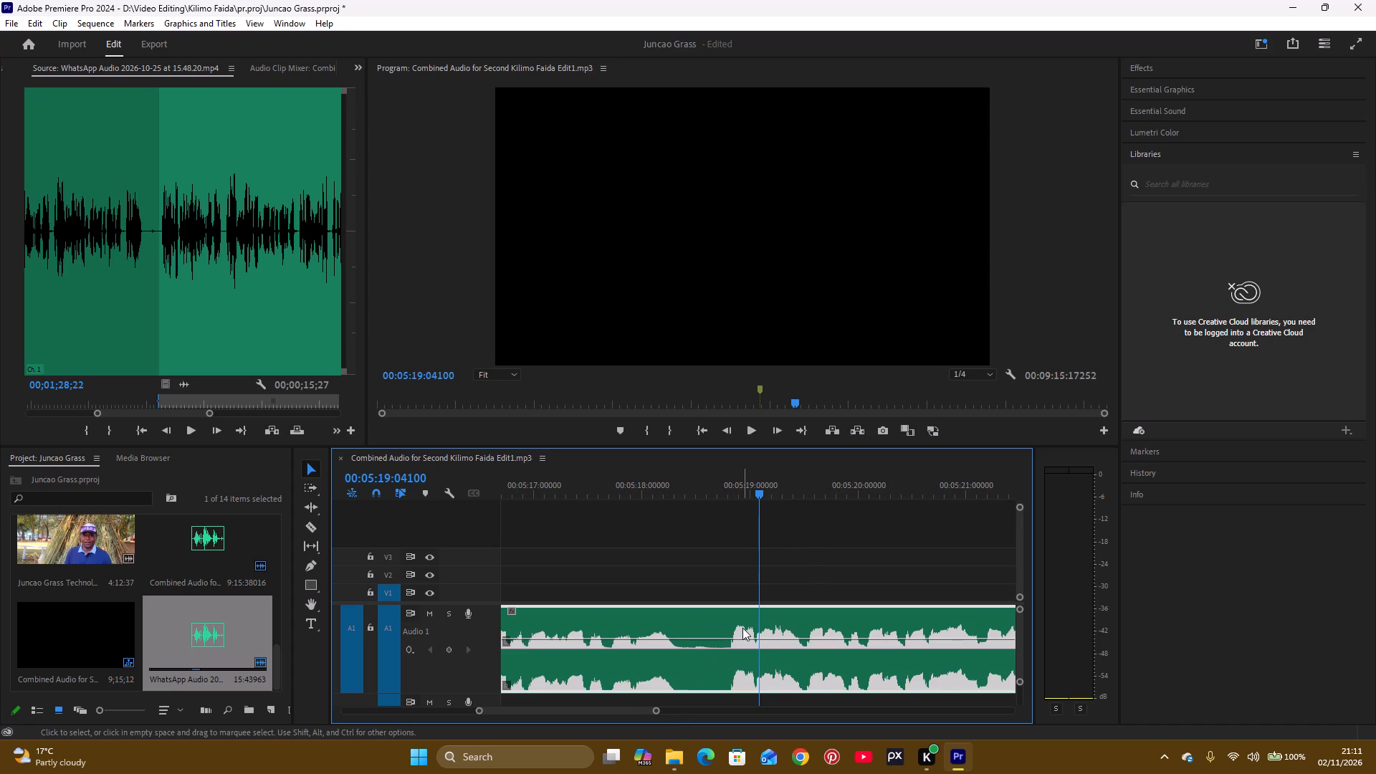
key(c)
click(692, 649)
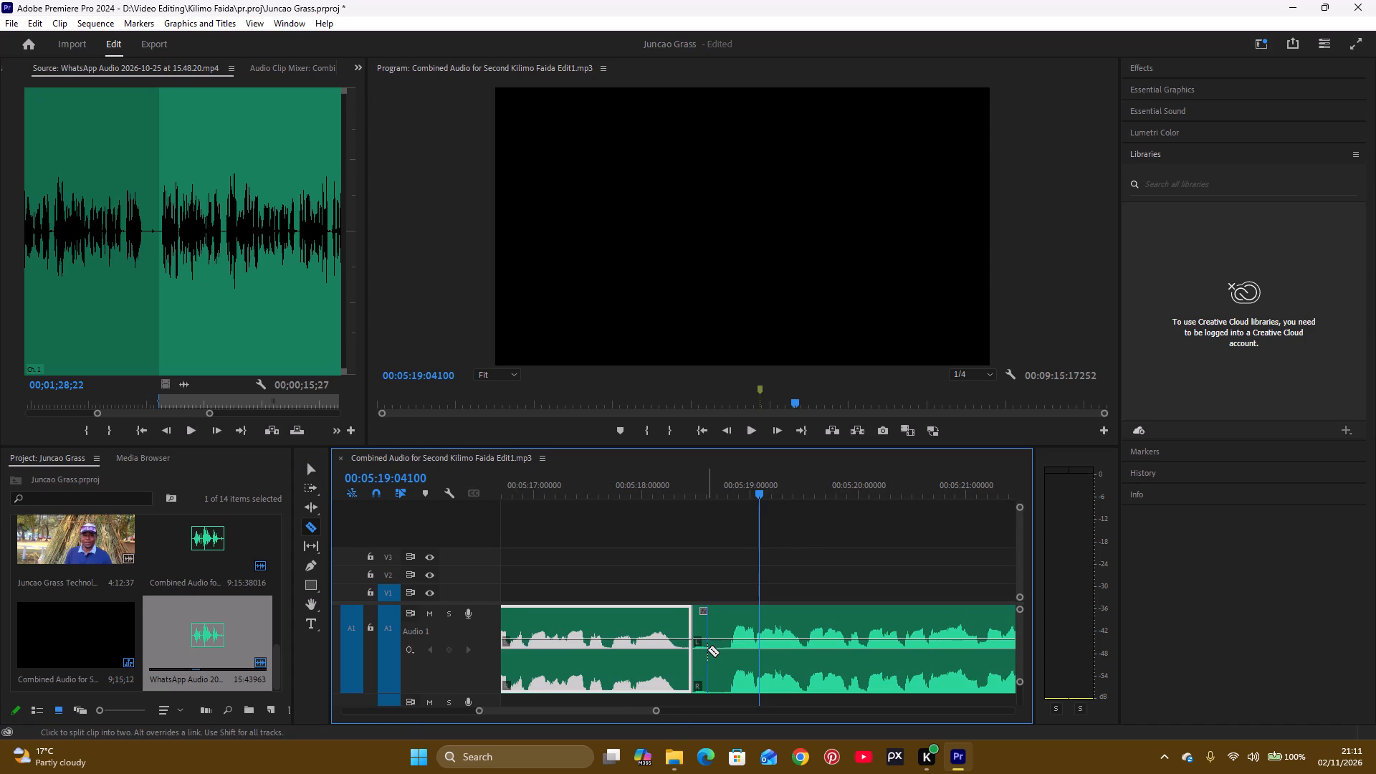
click(712, 652)
key(n)
click(702, 679)
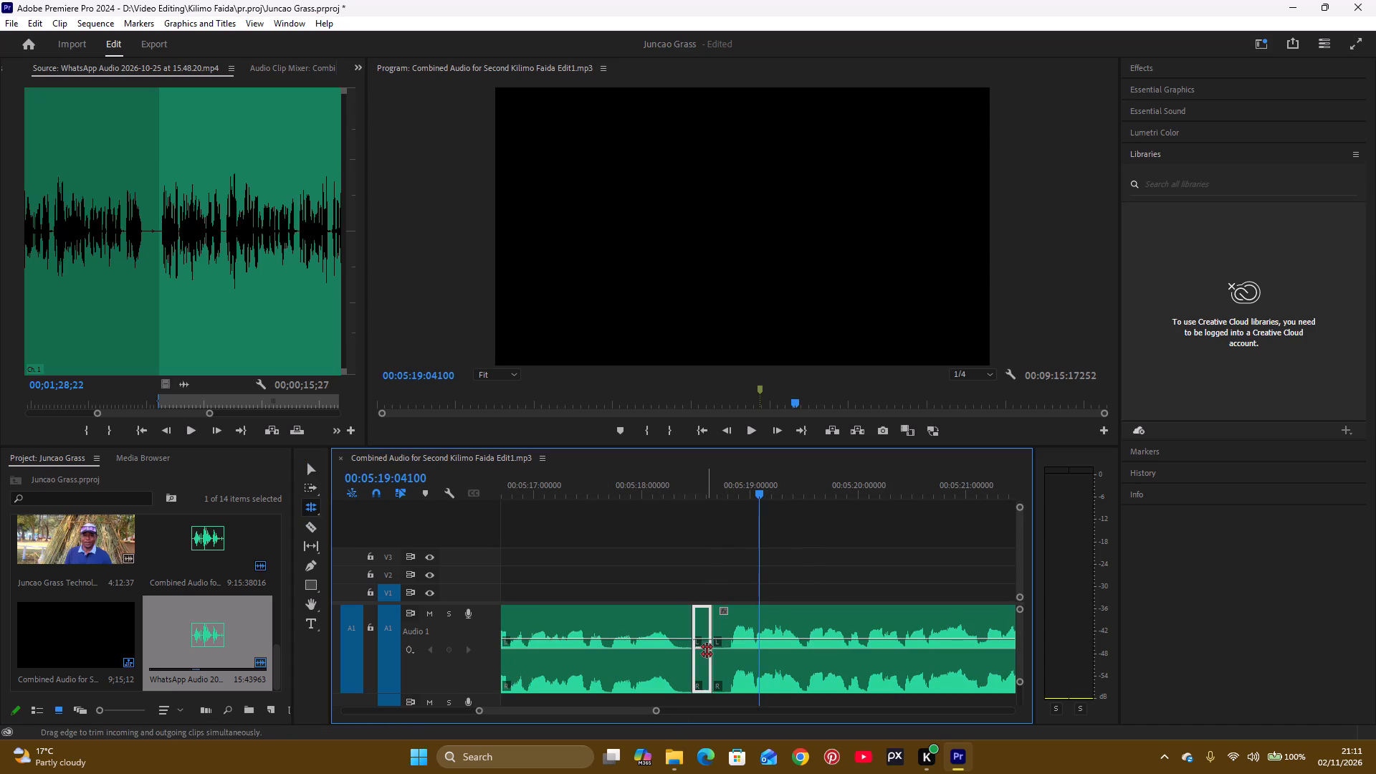
key(Delete)
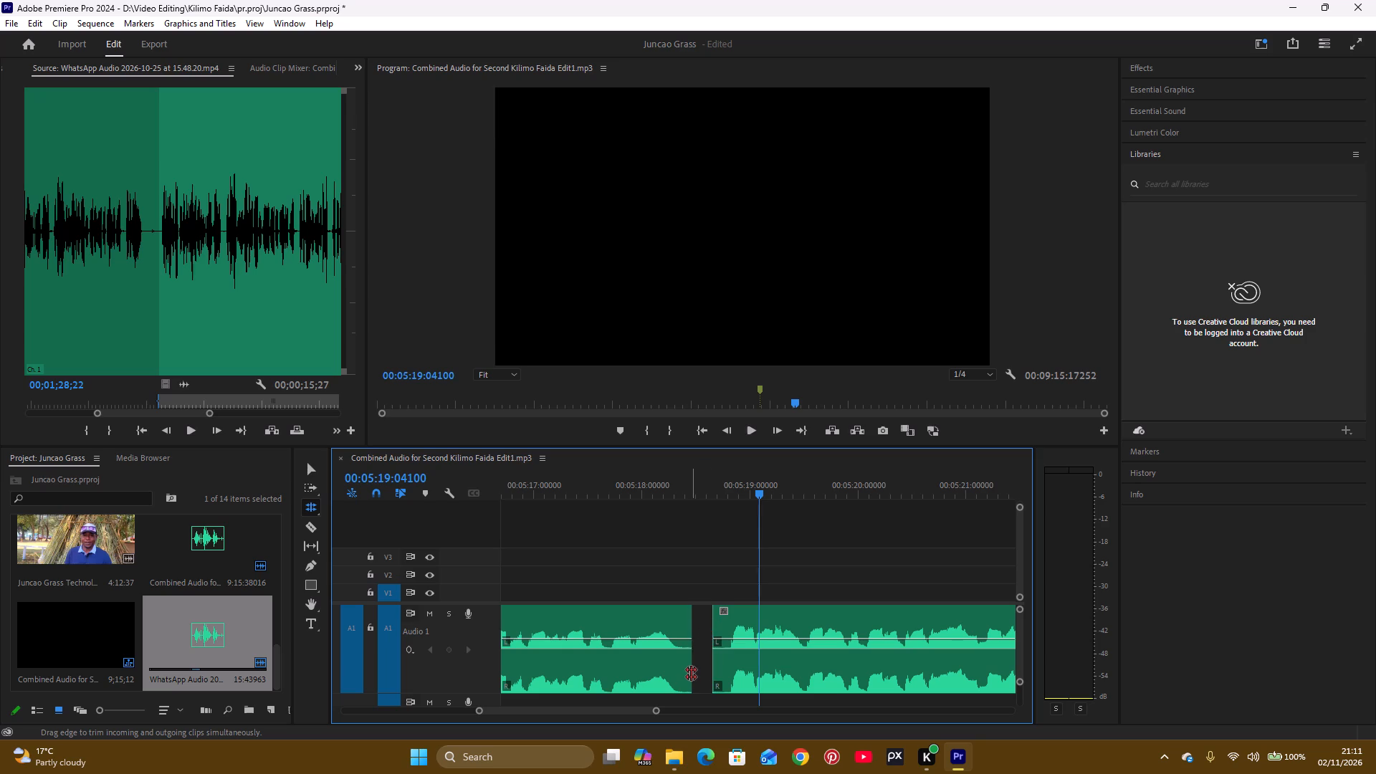
key(v)
click(696, 678)
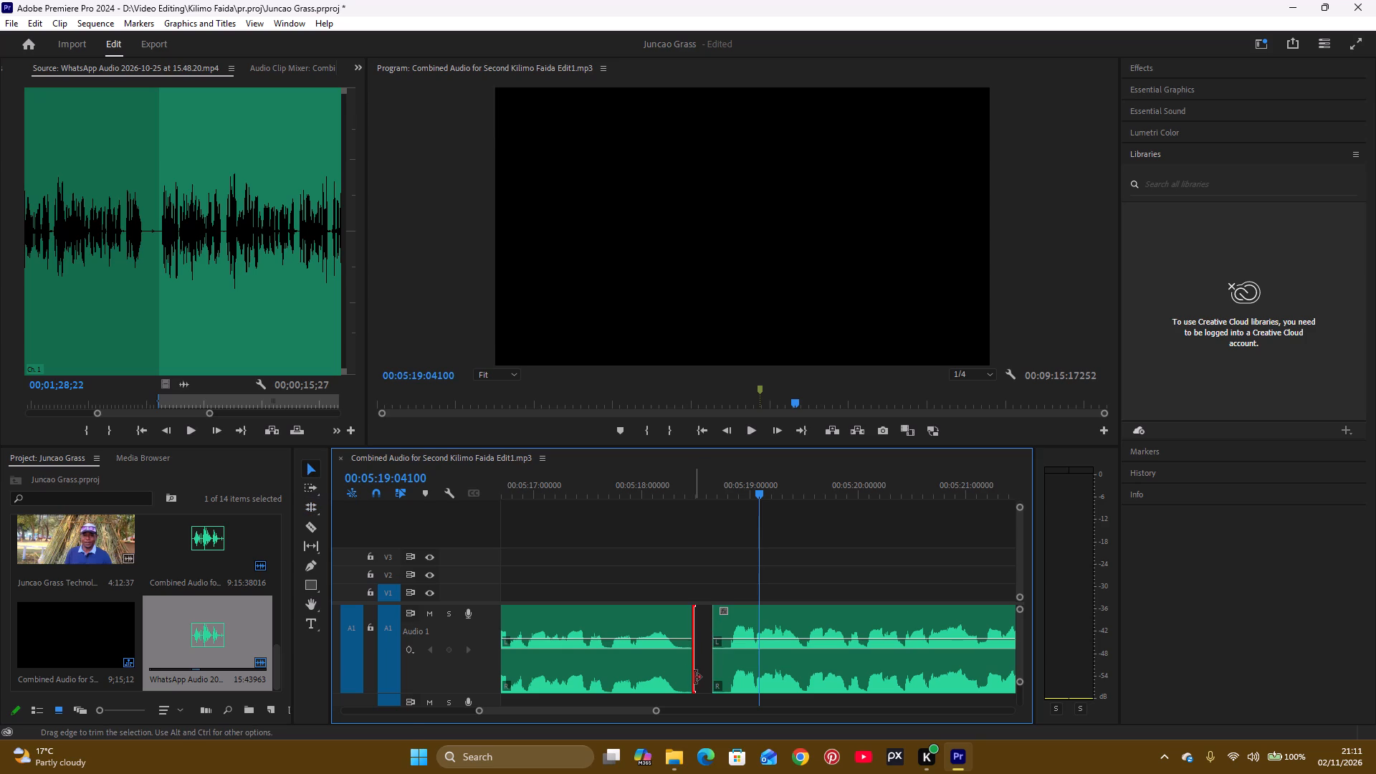
click(701, 676)
key(BackSpace)
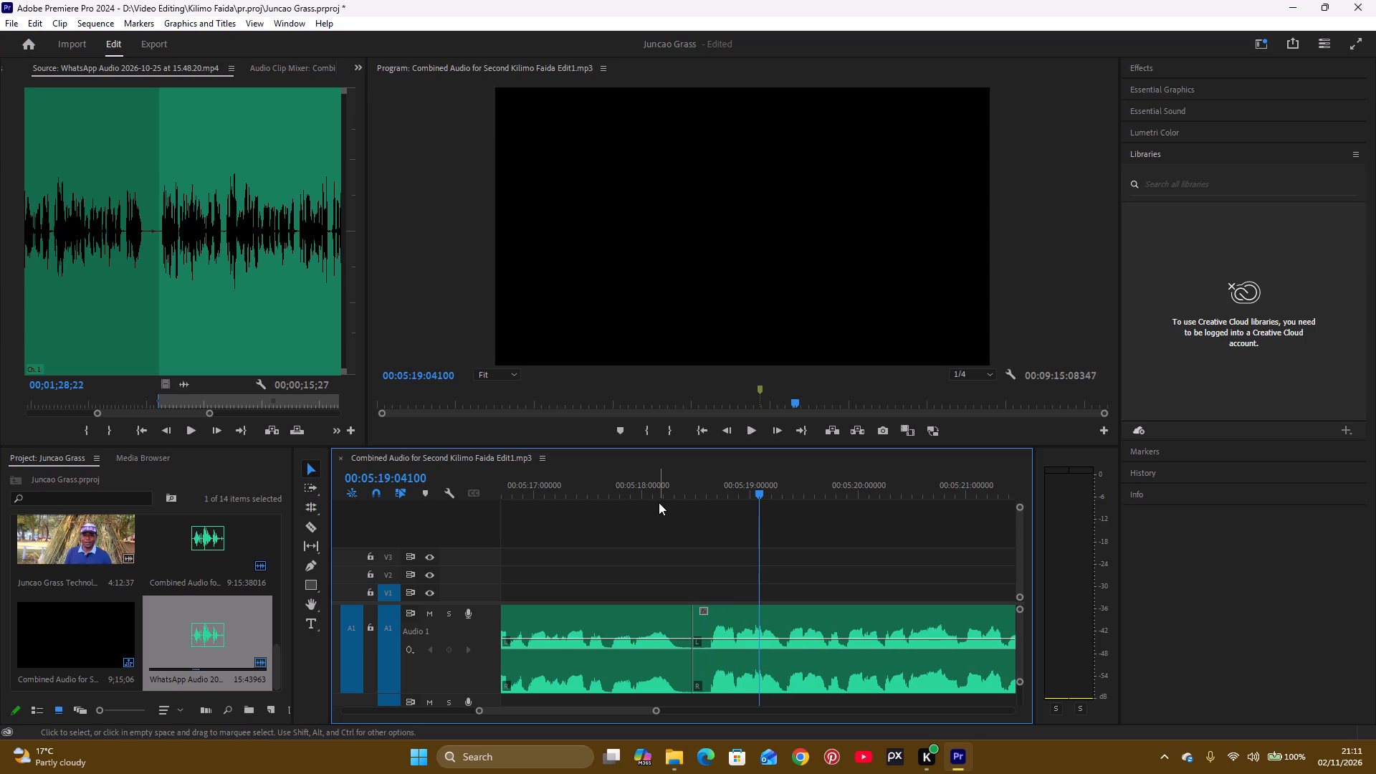
Play the sequence from about 5:18 to 5:40 to check the new join and the passage that follows.
click(651, 493)
key(space)
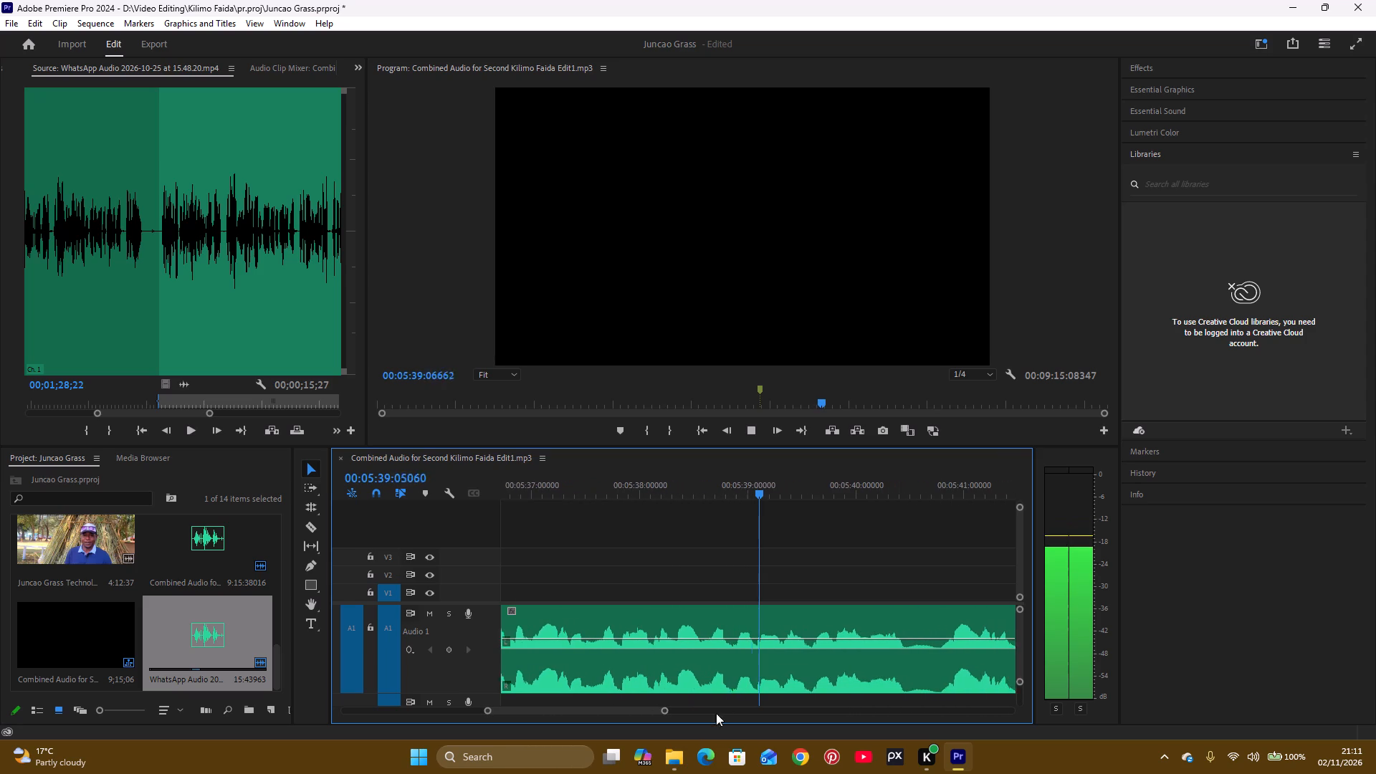
key(space)
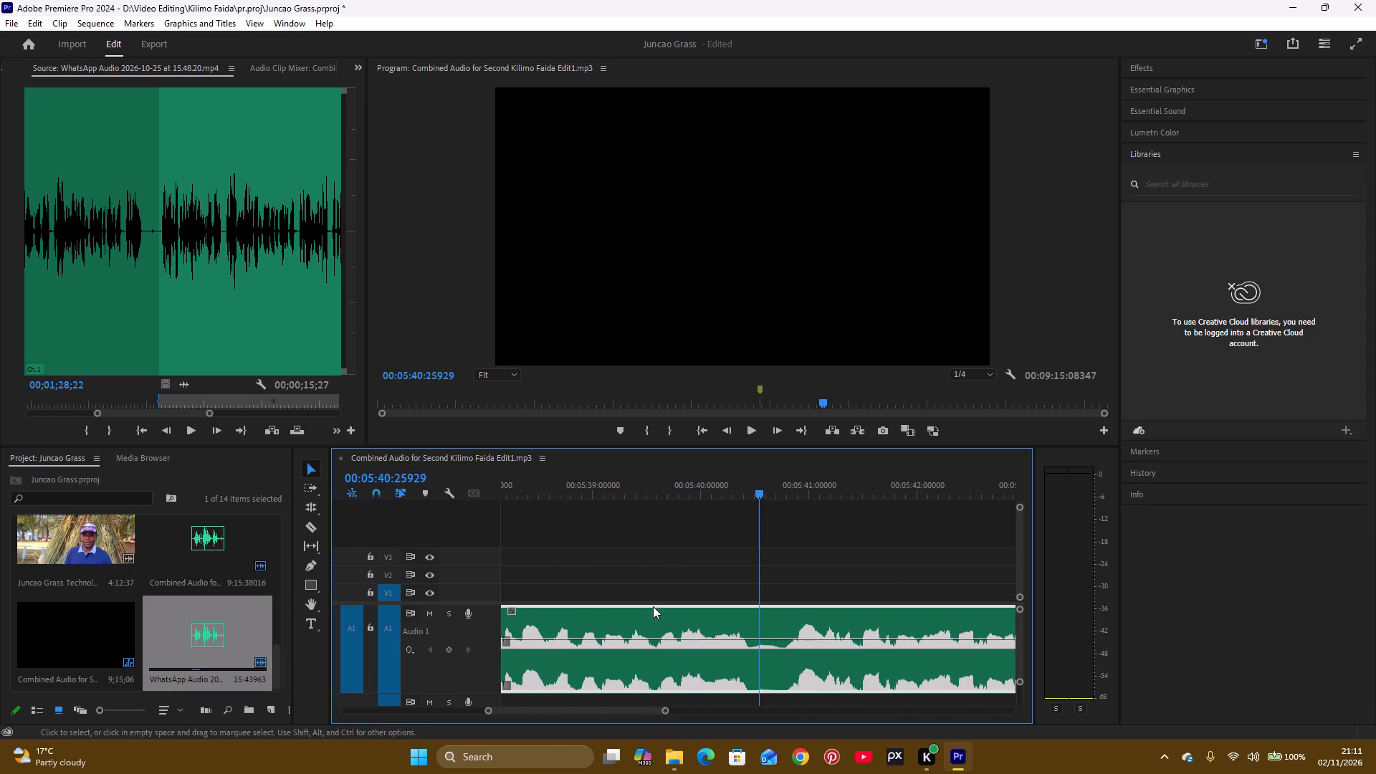
click(596, 492)
key(space)
key(space)
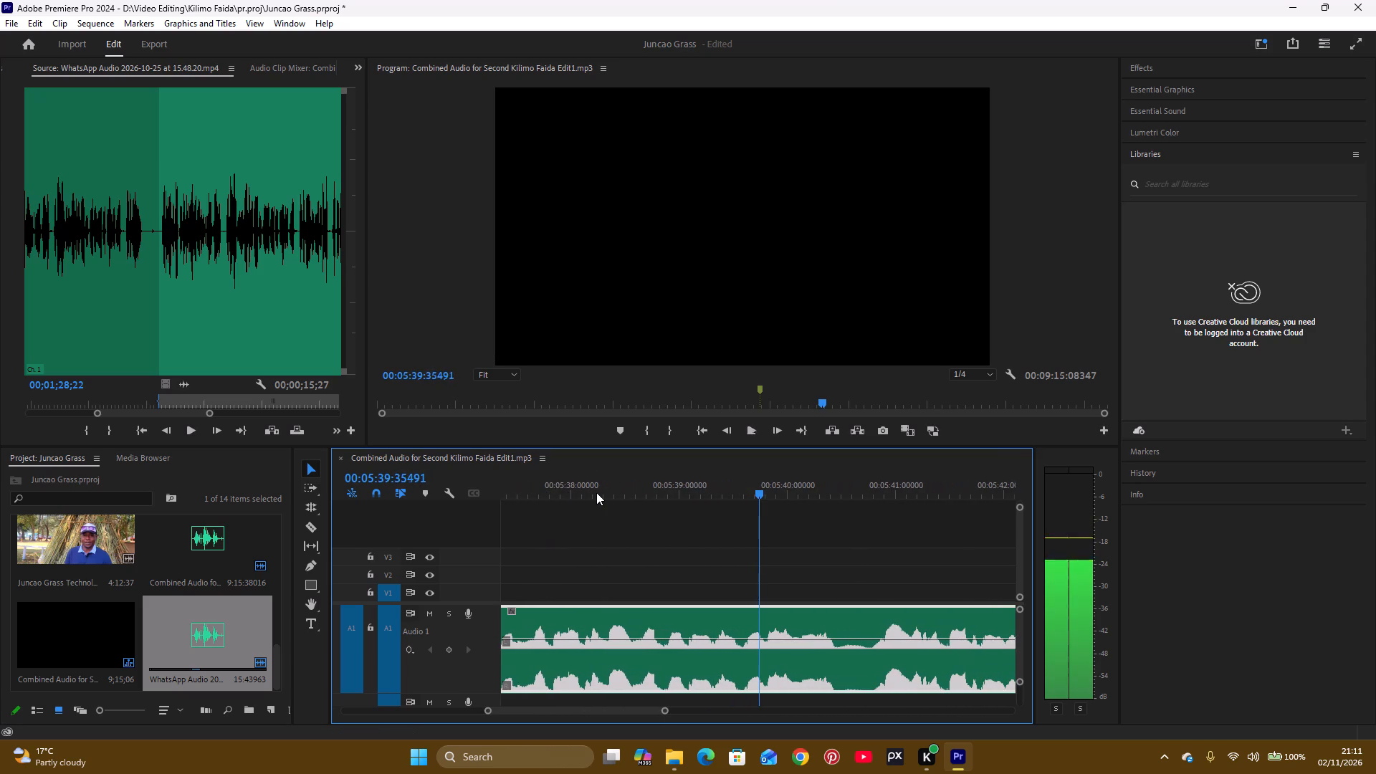
Listen to the WhatsApp recording from its Out point at 00;01;28;22 to about 00;01;35;08.
click(193, 421)
click(193, 431)
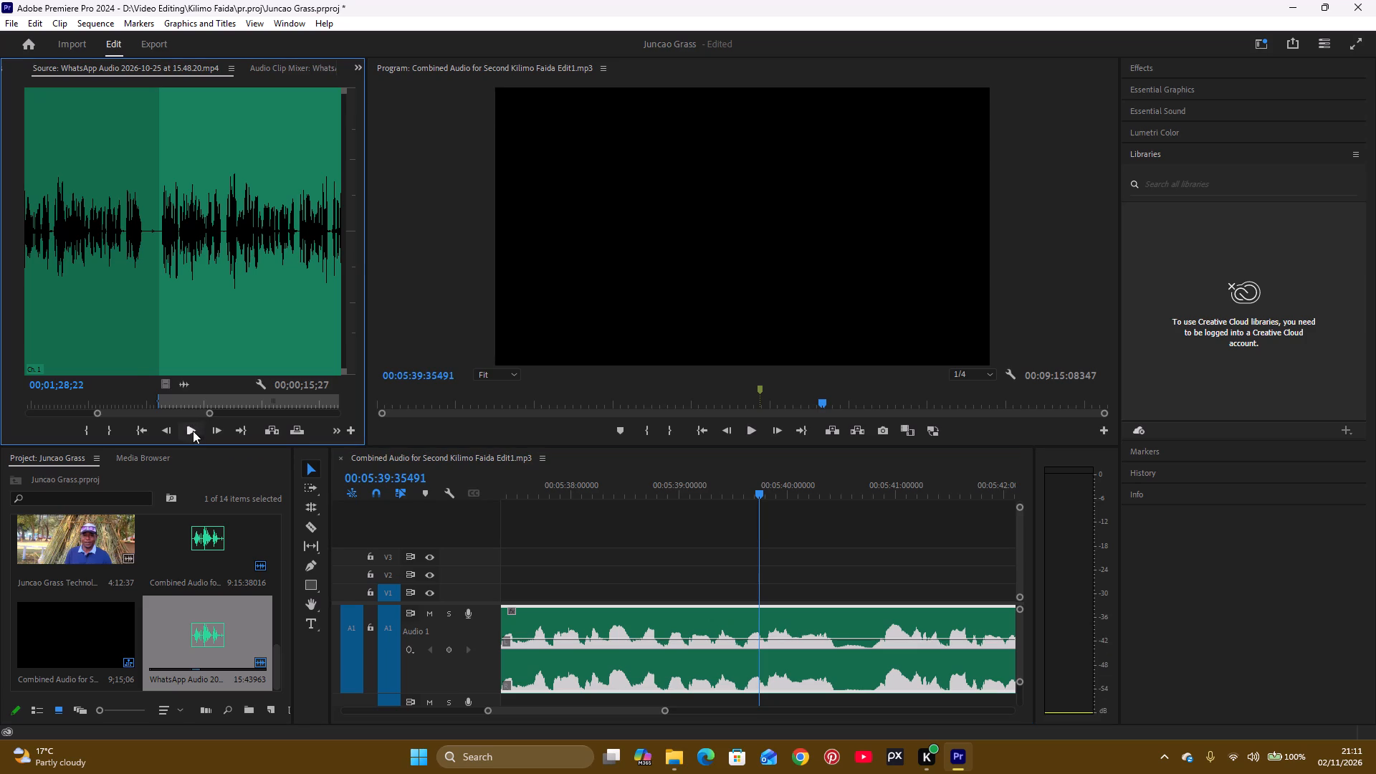
drag(193, 414, 224, 421)
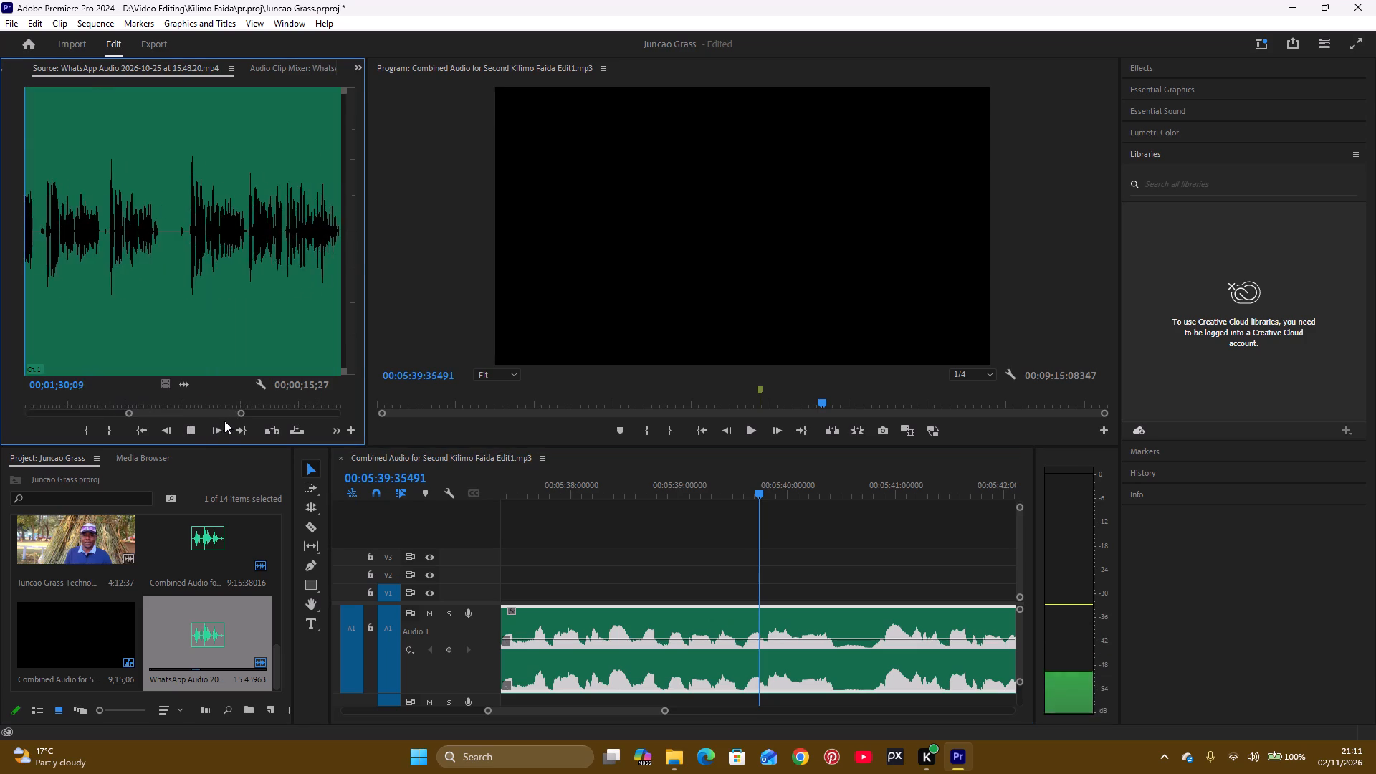
drag(224, 421, 207, 429)
key(space)
key(space)
Replay the sequence passage between about 5:37 and 5:40 to compare its wording with the WhatsApp recording.
click(679, 487)
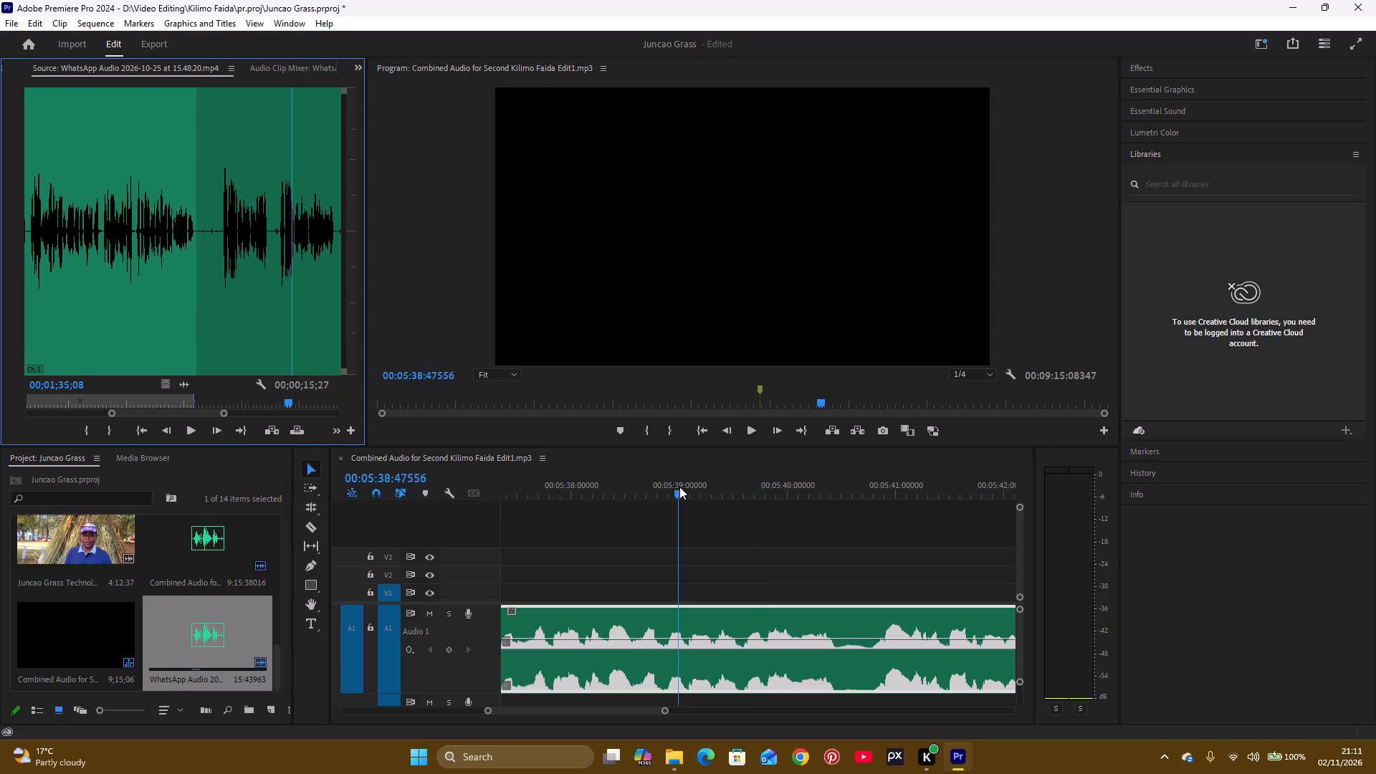
key(space)
key(space)
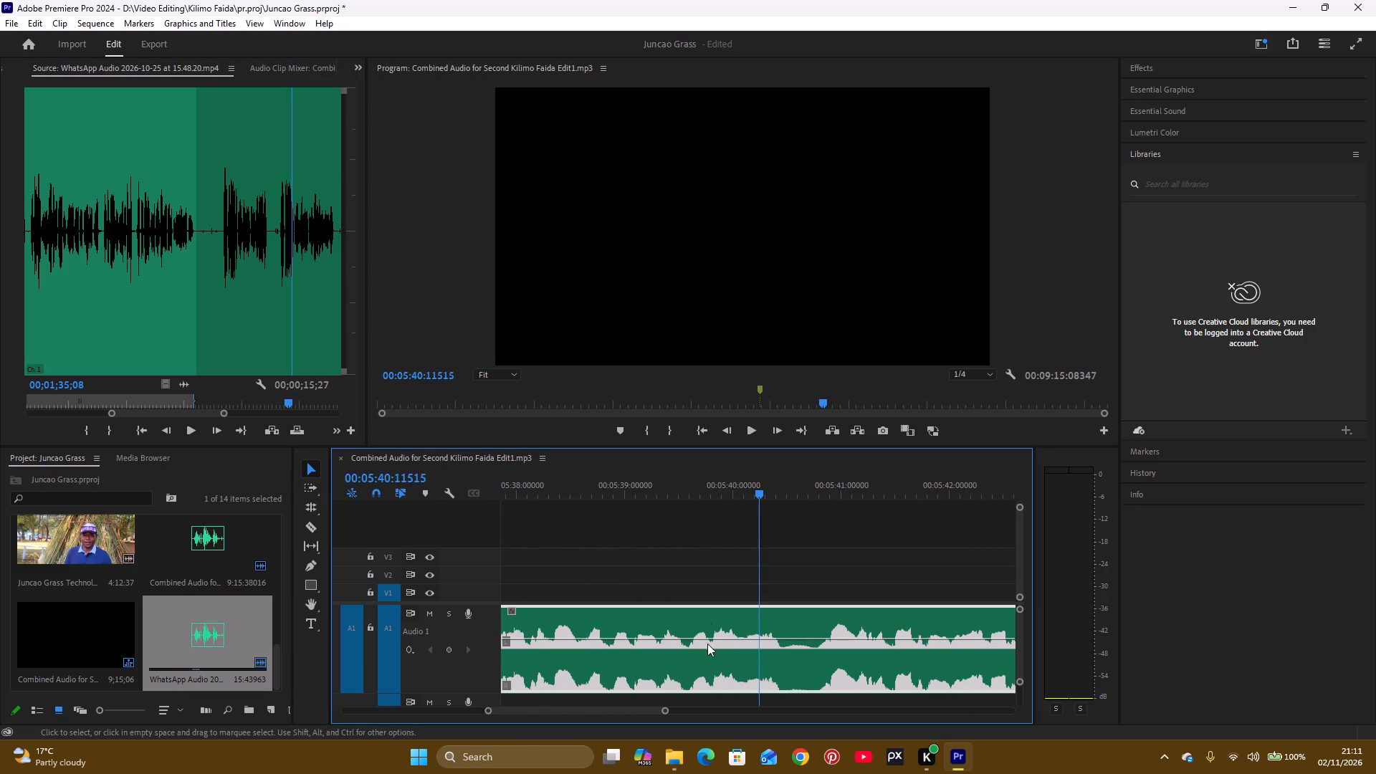
click(593, 482)
key(space)
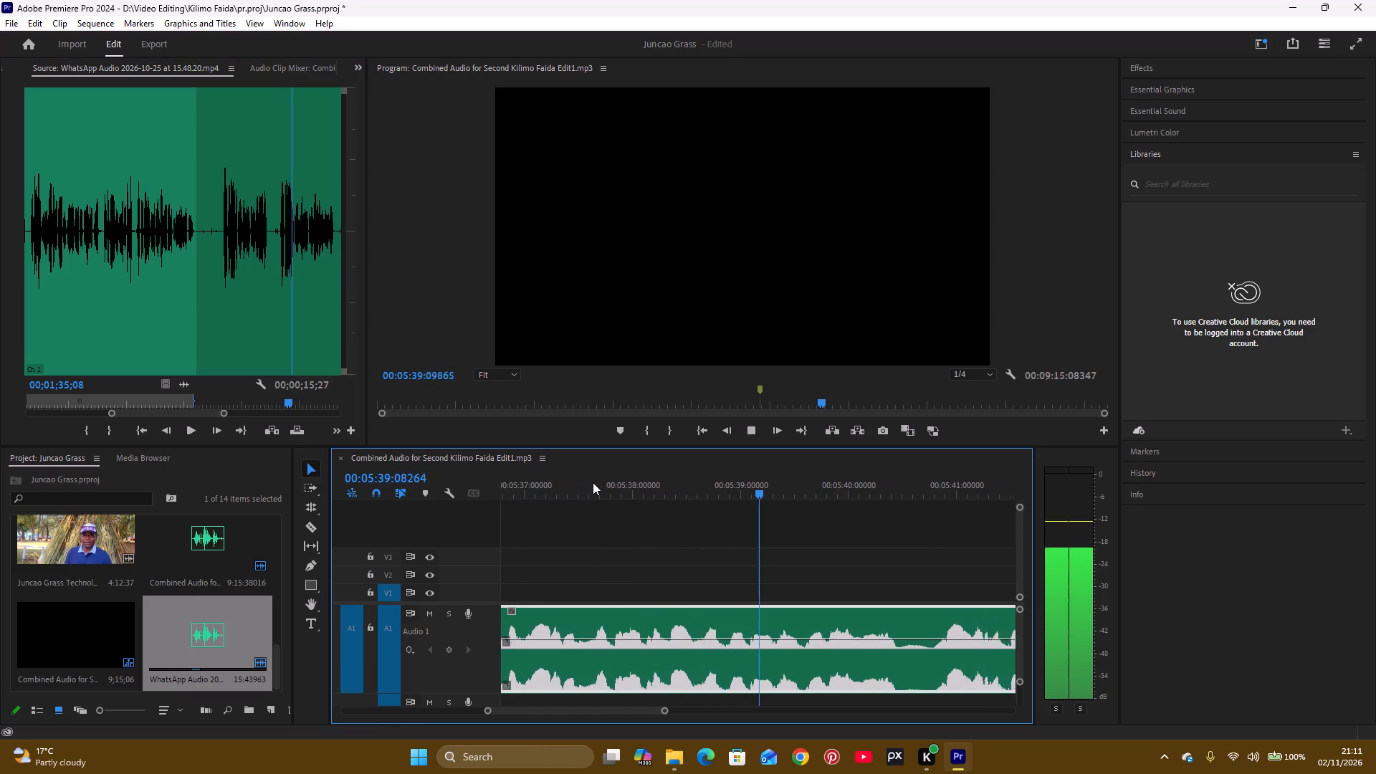
key(space)
click(656, 482)
key(space)
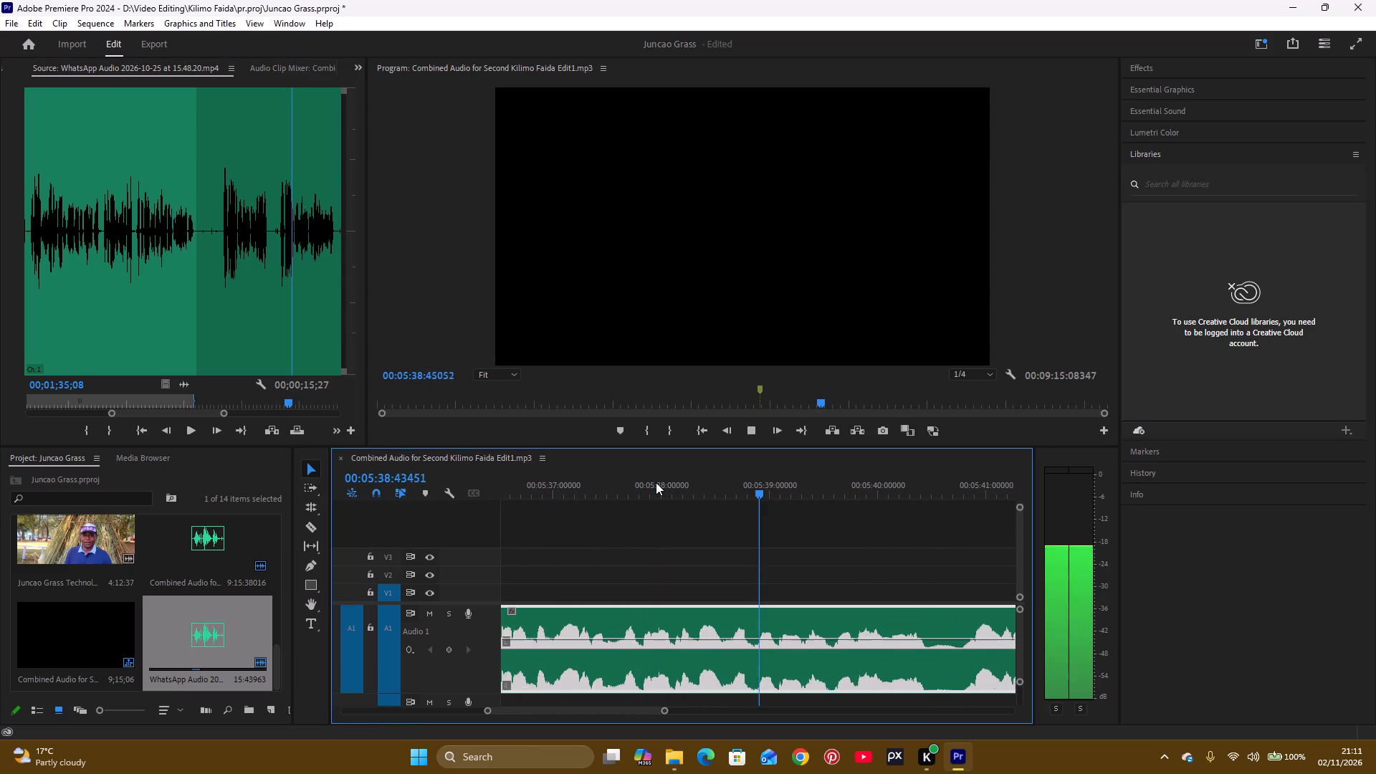
key(space)
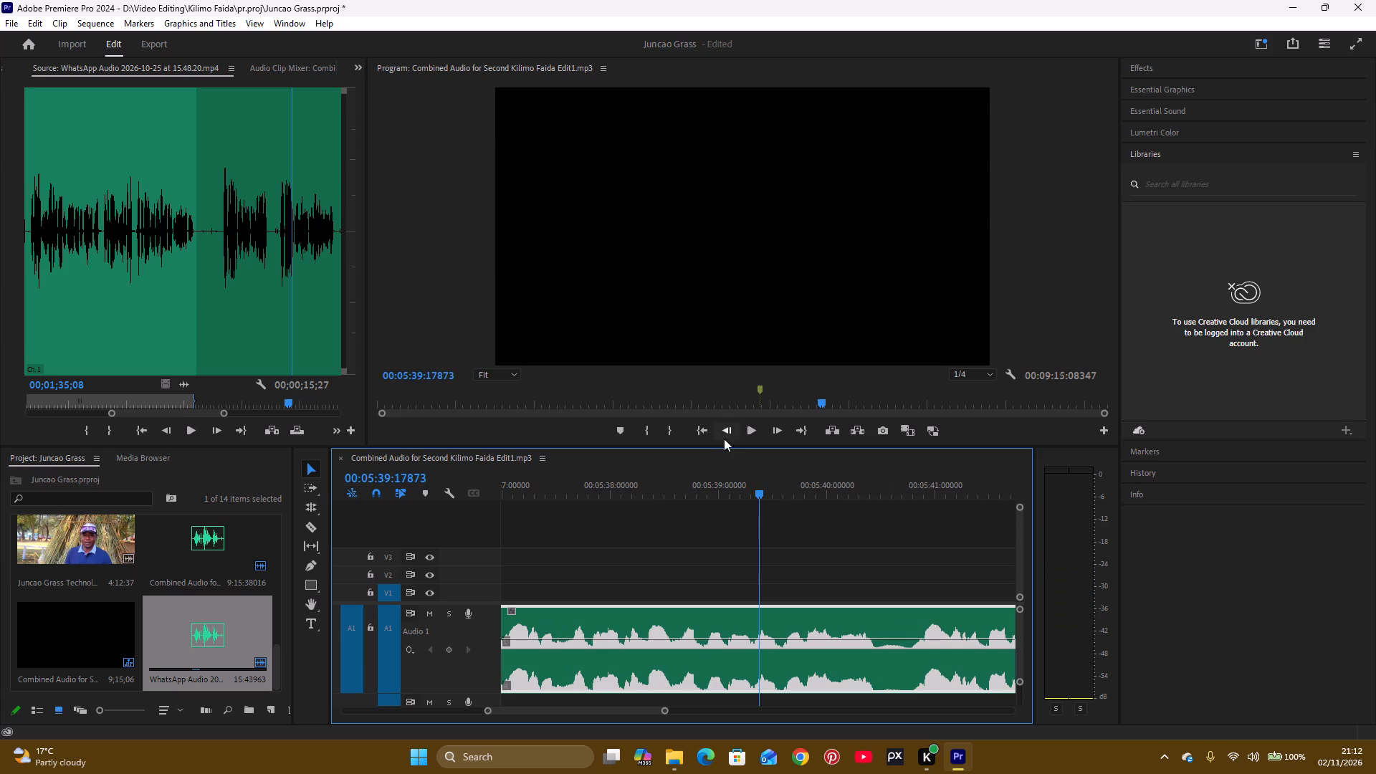
Add a sequence marker at about 5:39.
click(617, 433)
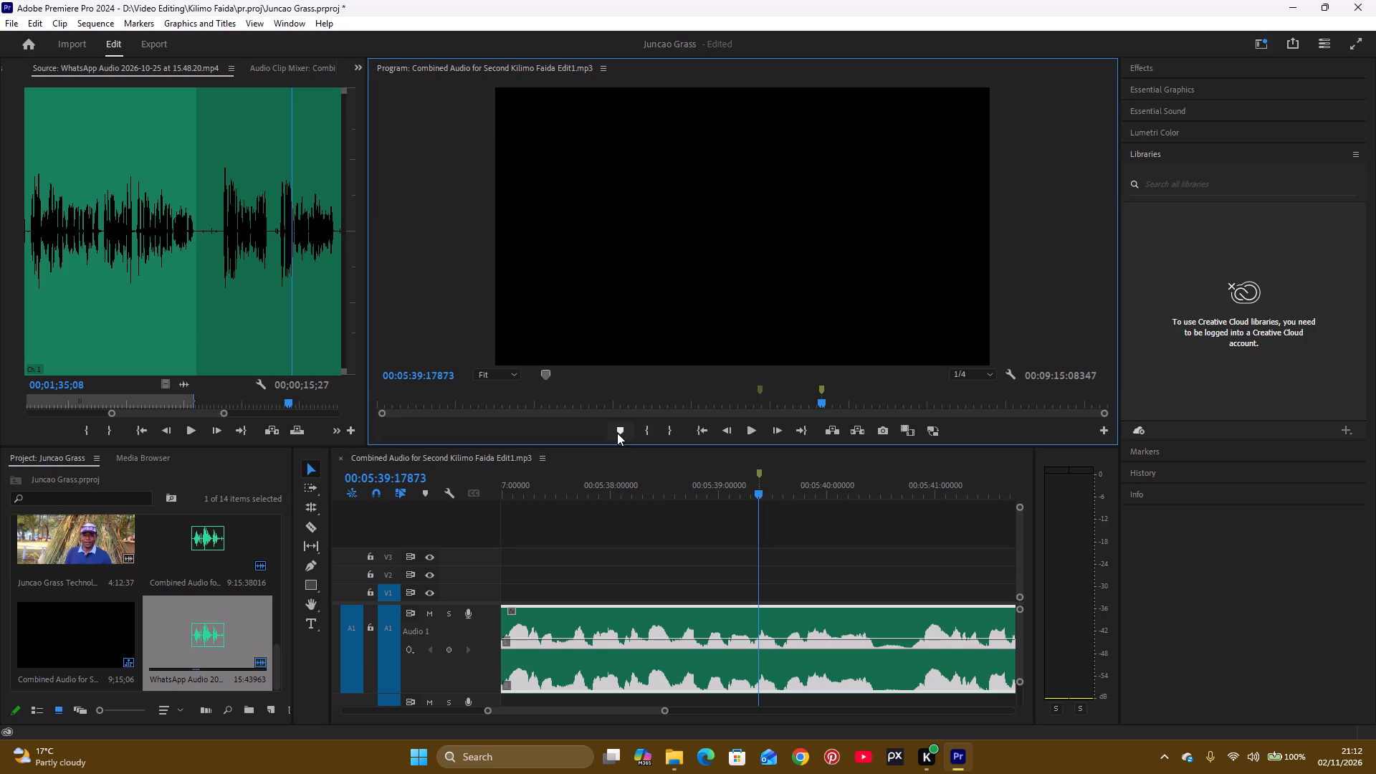
Listen to the sequence from about 5:39 to 6:16, pausing and replaying around 6:12.
click(752, 431)
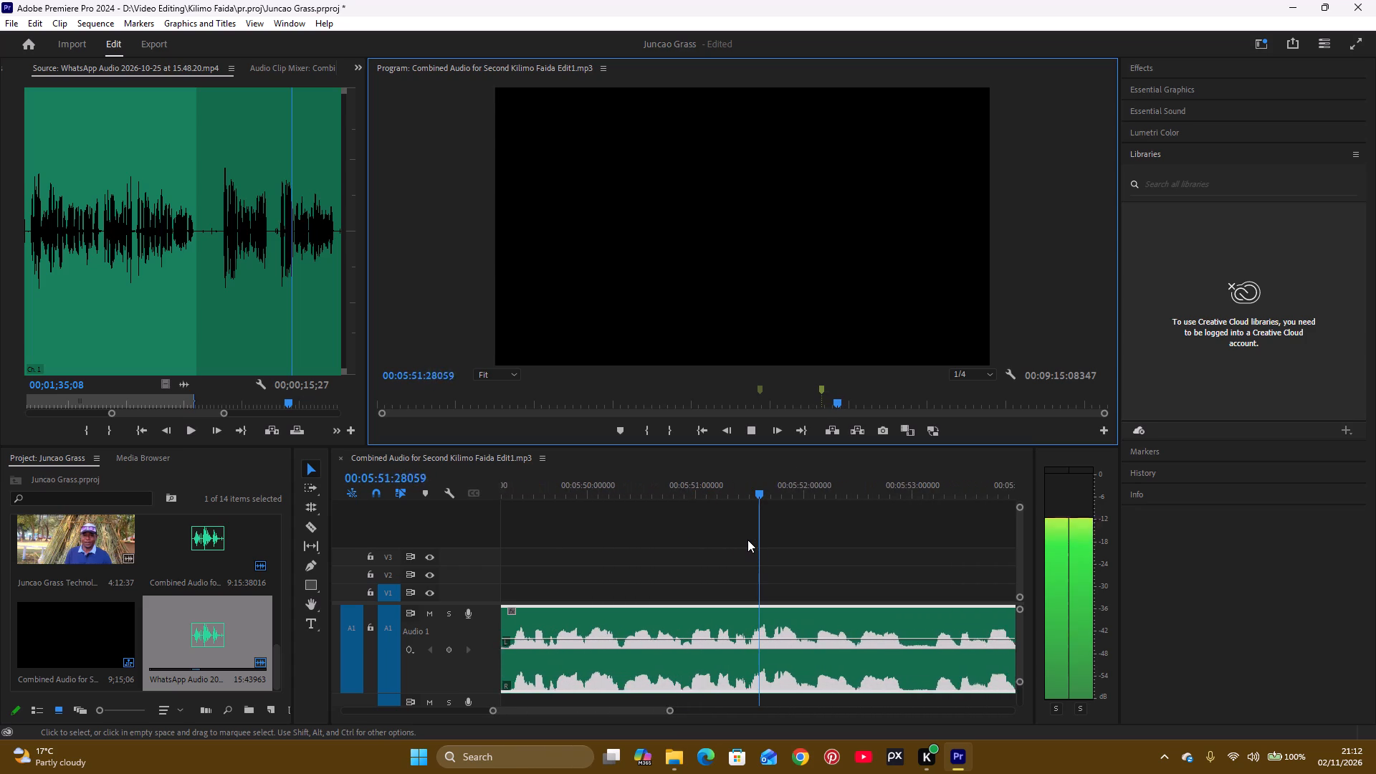
key(space)
key(space)
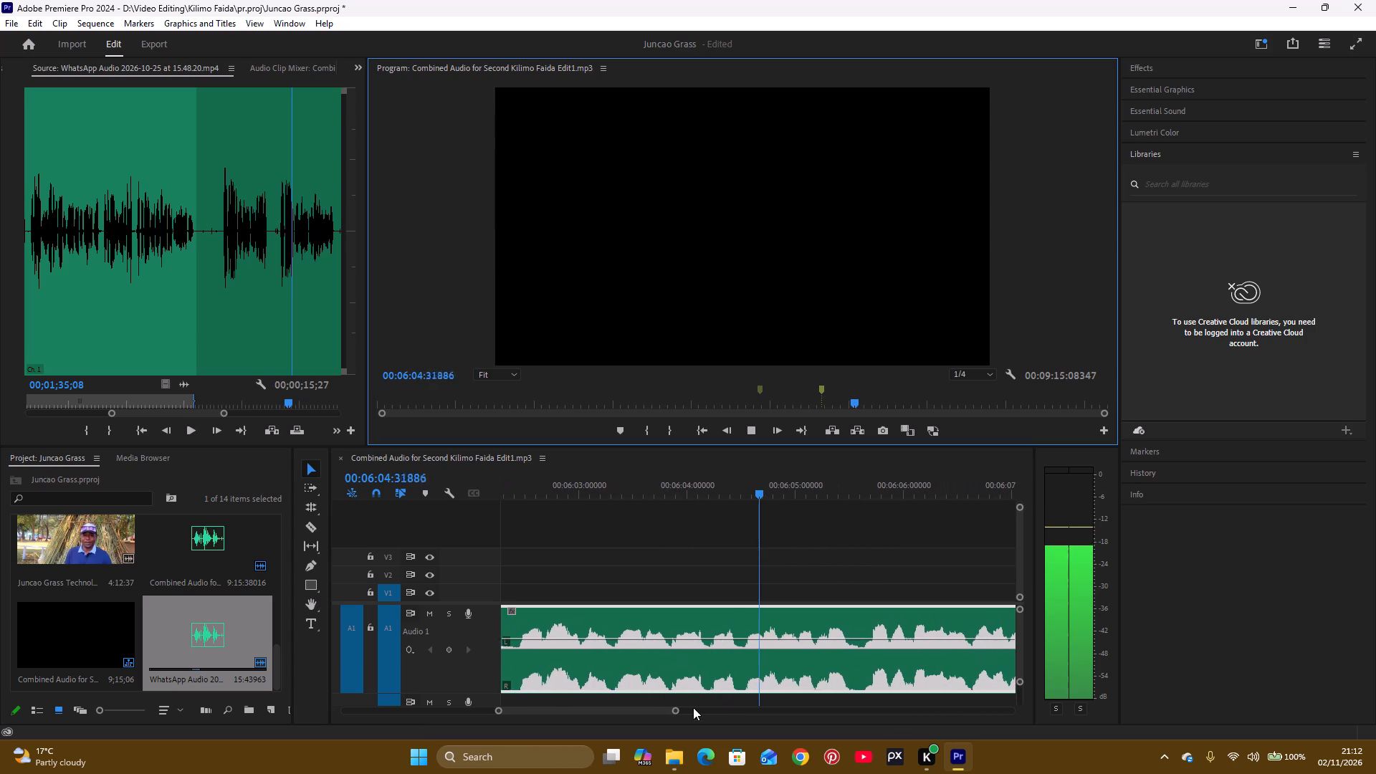
drag(679, 710, 692, 717)
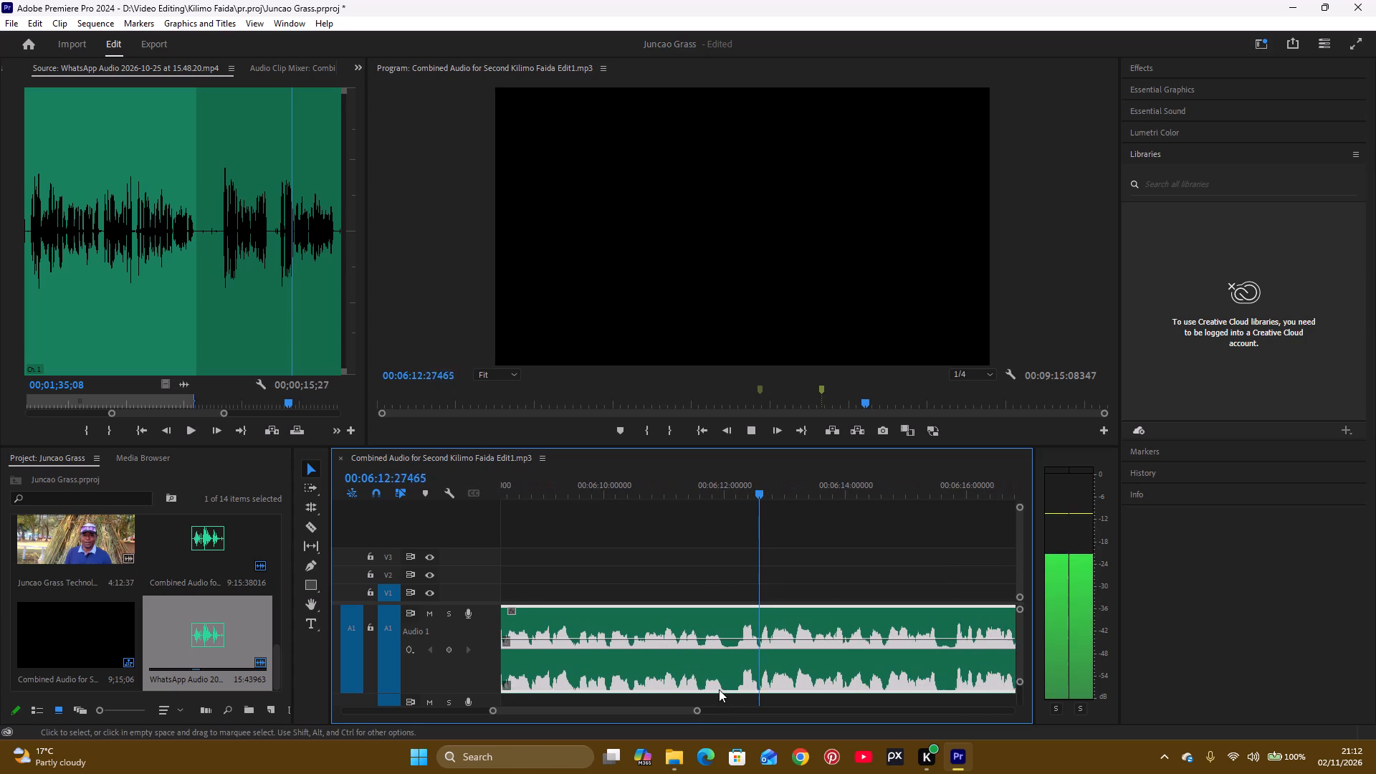
key(space)
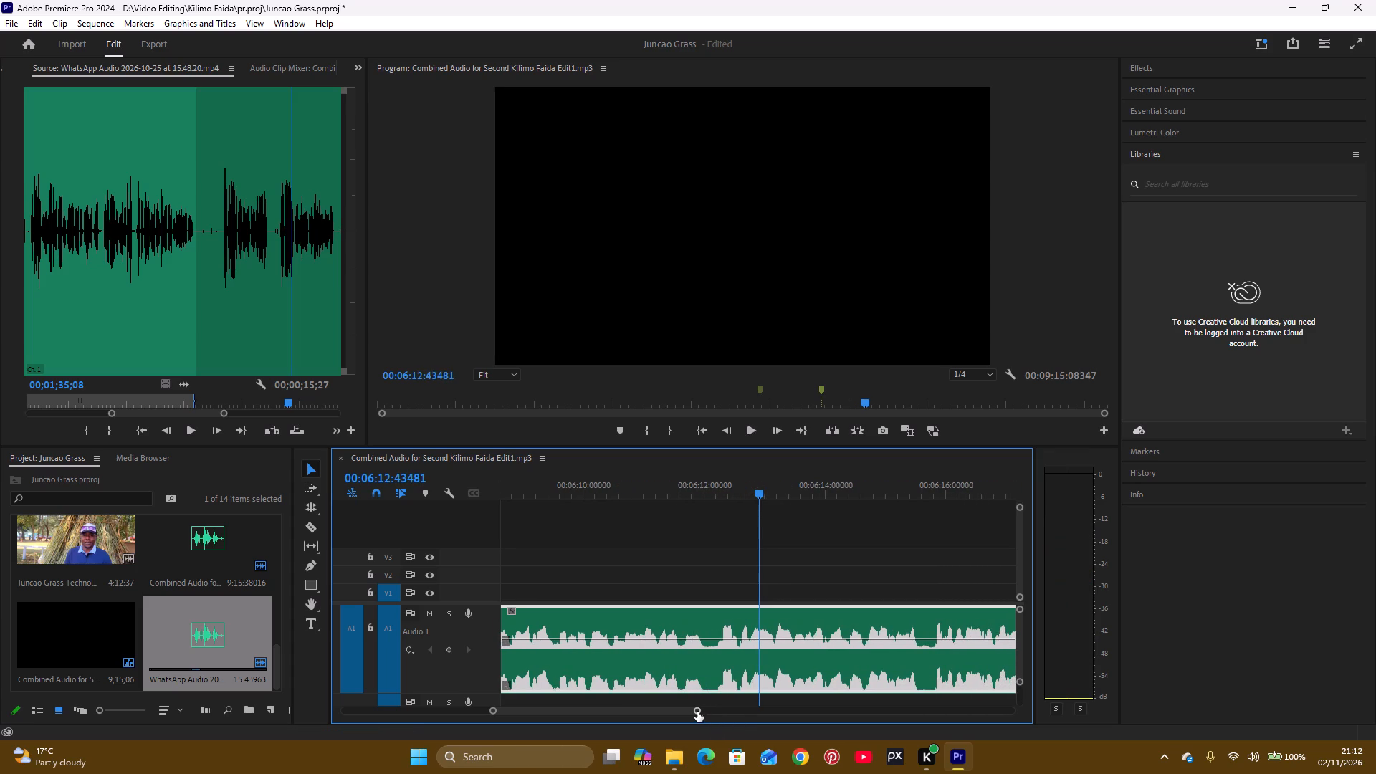
drag(697, 712, 732, 714)
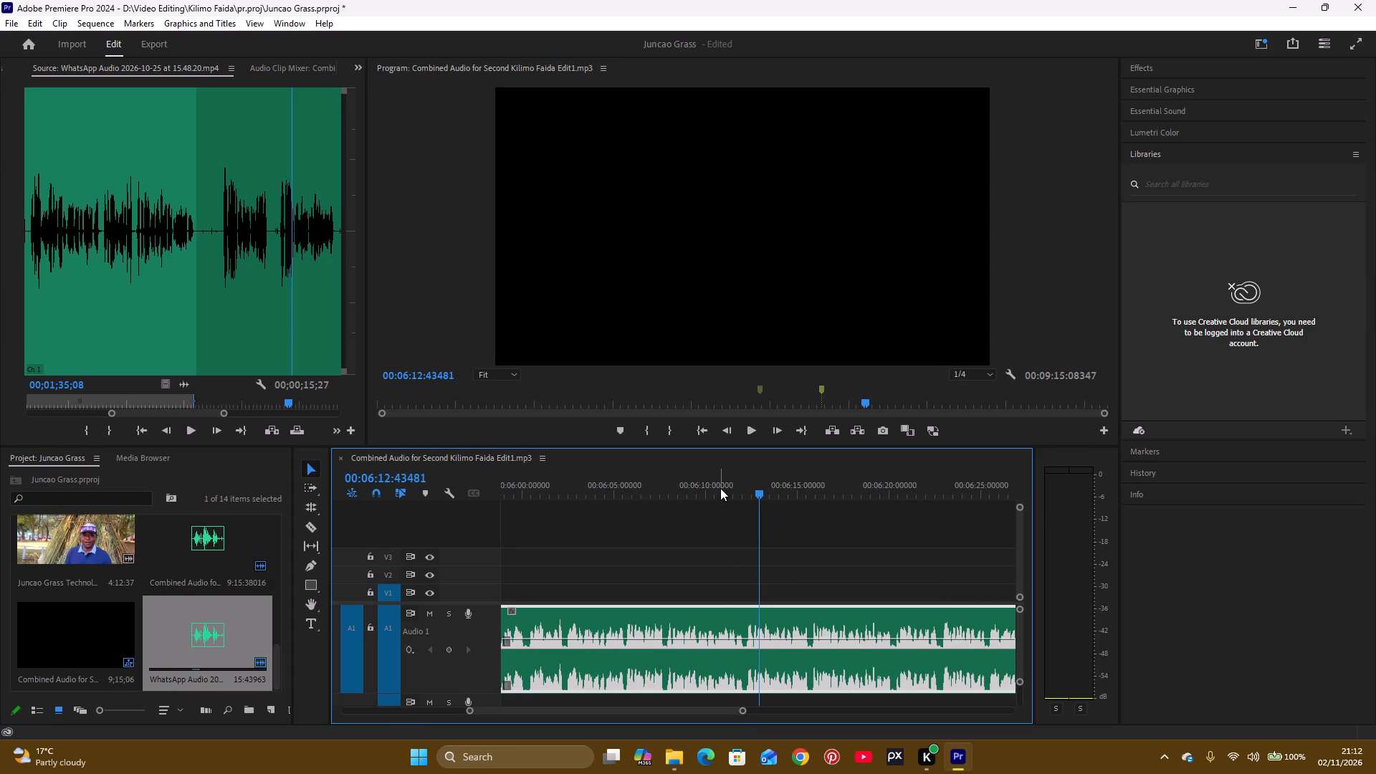
click(720, 488)
key(space)
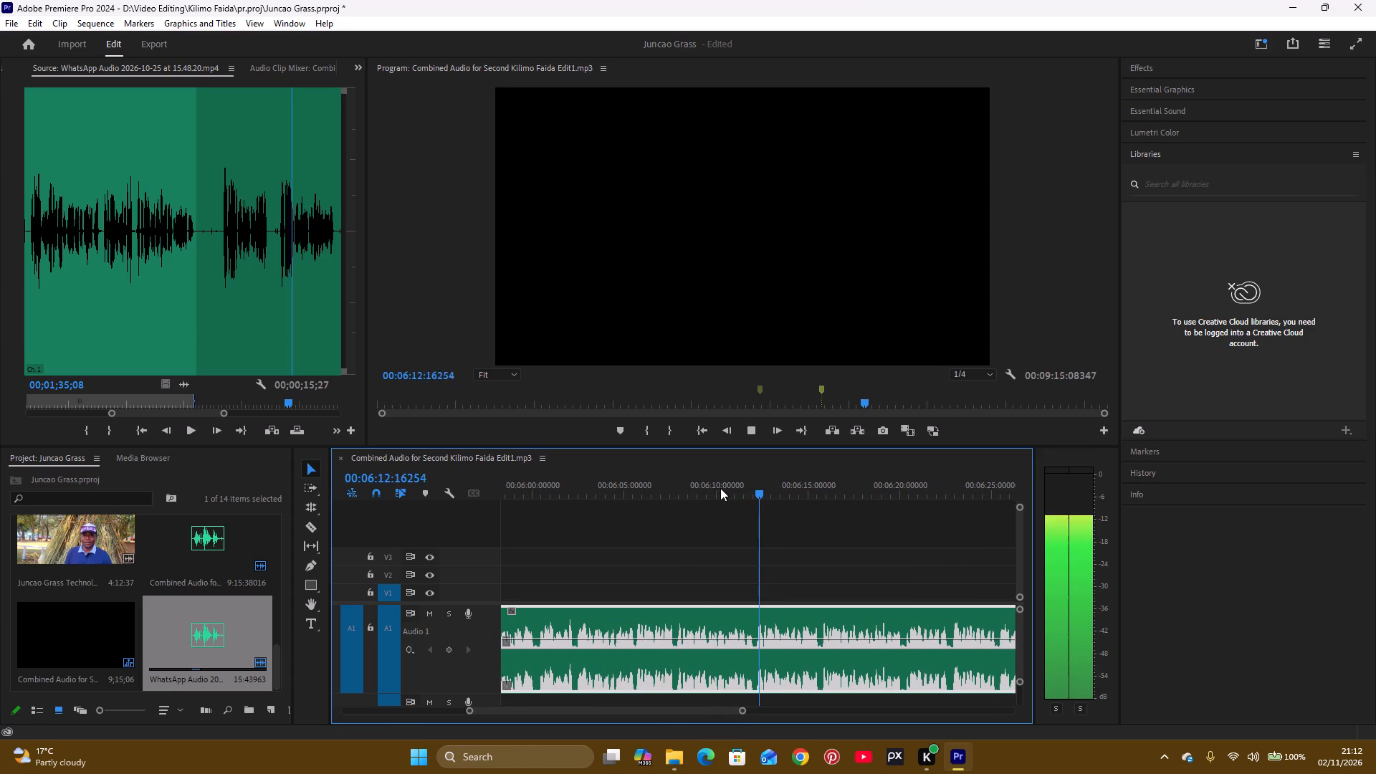
key(space)
key(space)
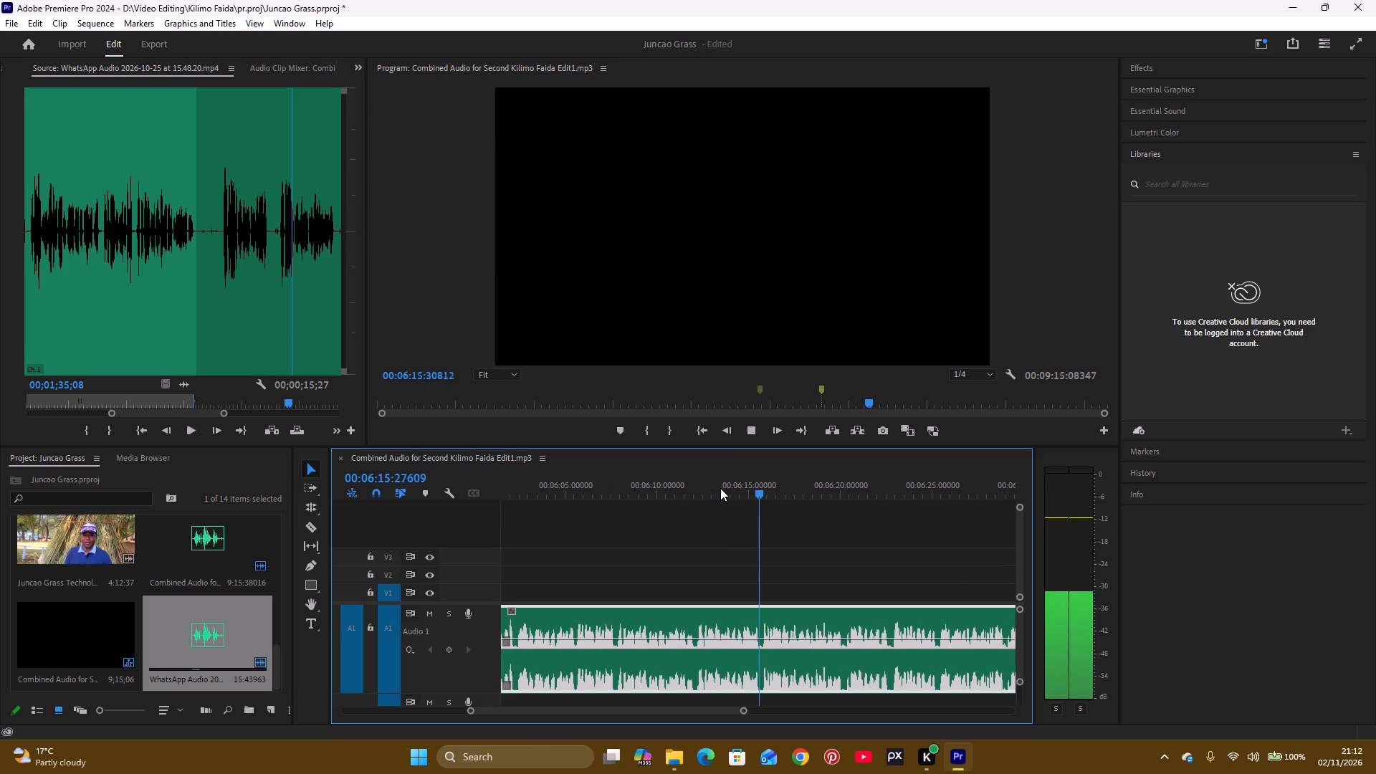
key(space)
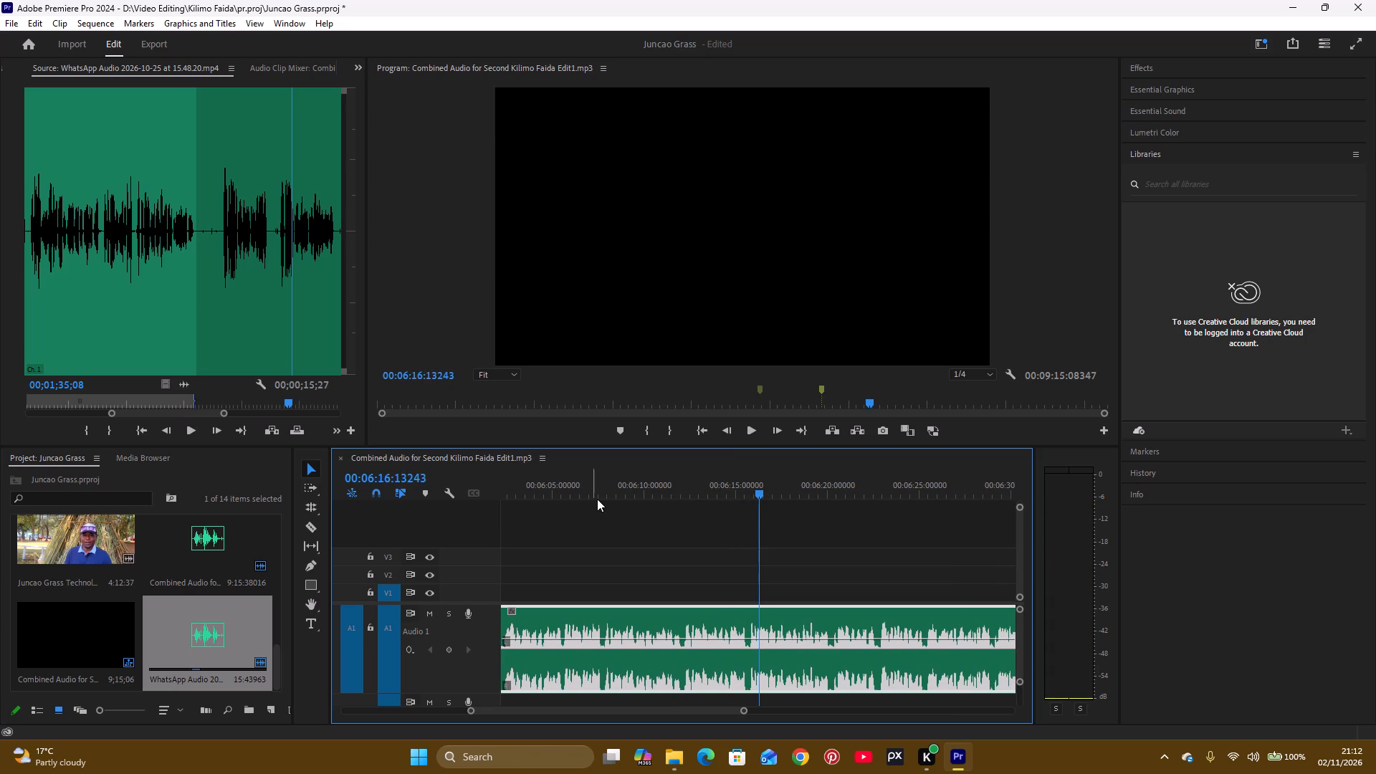
Replay the sequence between about 6:02 and 6:11 to examine where its phrases begin and end.
click(597, 499)
click(561, 483)
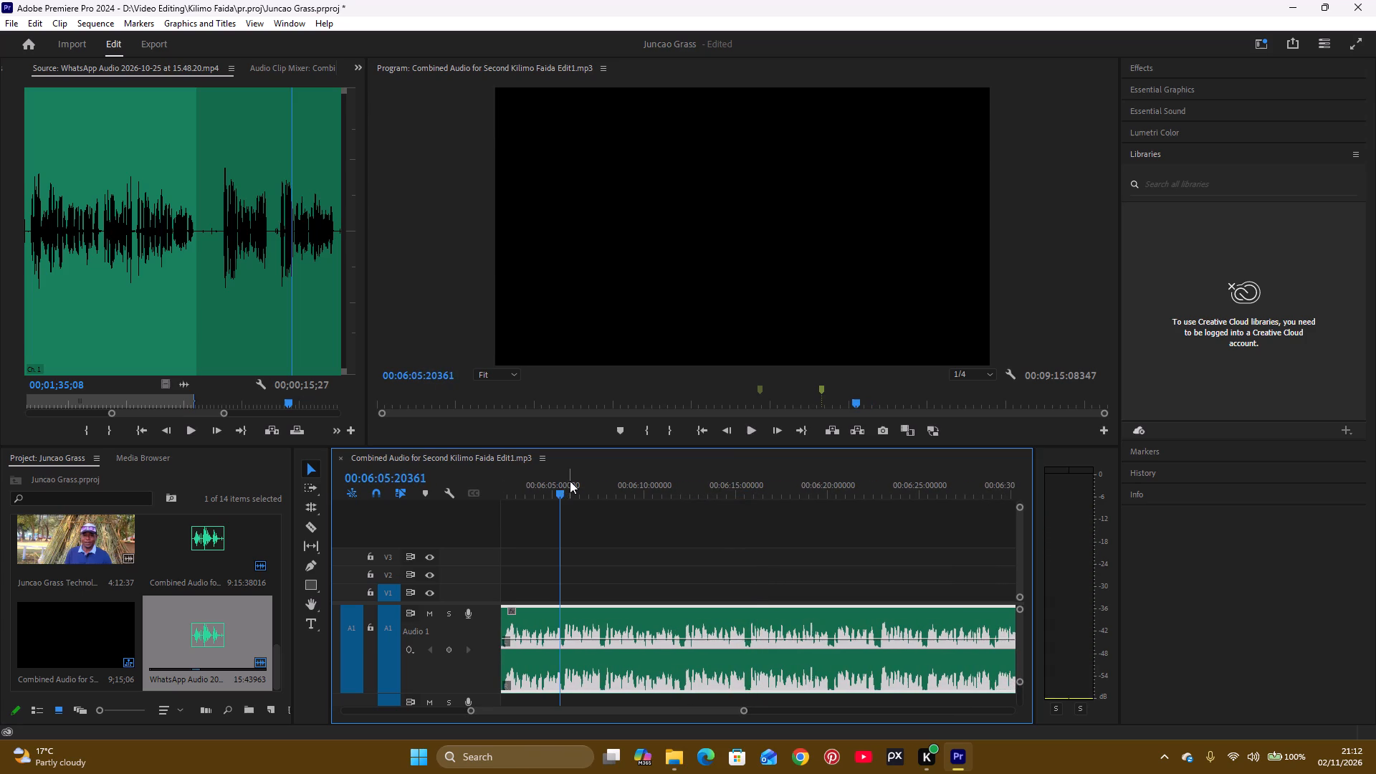
click(570, 481)
click(587, 477)
click(608, 486)
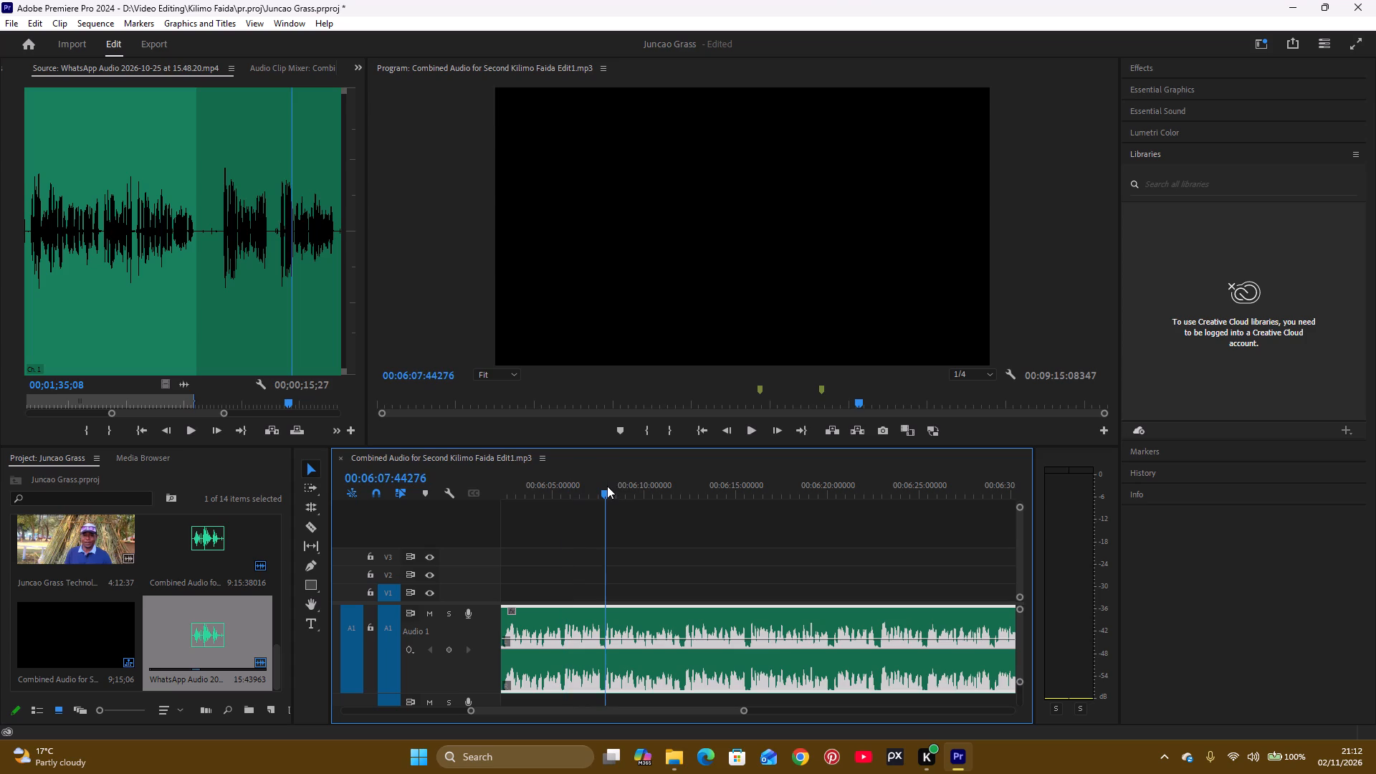
key(space)
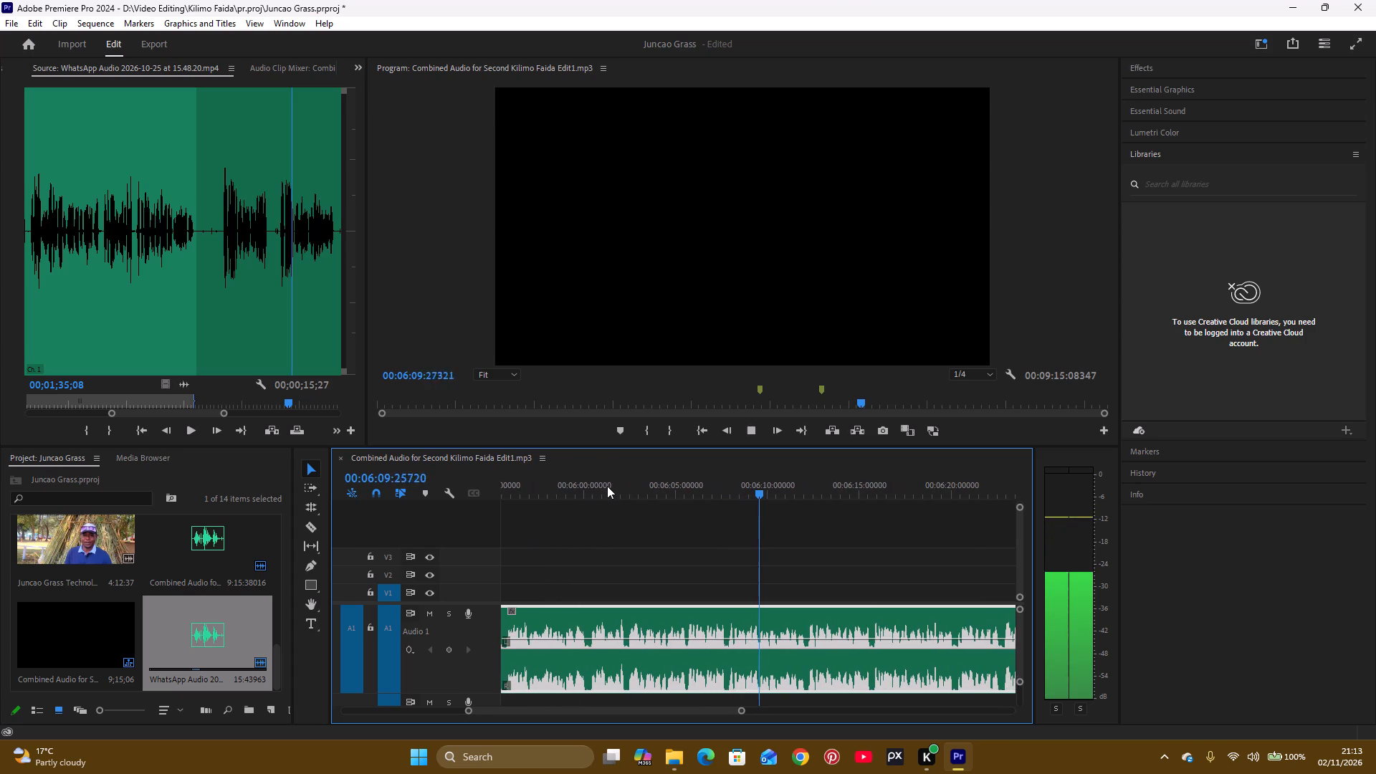
key(space)
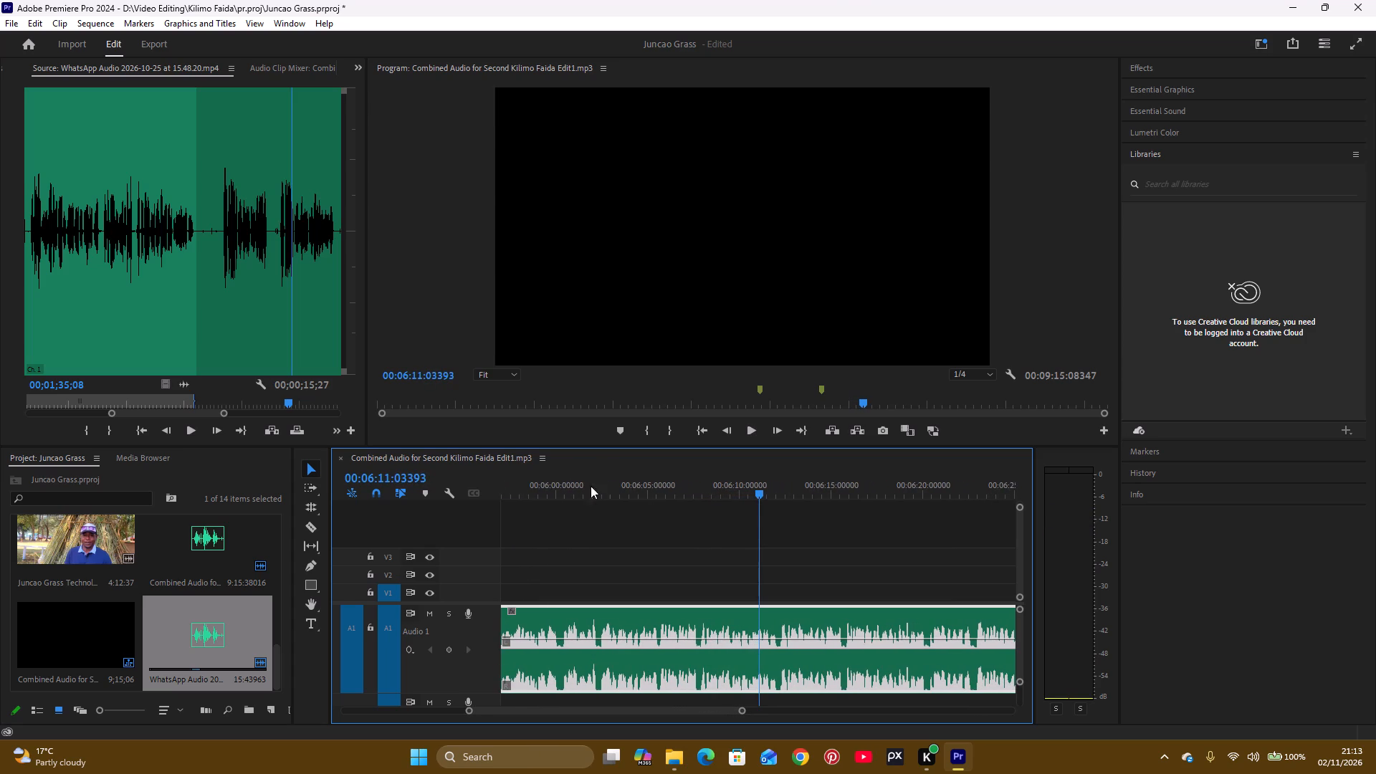
click(596, 492)
key(space)
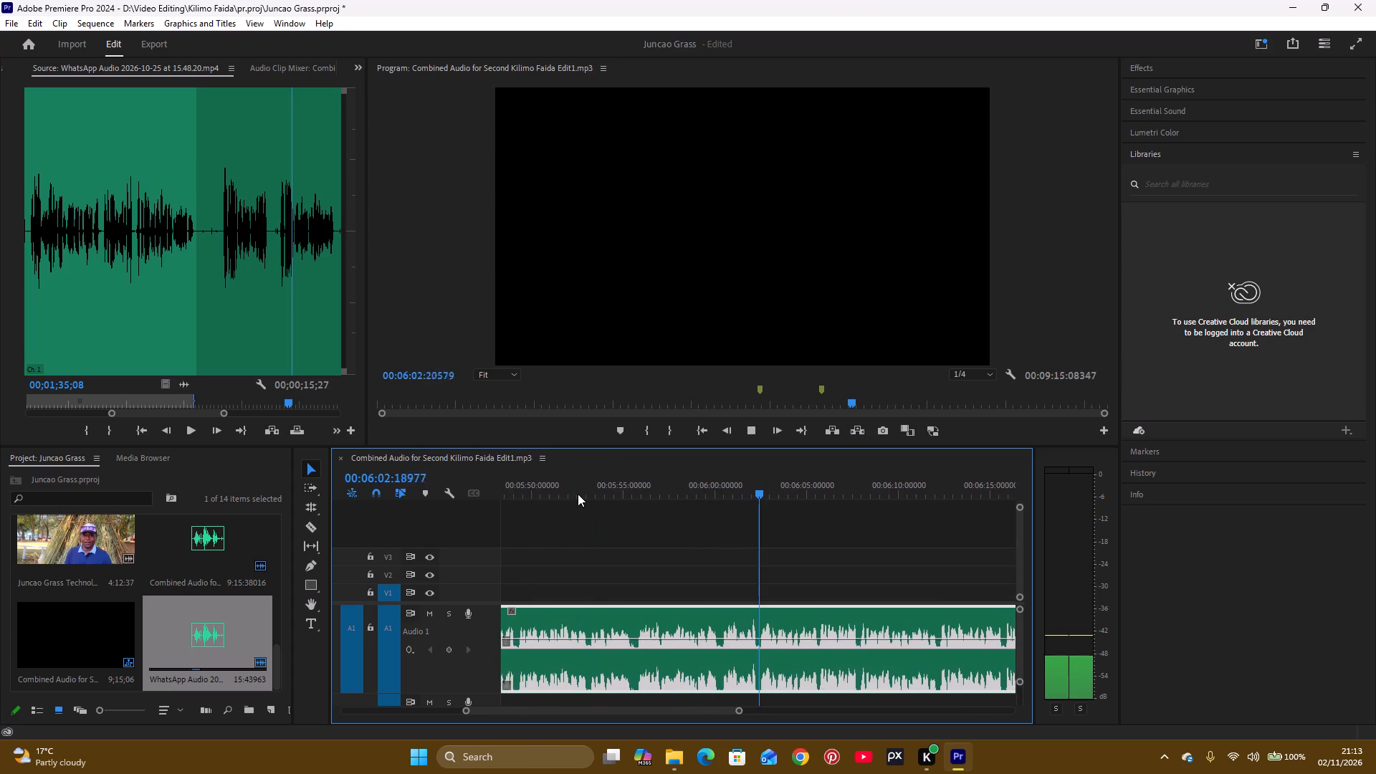
key(space)
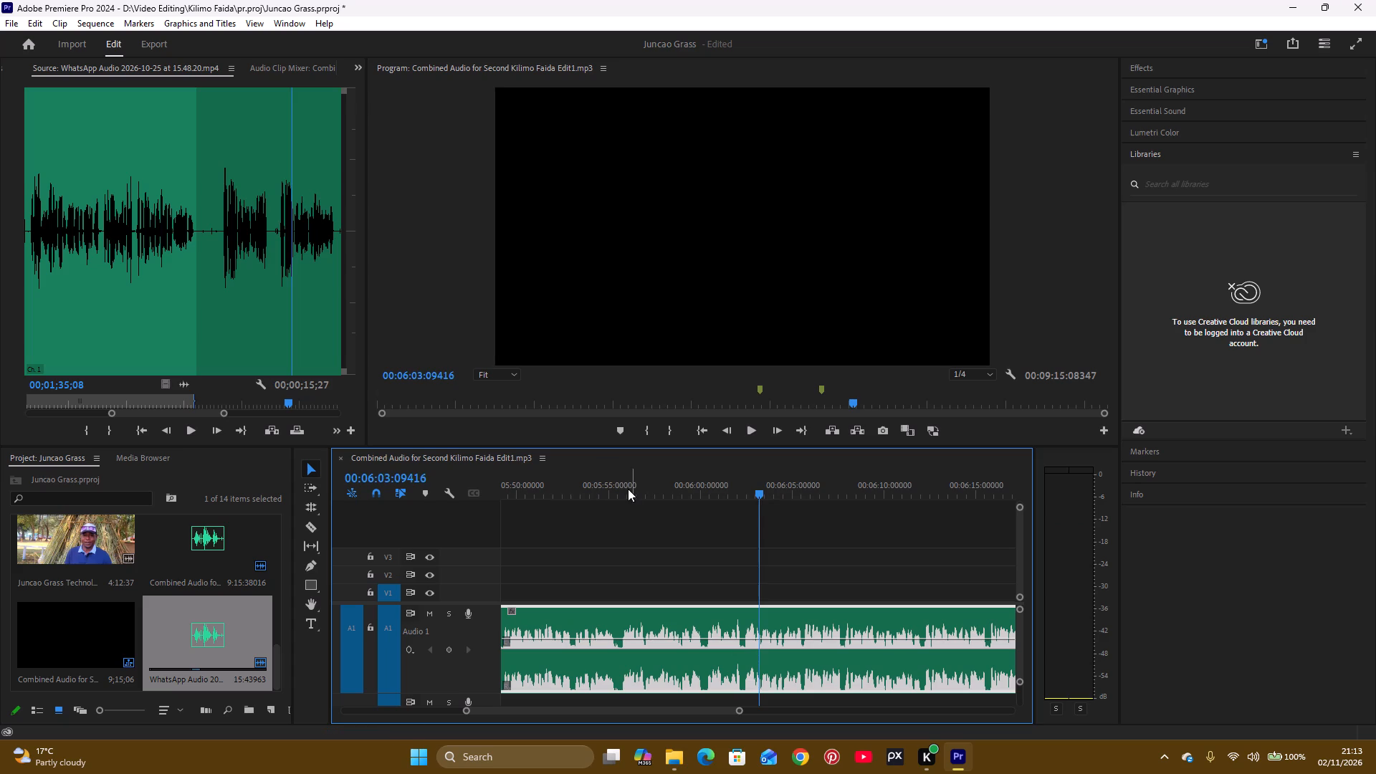
Replay the sequence from about 5:46 to 5:56 to locate the passage that matches the WhatsApp recording.
click(626, 488)
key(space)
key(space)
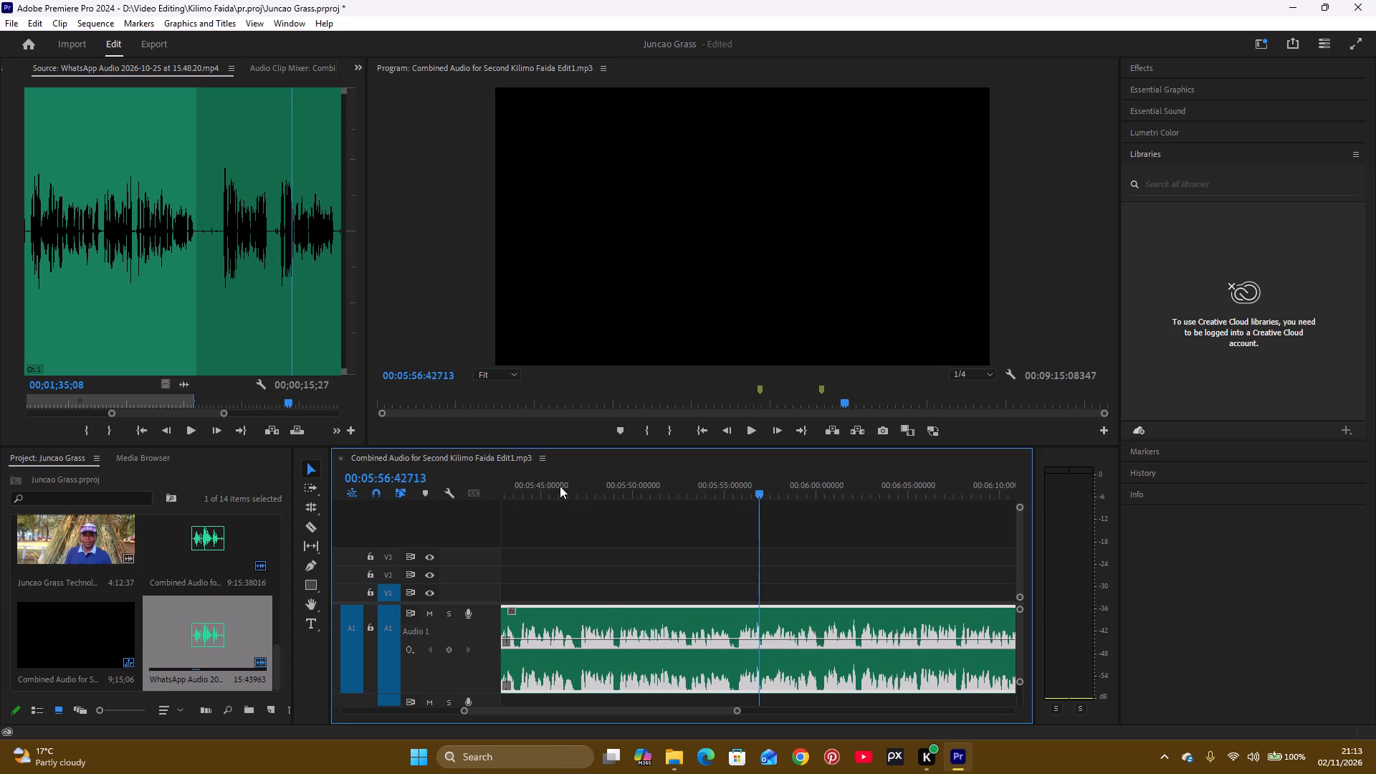
click(560, 486)
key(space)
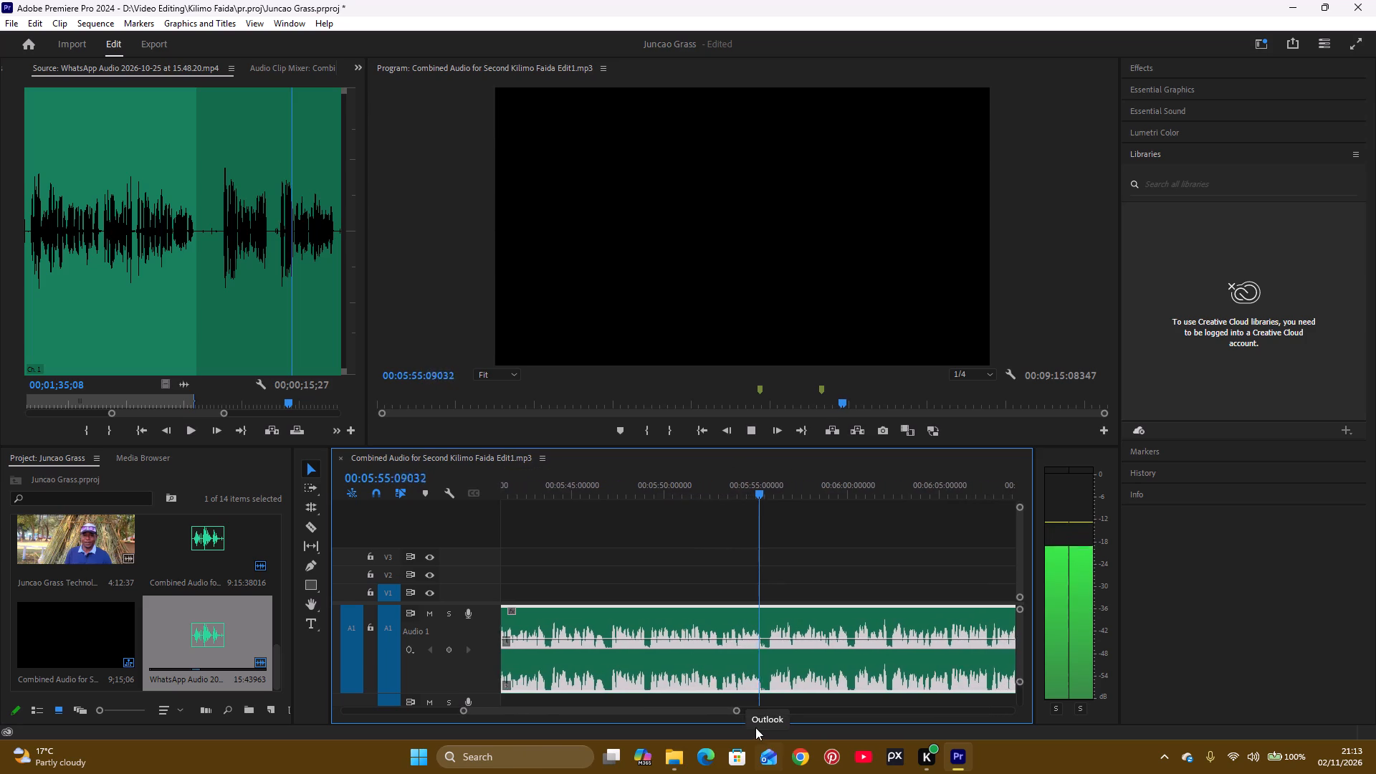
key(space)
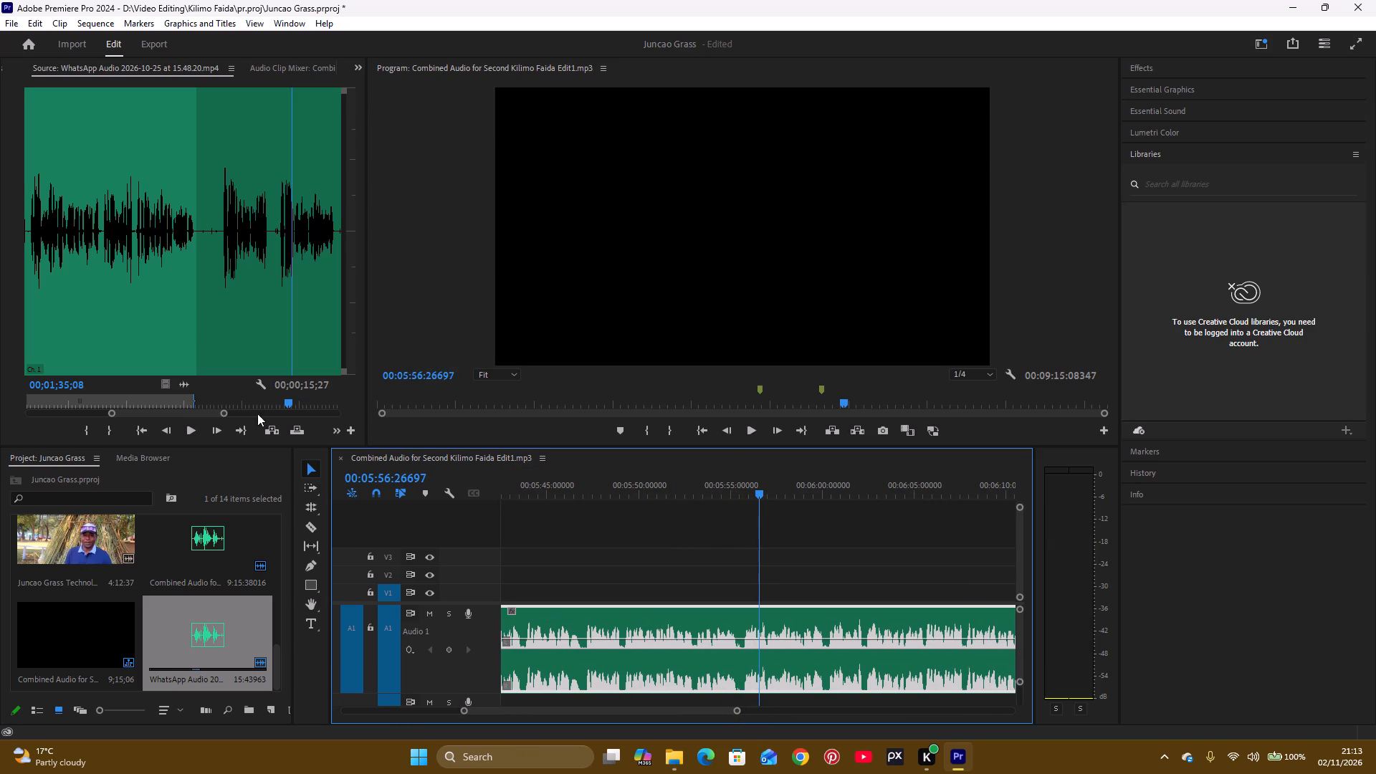
Listen to the marked section of the WhatsApp recording from about 1:13 to 1:21 to compare its wording with the sequence.
drag(204, 414, 193, 418)
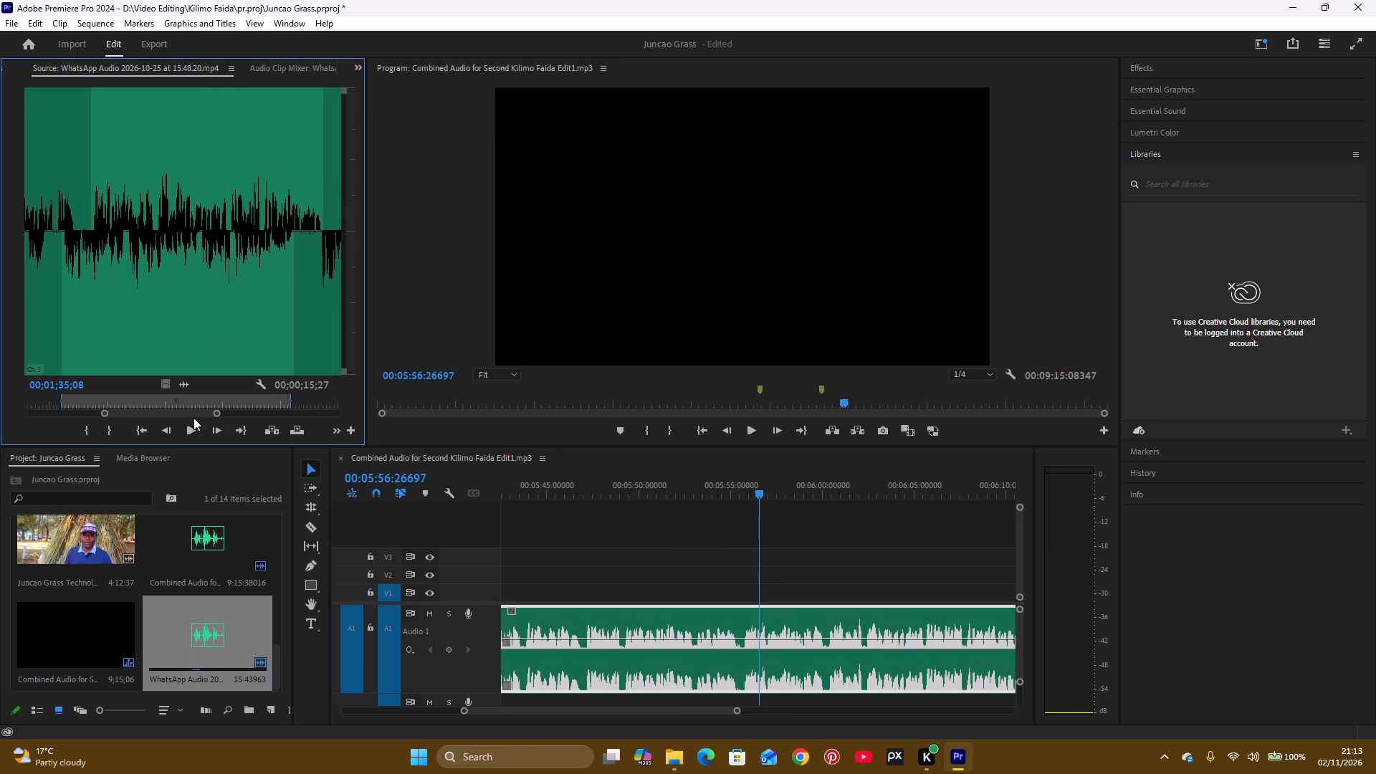
drag(193, 418, 195, 424)
click(99, 302)
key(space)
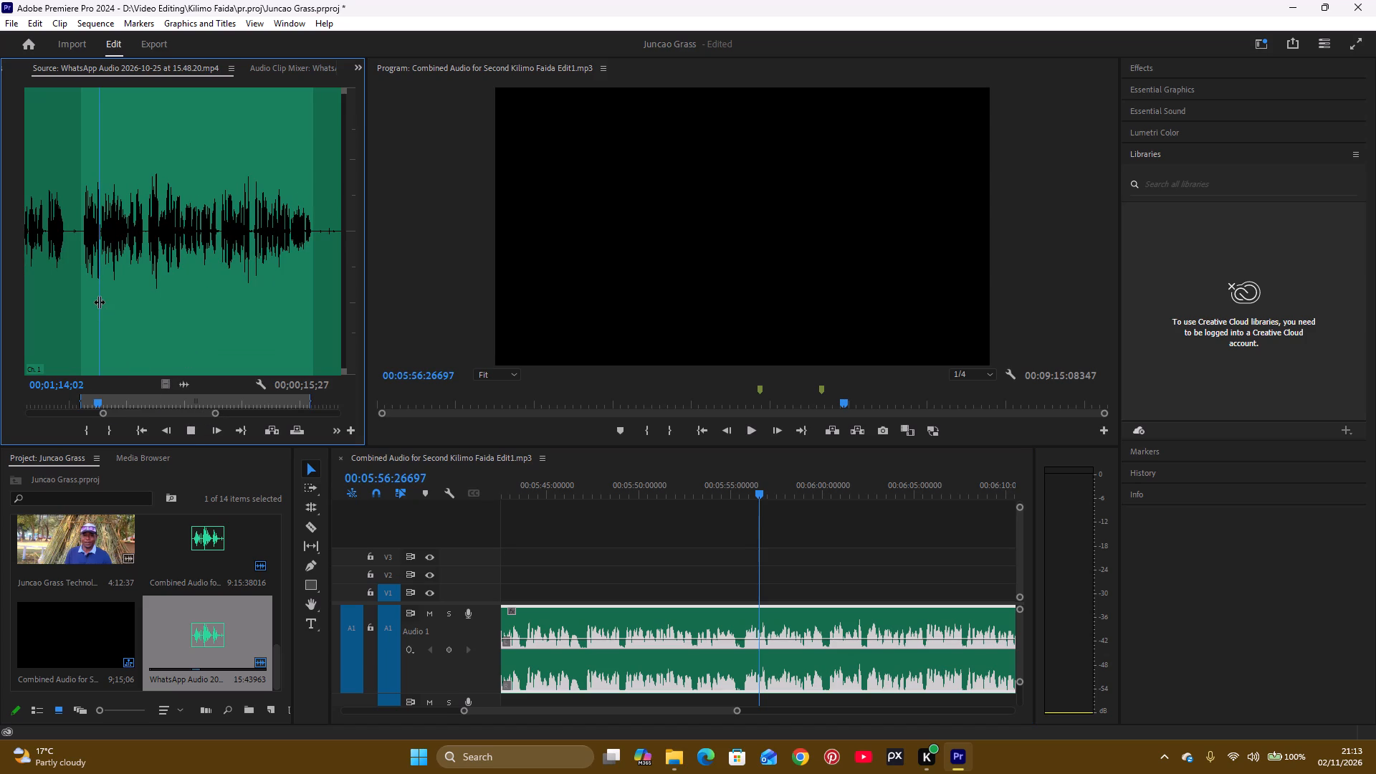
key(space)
click(91, 292)
drag(91, 292, 83, 307)
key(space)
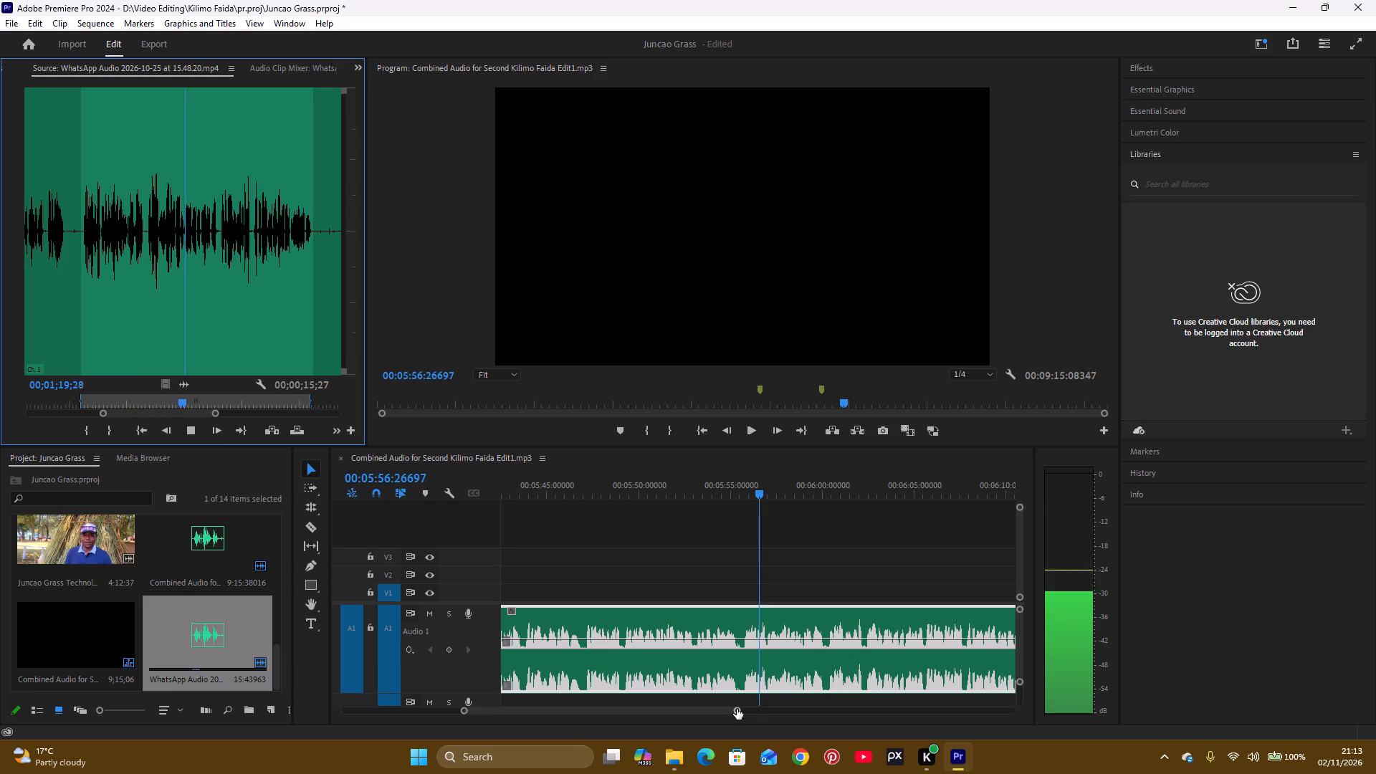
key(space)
Examine the Audio 1 waveform around 5:56 in finer detail to find the phrase boundary.
drag(740, 712, 700, 734)
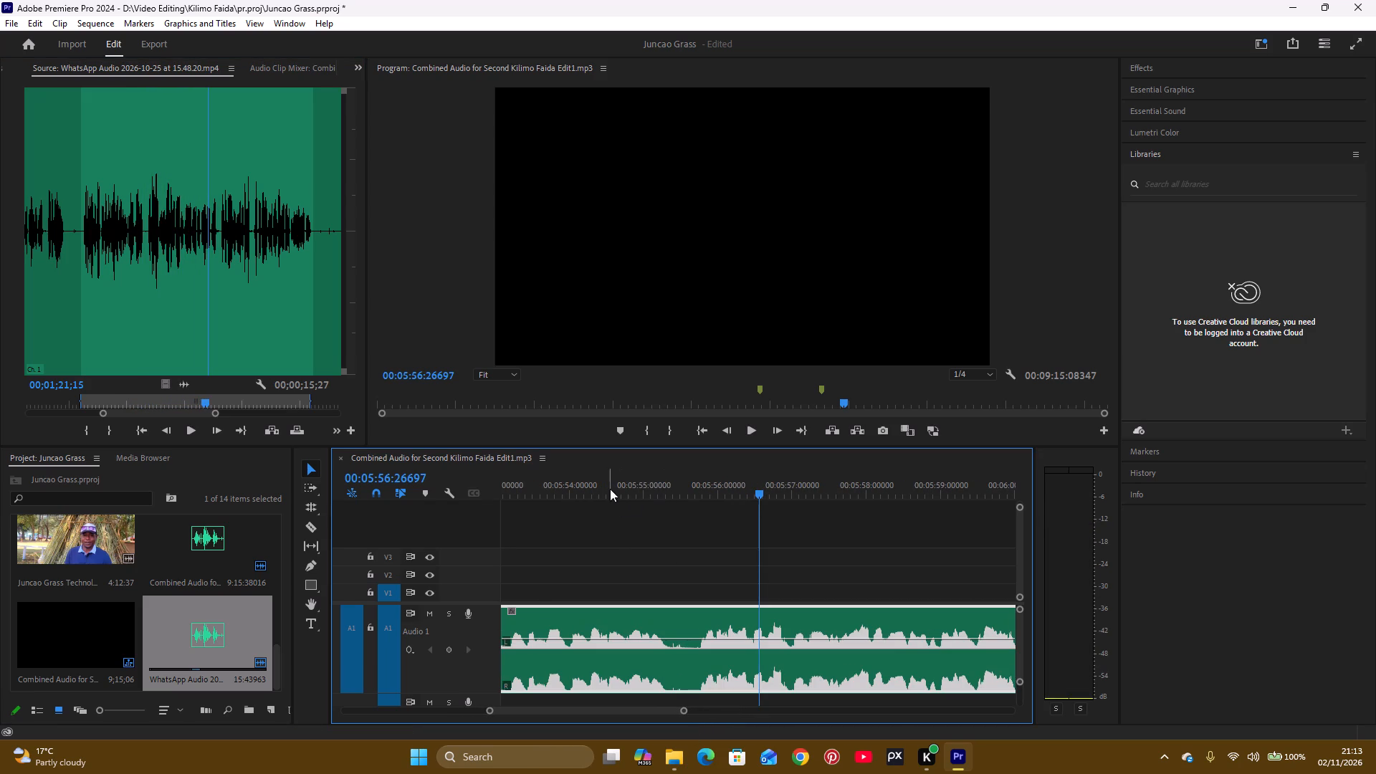
Split the Audio 1 clip in the pause at about 5:55, just before the next phrase begins.
click(609, 484)
key(space)
key(space)
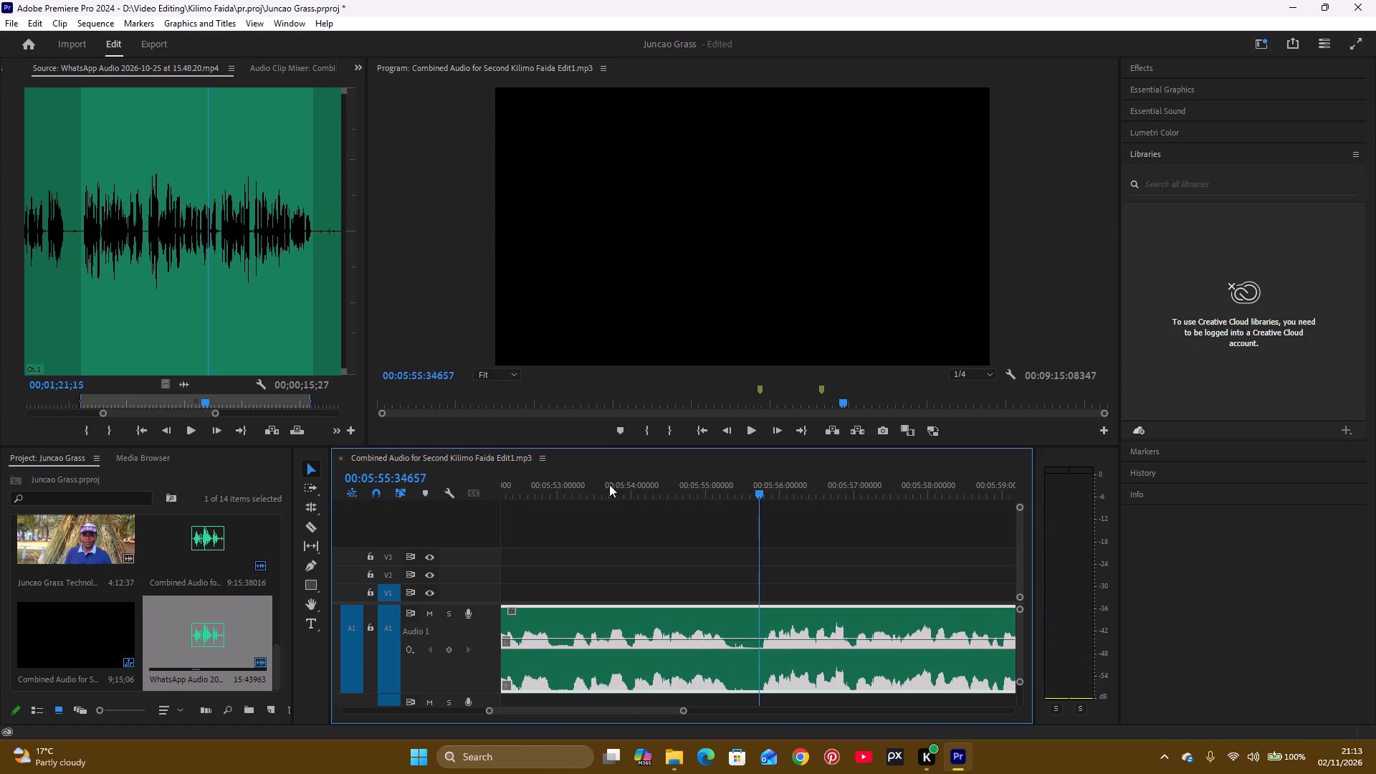
key(c)
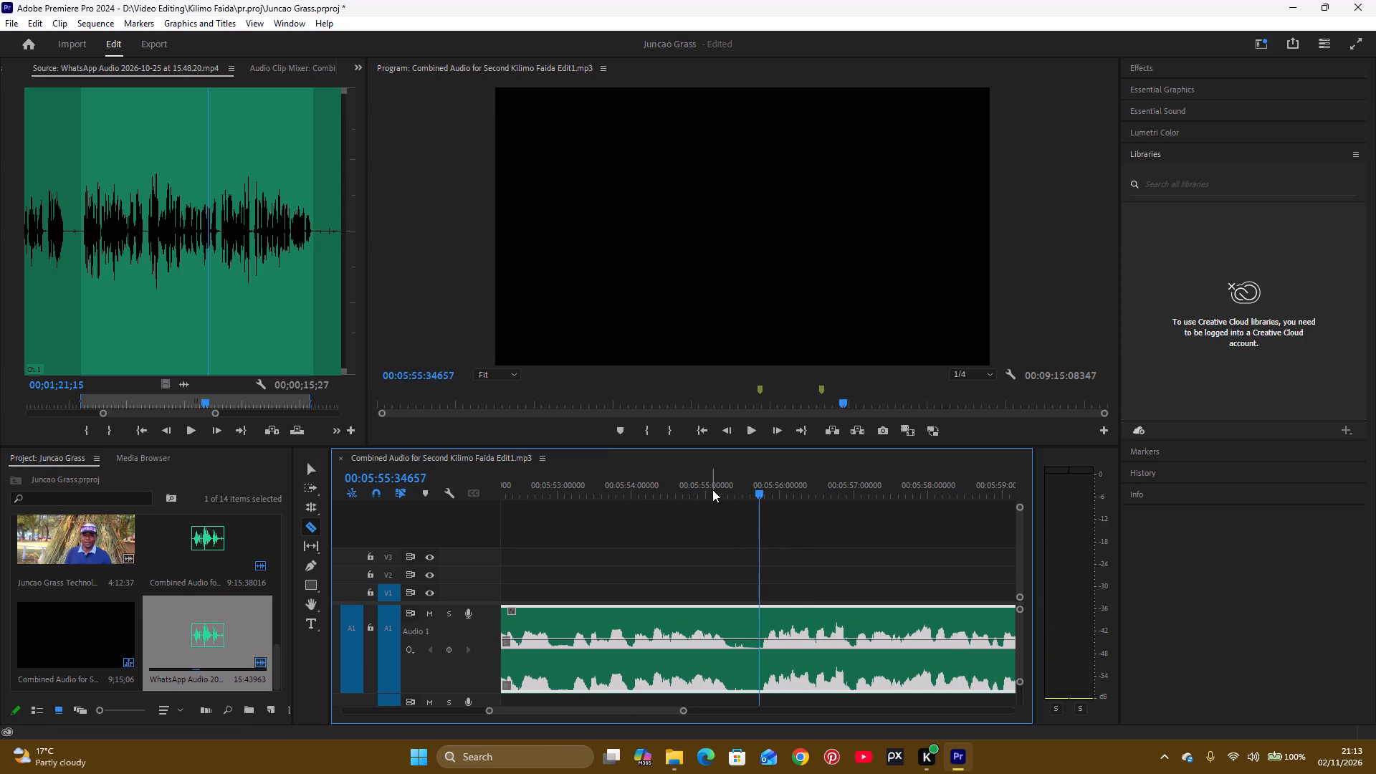
click(698, 483)
key(space)
key(space)
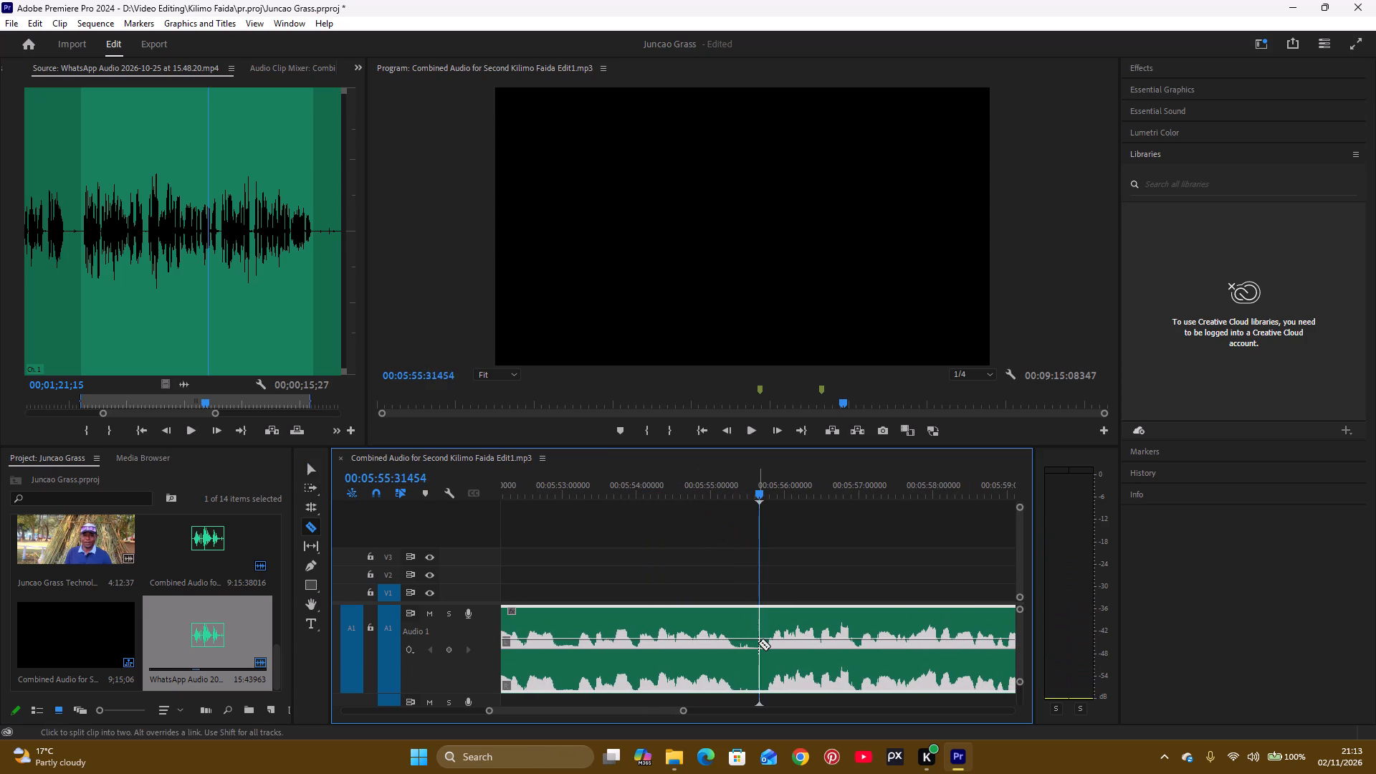
click(689, 482)
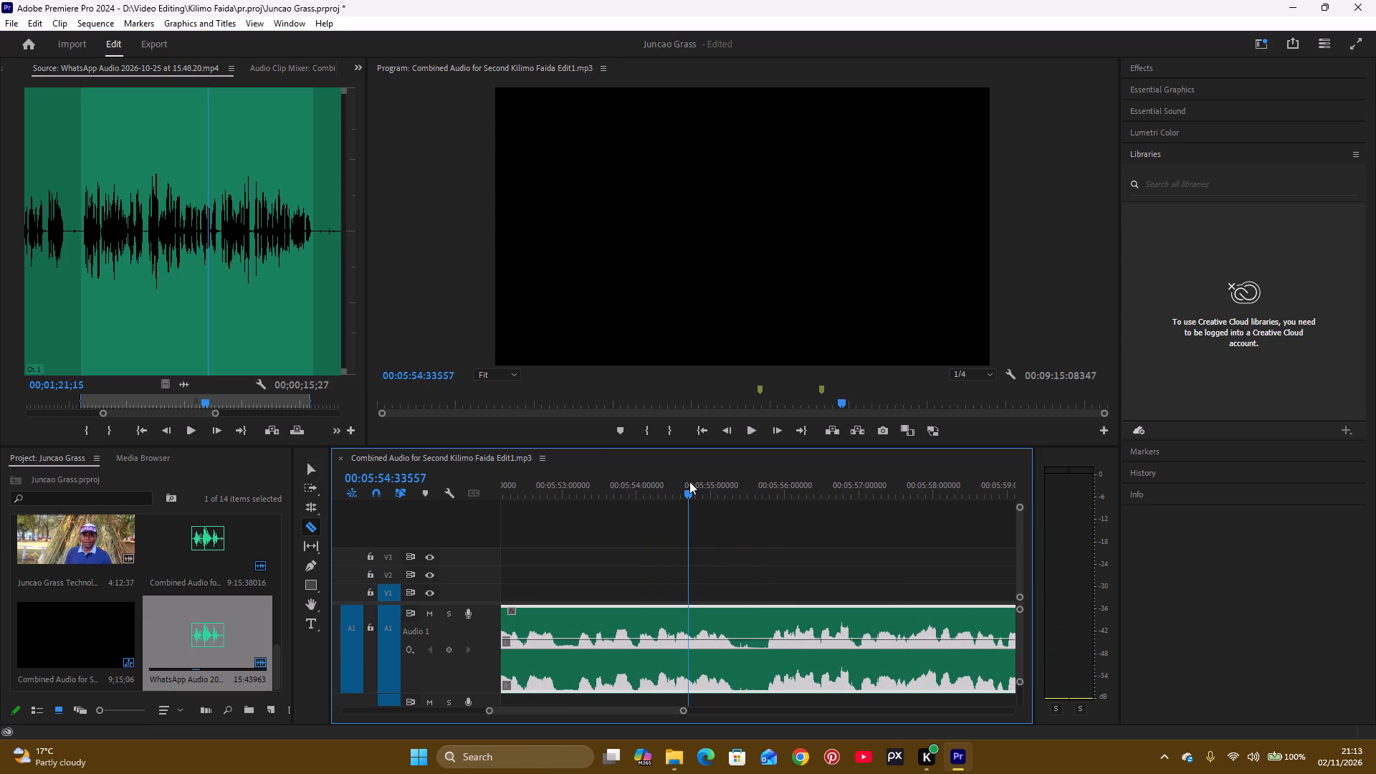
key(space)
key(space)
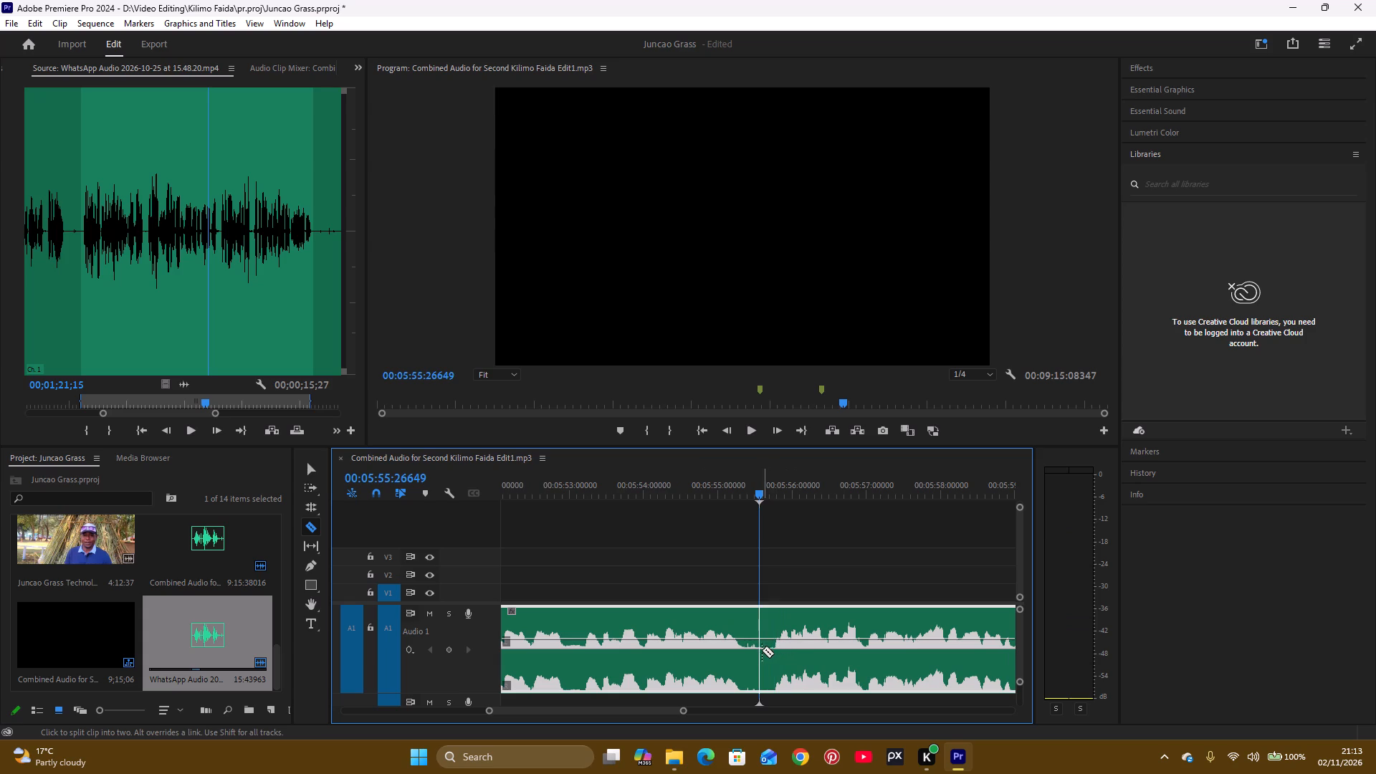
click(758, 658)
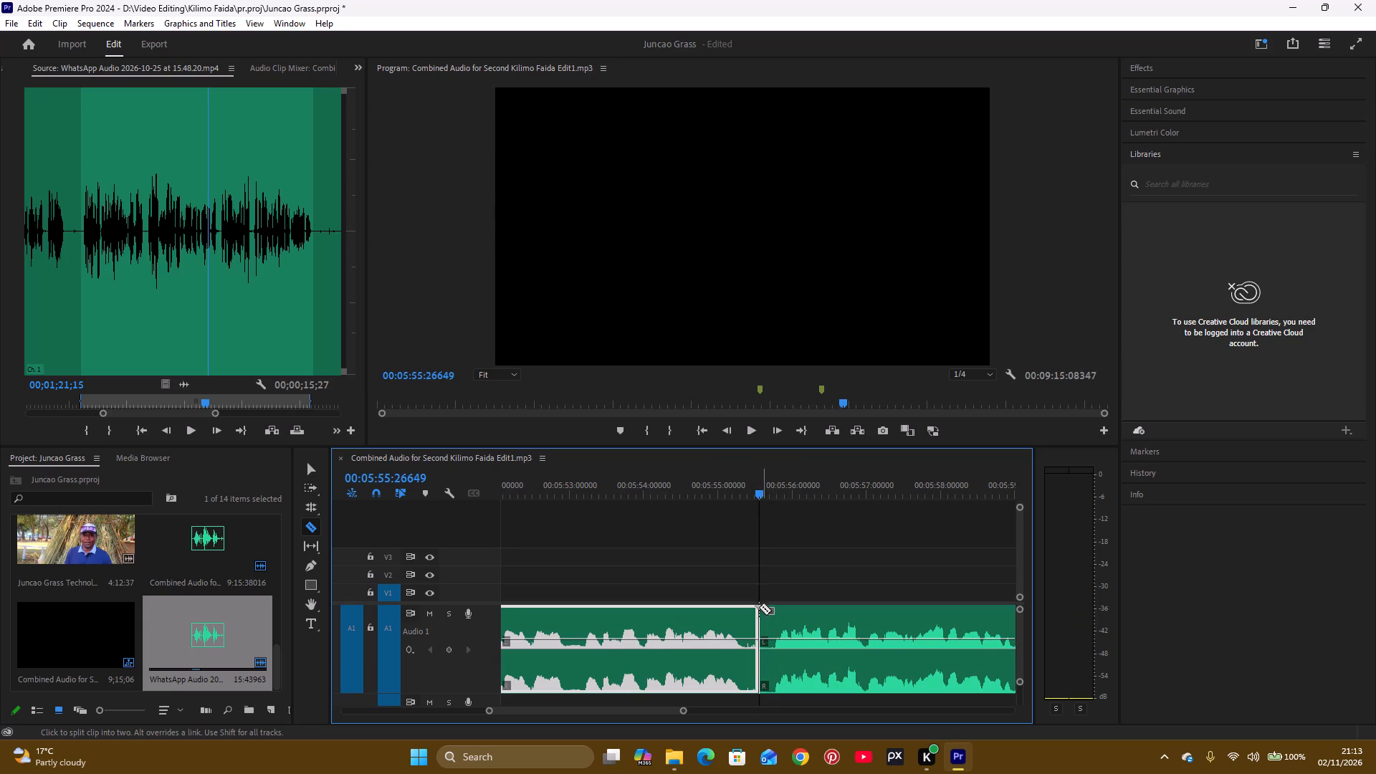
Compare the sequence passage from about 5:55 to 6:13 with the WhatsApp recording between about 00;01;21;15 and 00;01;30;20.
key(space)
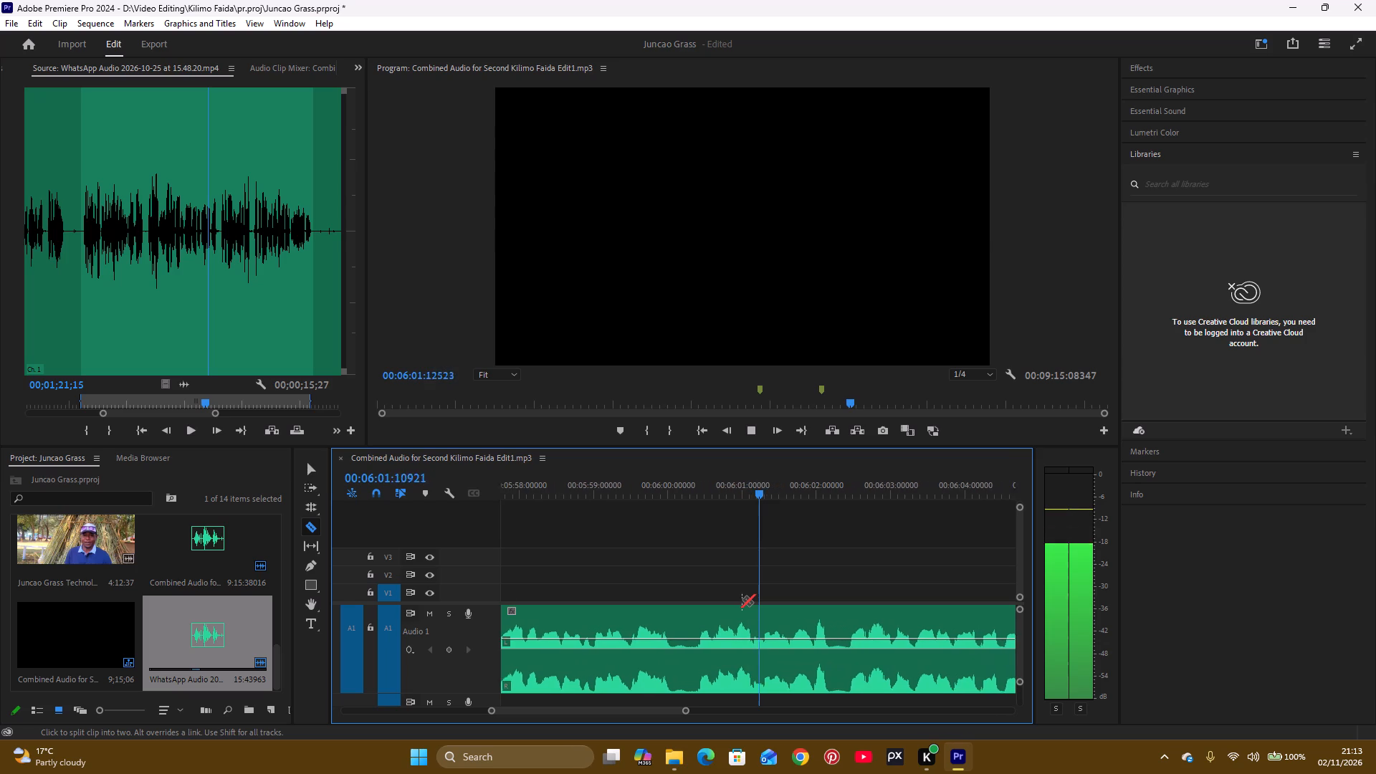
key(space)
click(198, 428)
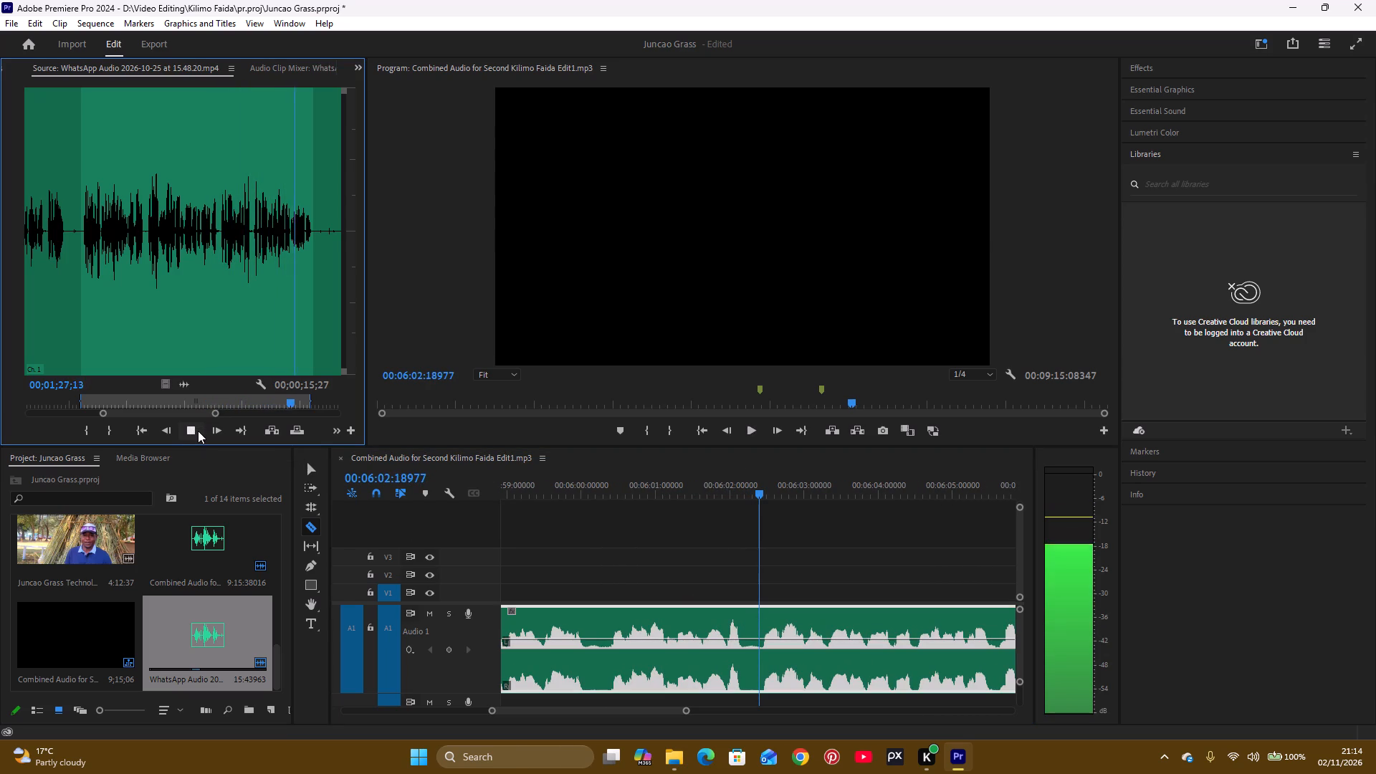
click(201, 431)
key(space)
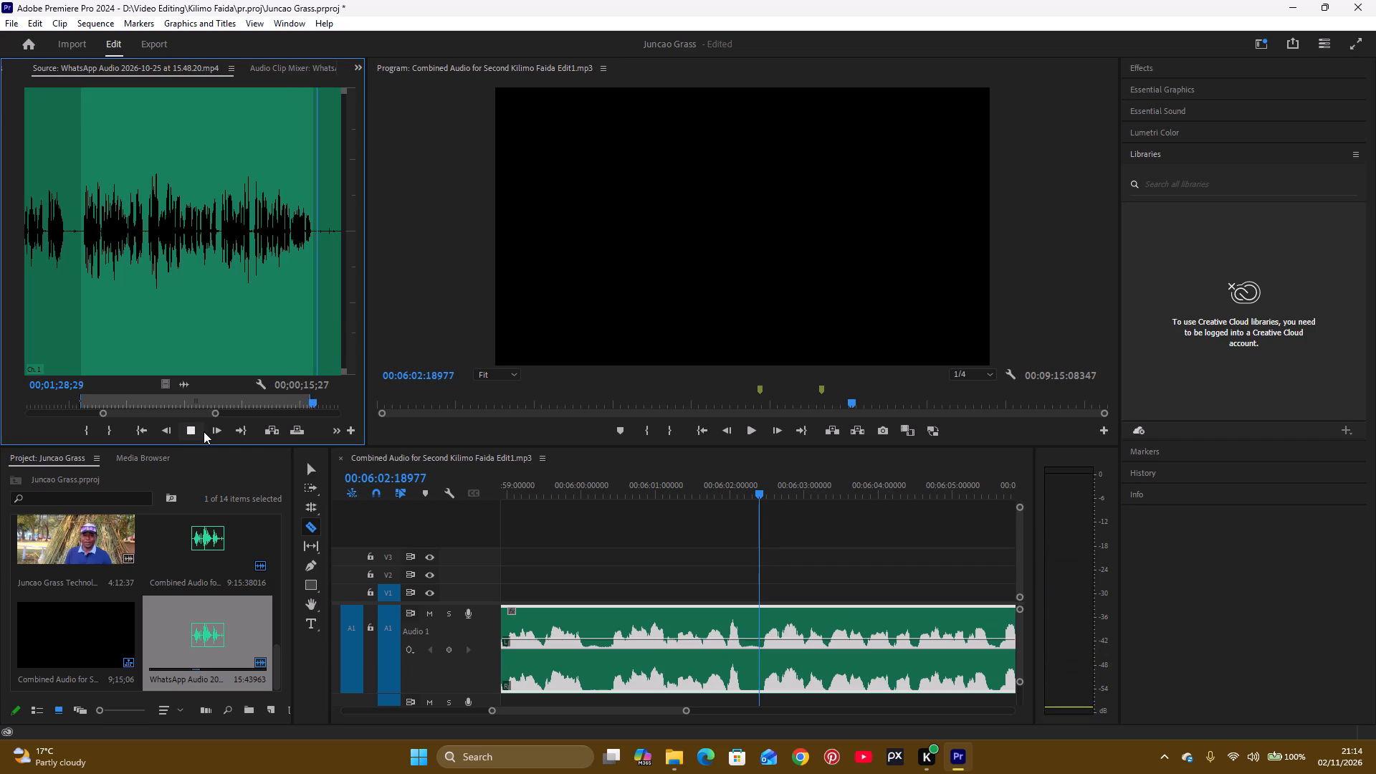
click(753, 431)
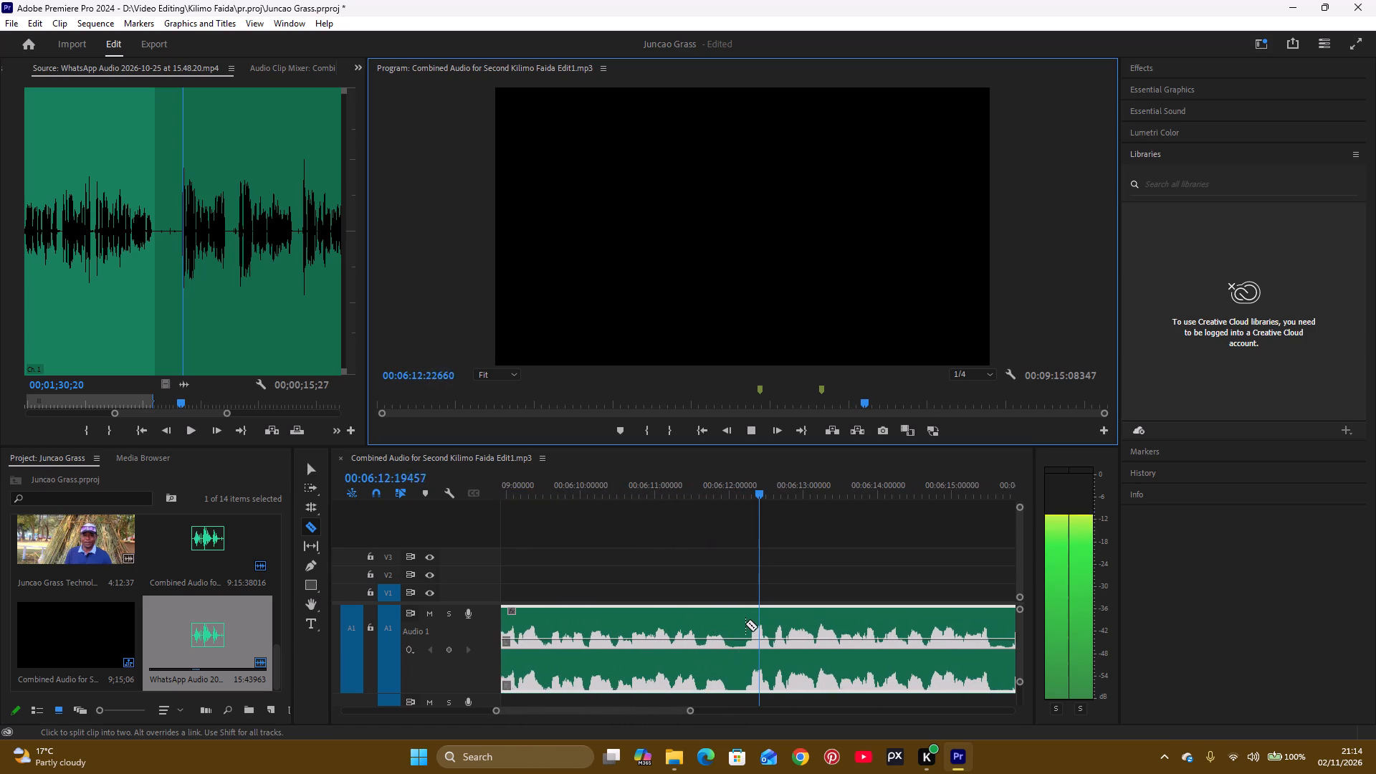
key(space)
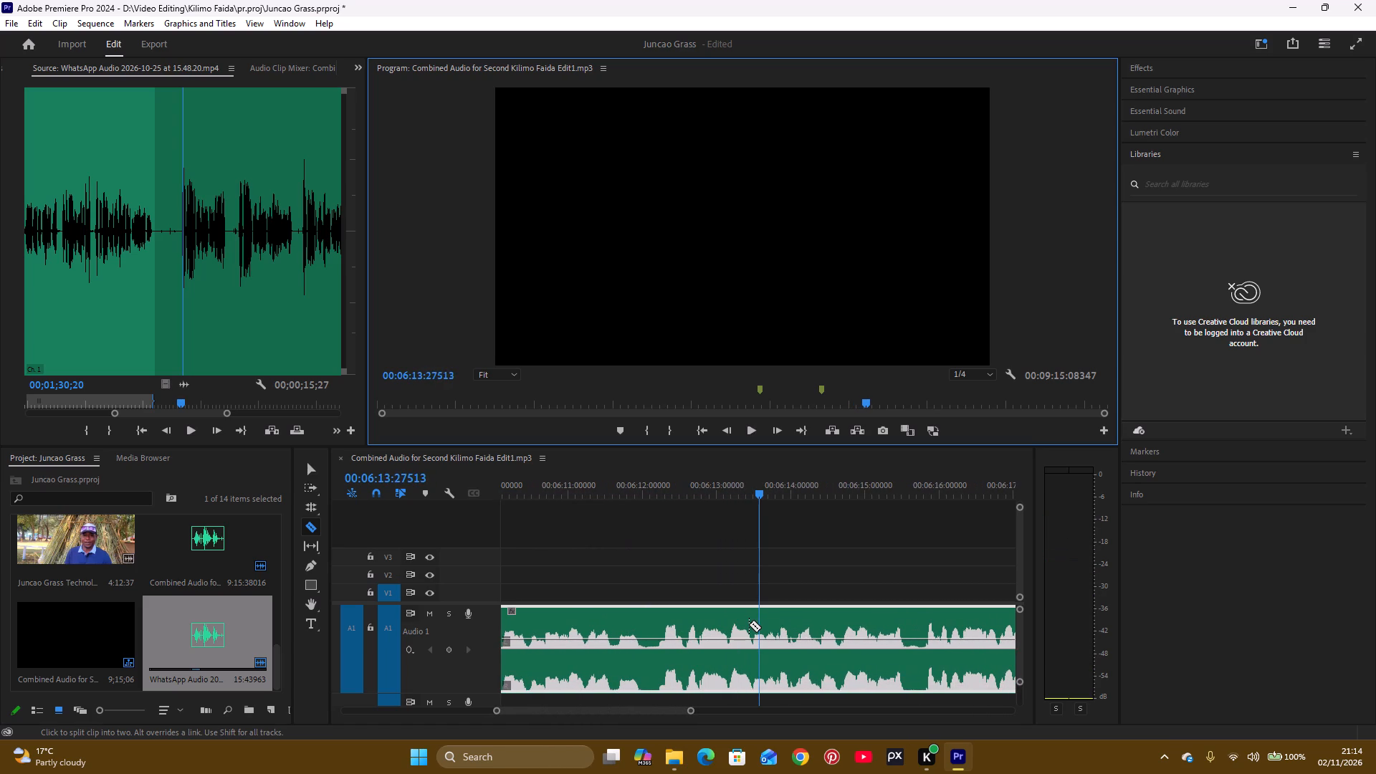
Split the Audio 1 clip in the pause at about 6:12, just before the following phrase.
click(536, 472)
key(space)
key(space)
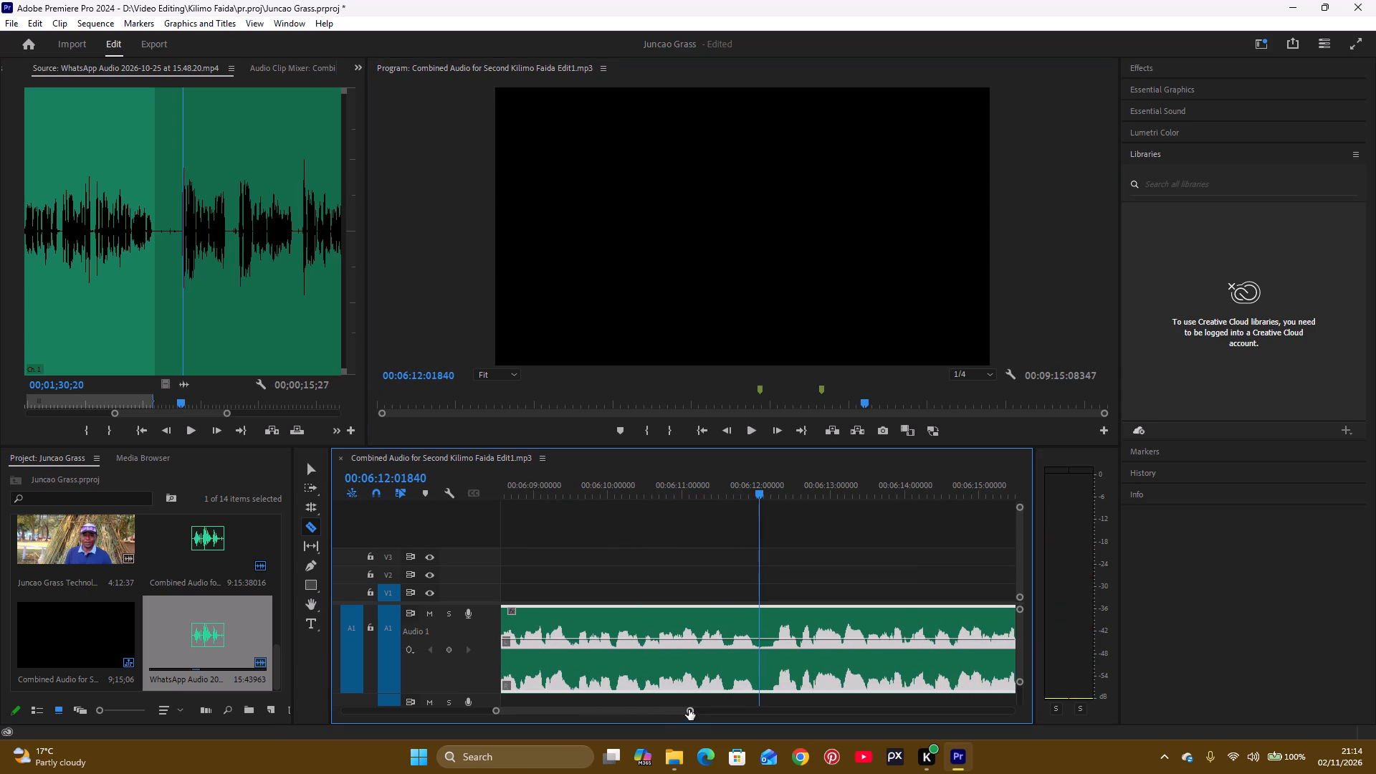
drag(689, 709, 669, 721)
key(space)
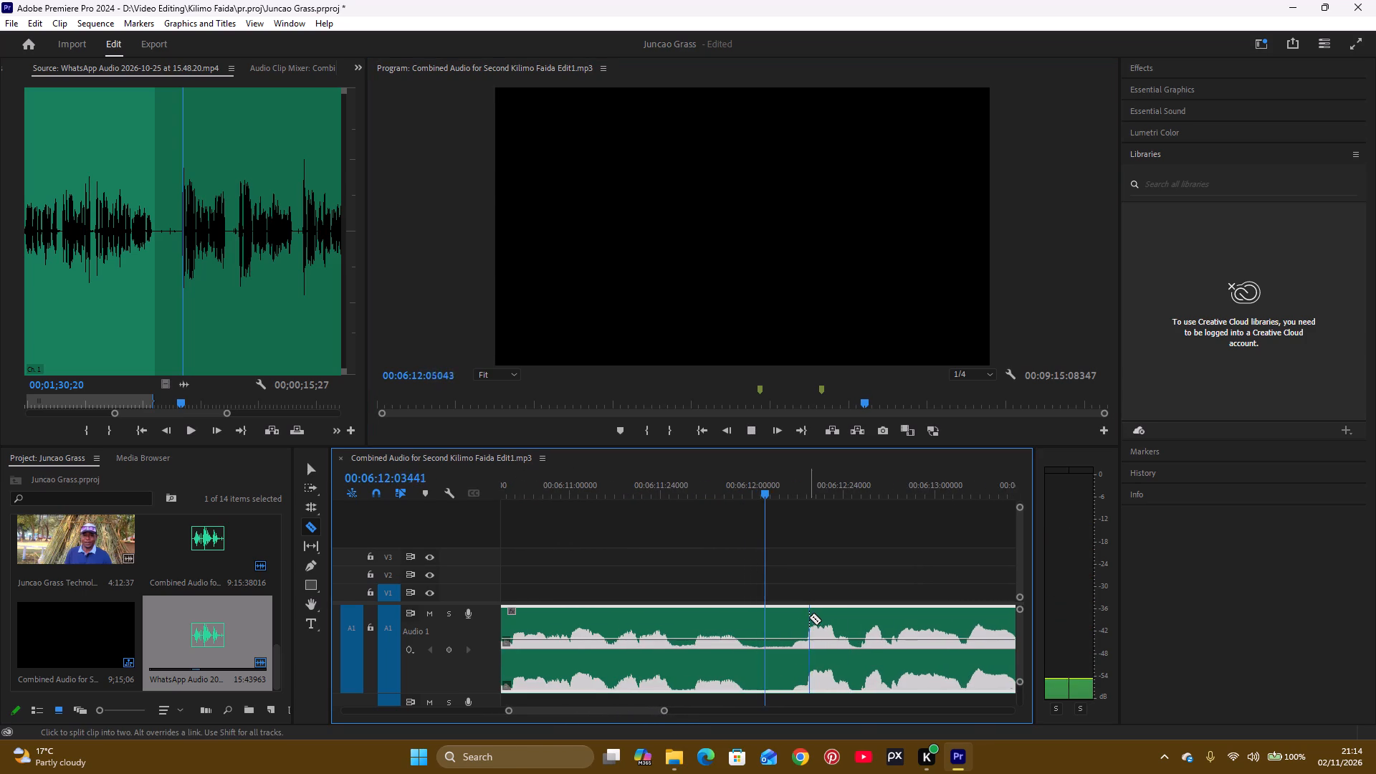
key(space)
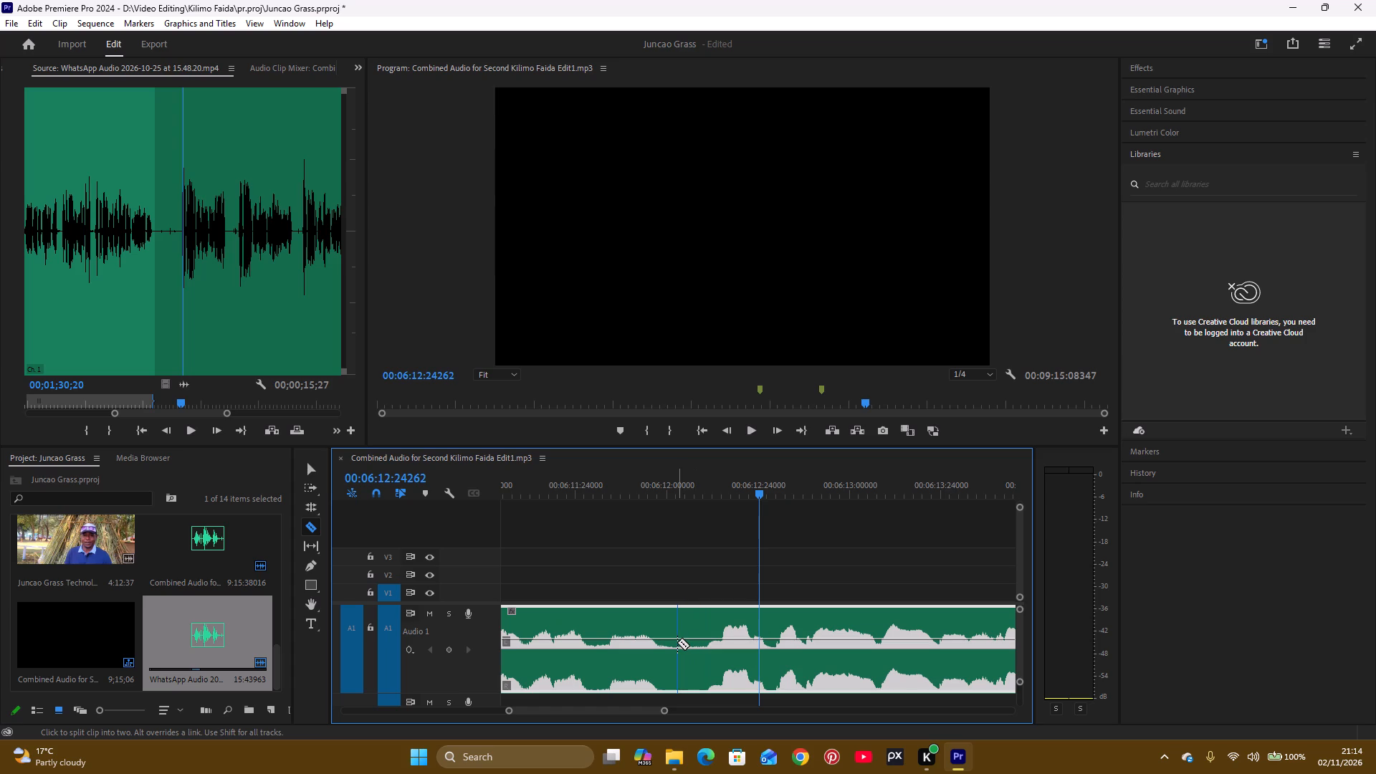
click(677, 642)
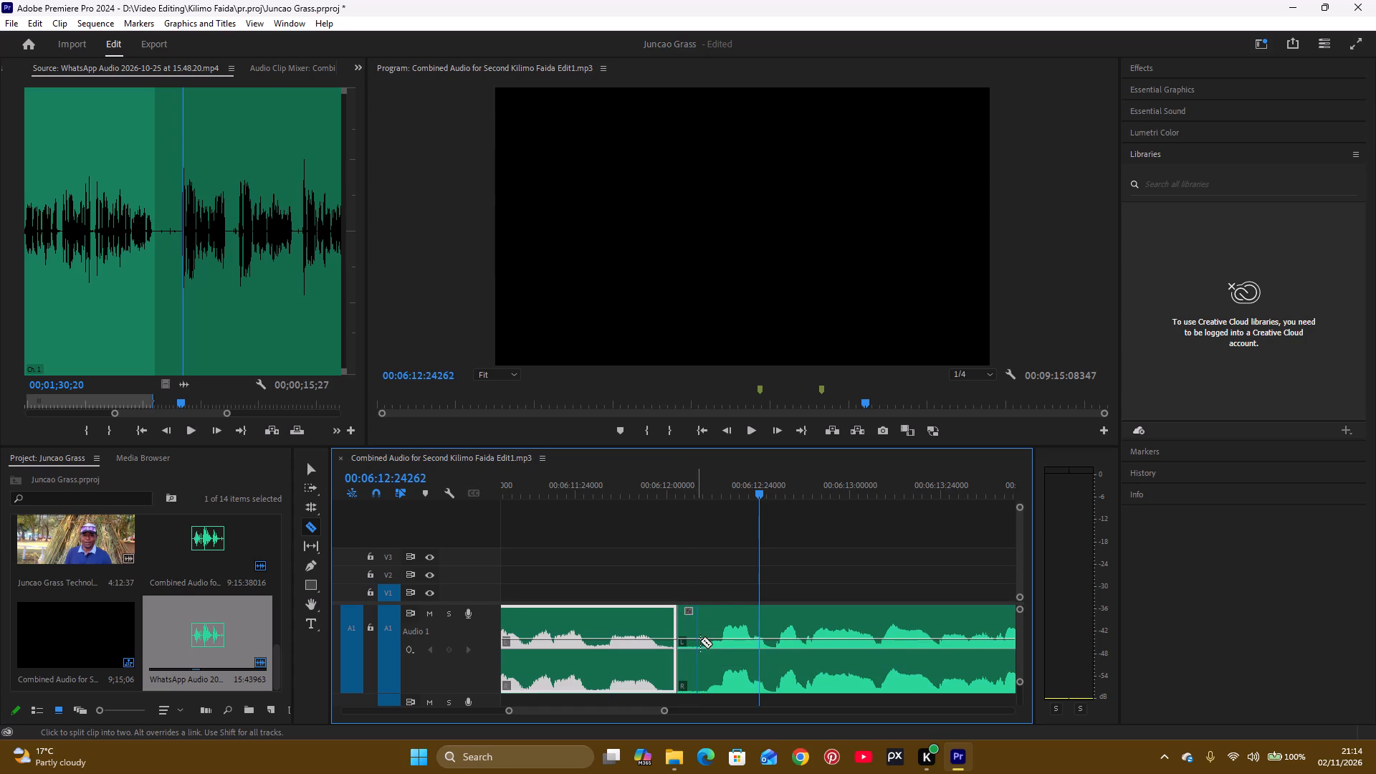
key(ctrl+z)
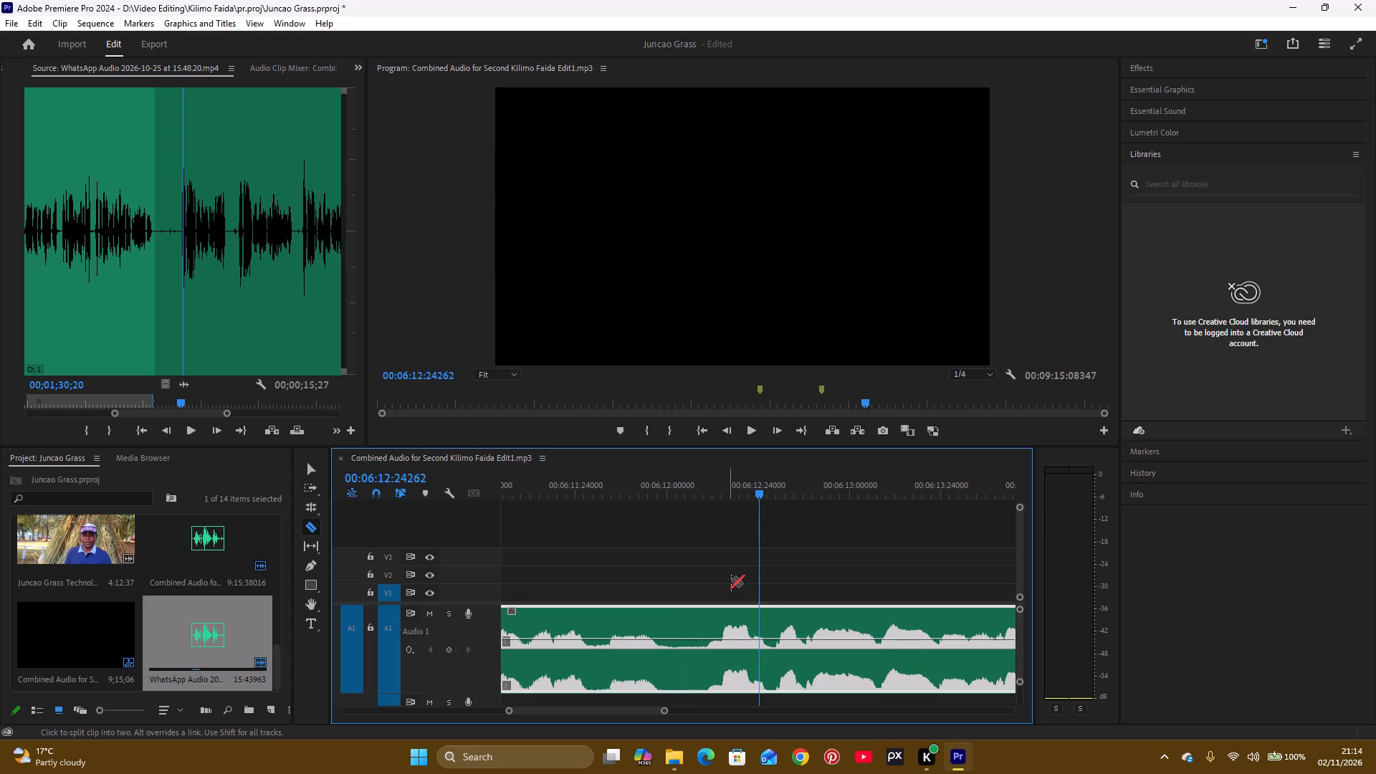
click(694, 651)
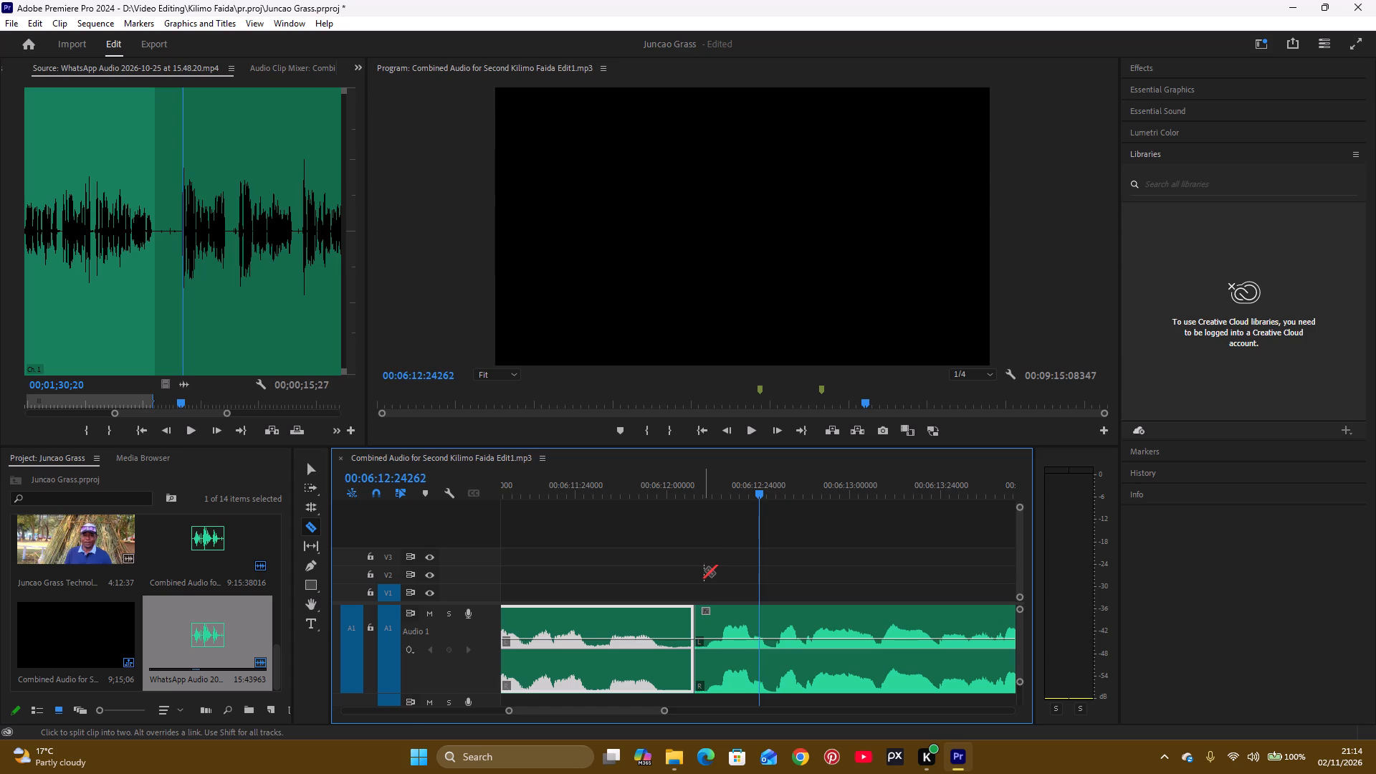
Delete the Audio 1 segment between the cuts at about 5:55 and 6:12, leaving the gap open.
key(v)
click(660, 640)
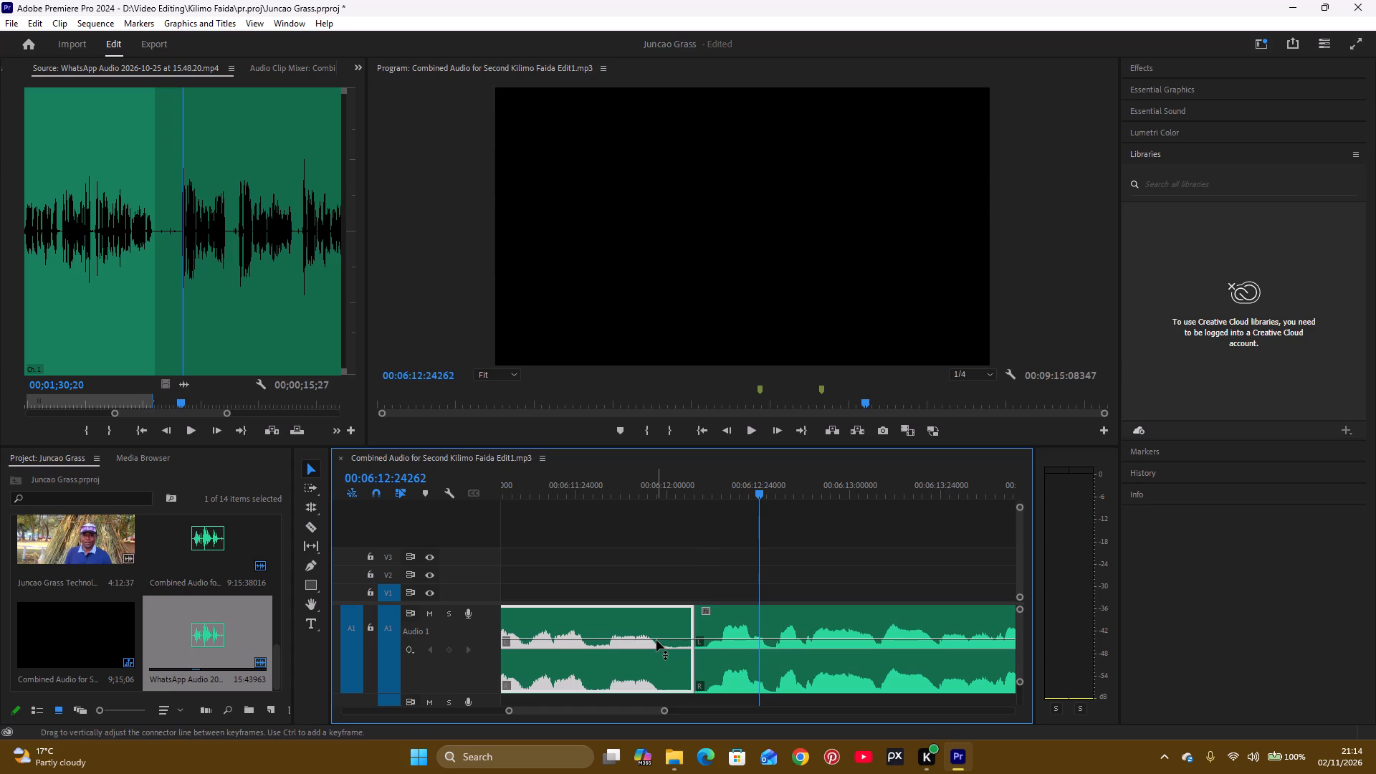
key(Delete)
drag(662, 712, 721, 717)
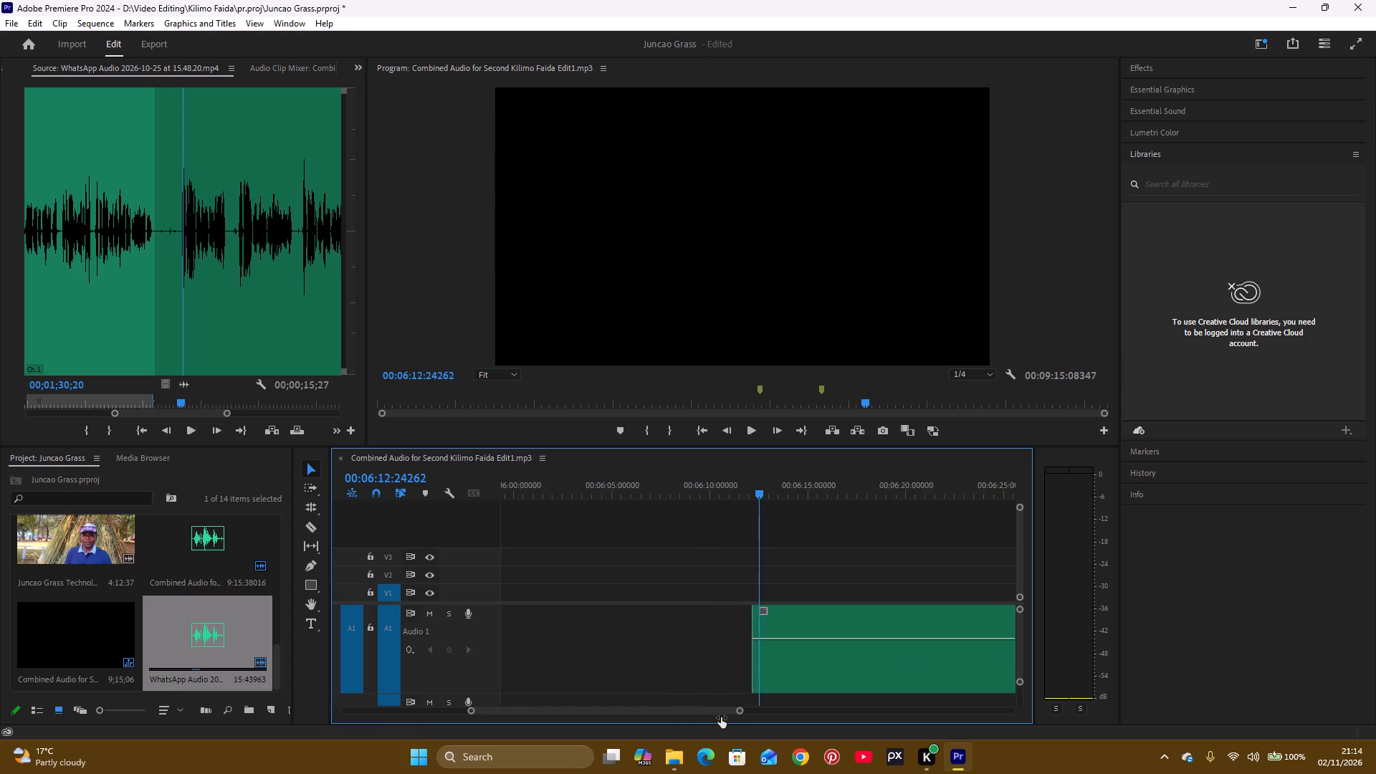
drag(721, 717, 737, 721)
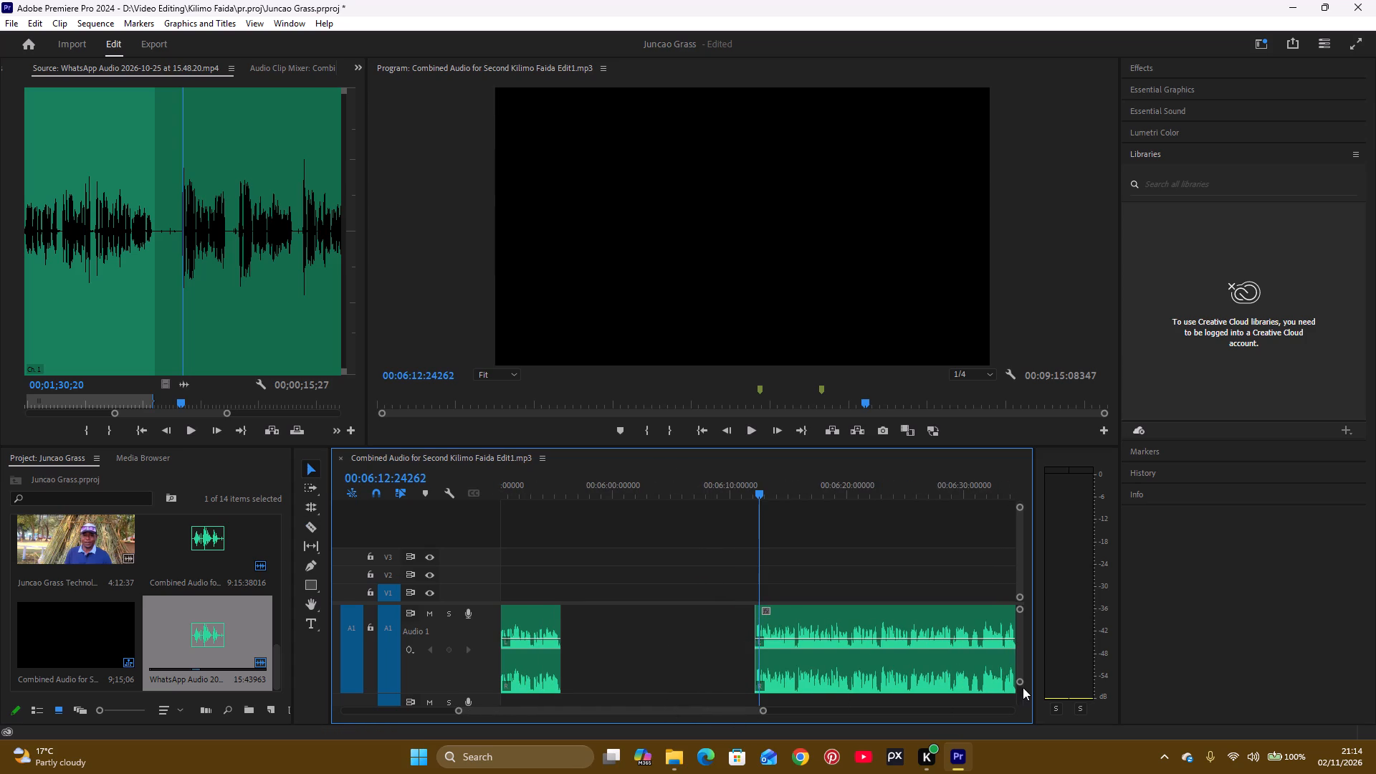
Place the marked WhatsApp excerpt in the Audio 1 gap, starting where the clip ends at about 5:55.
drag(1018, 679, 1018, 697)
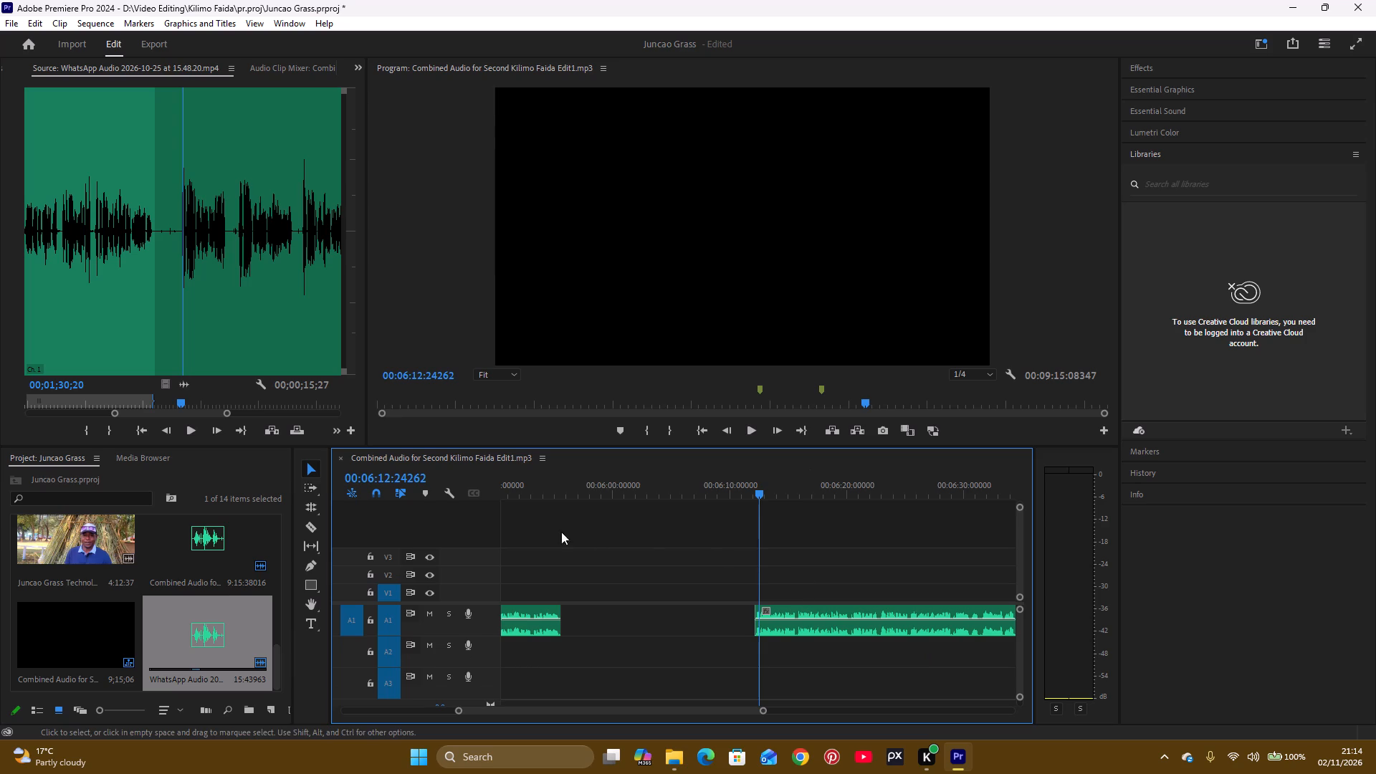
drag(186, 388, 188, 391)
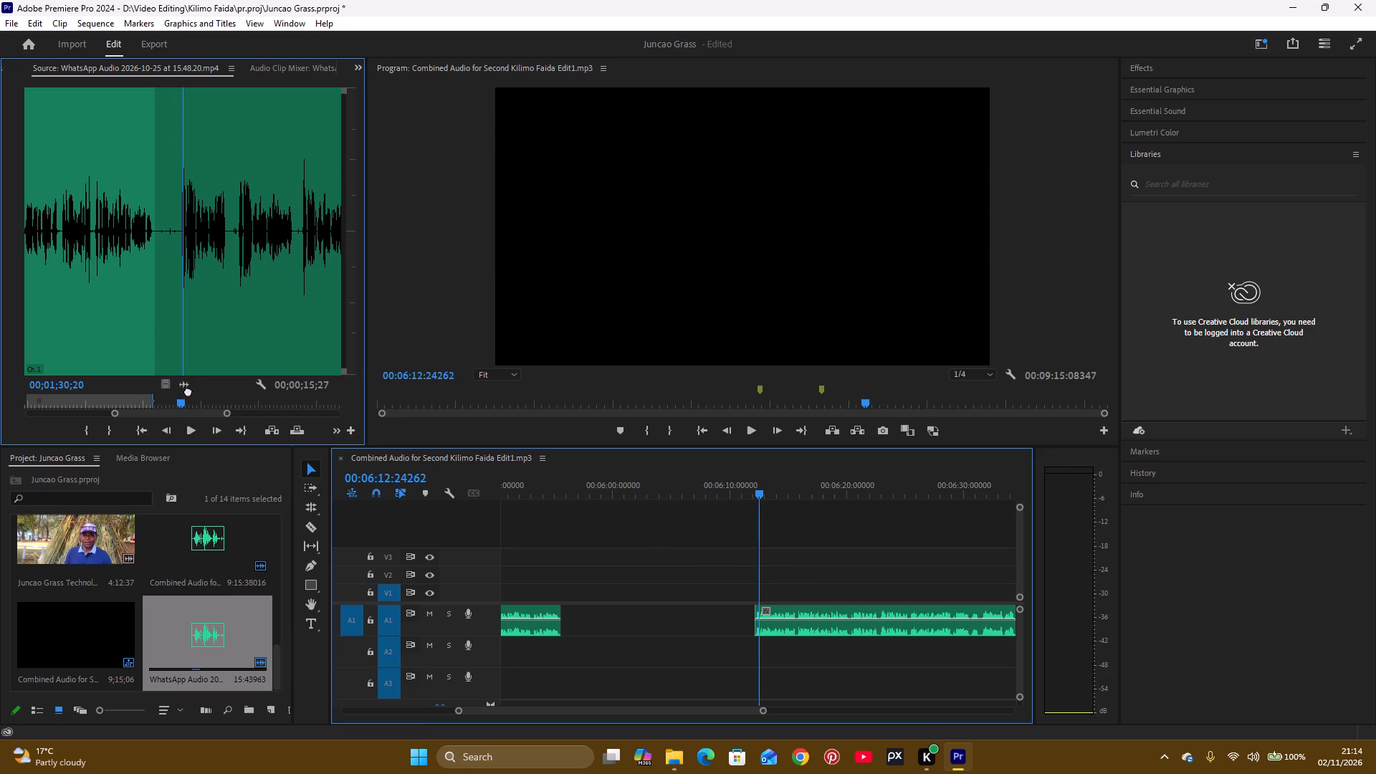
drag(188, 391, 564, 666)
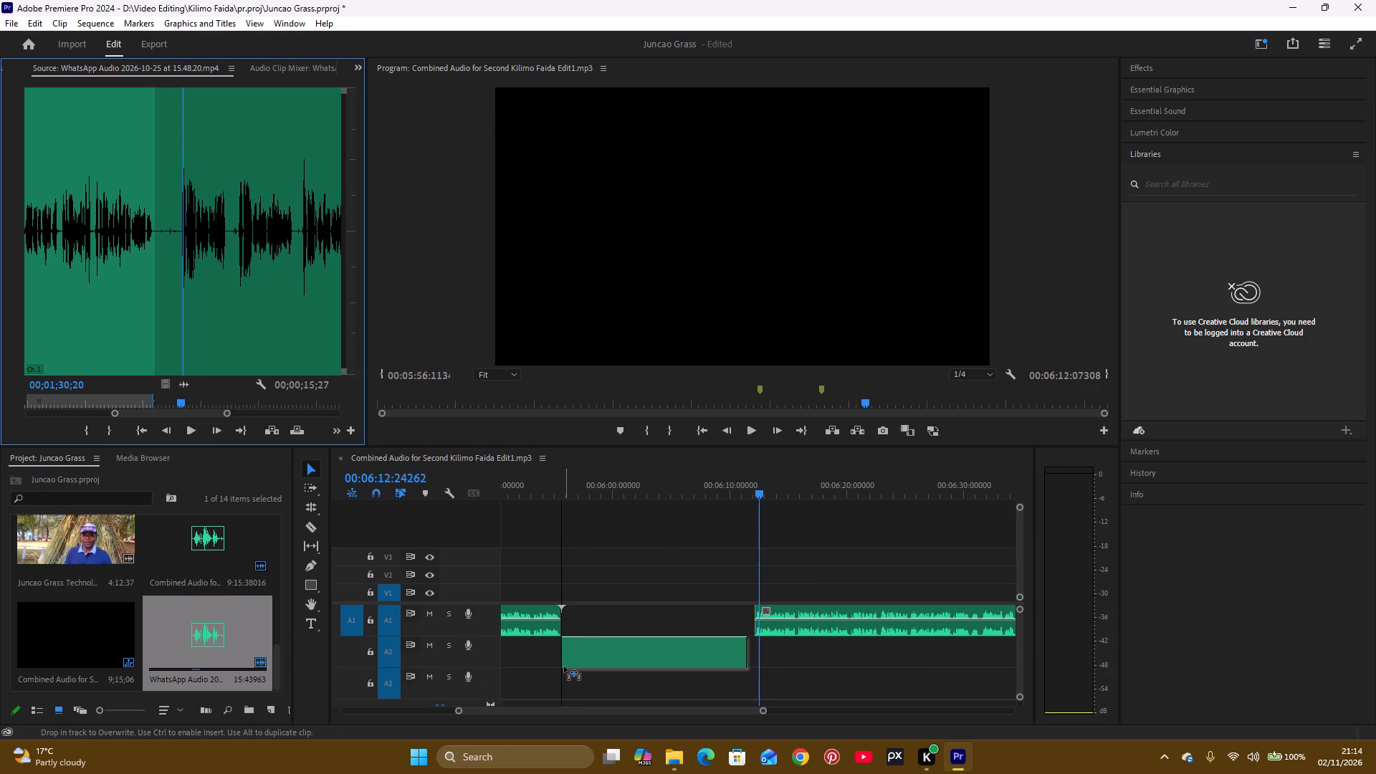
drag(564, 666, 563, 666)
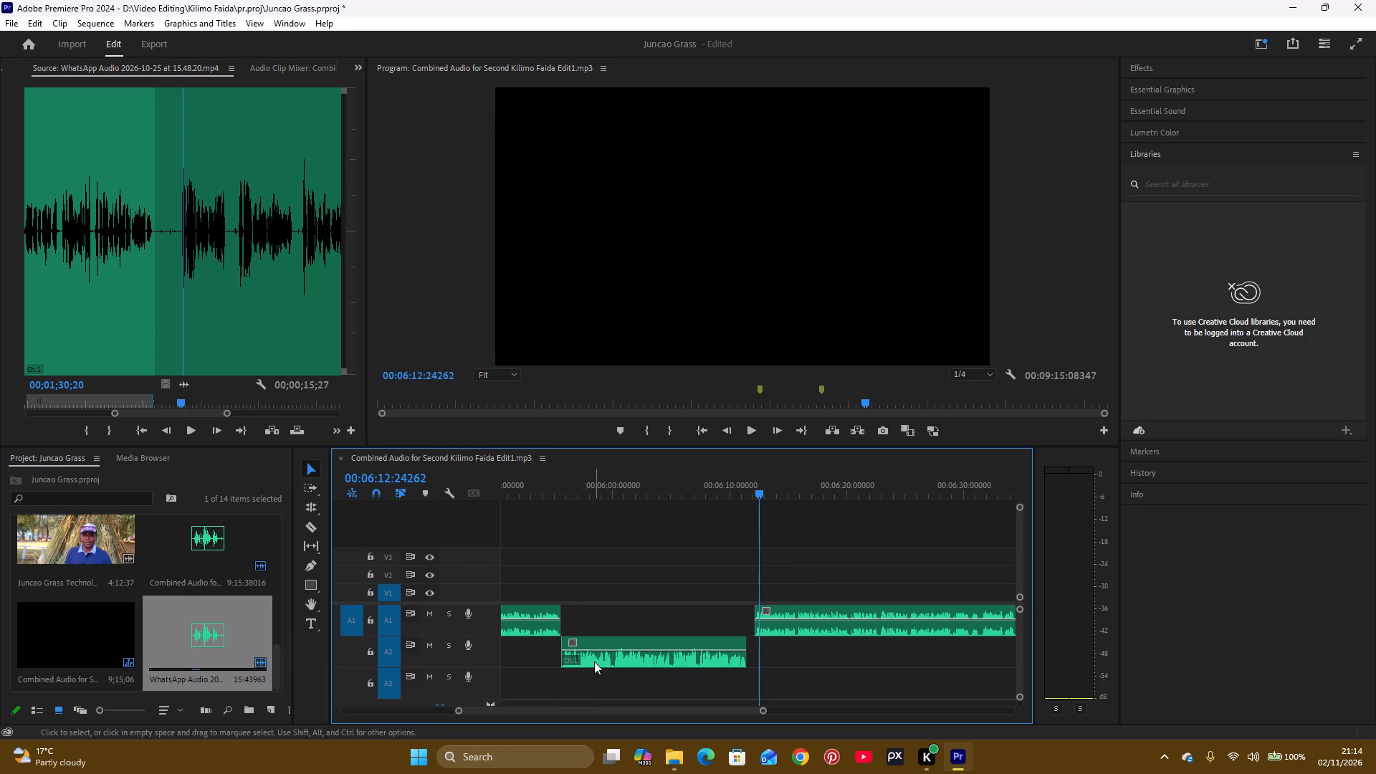
drag(594, 662, 590, 632)
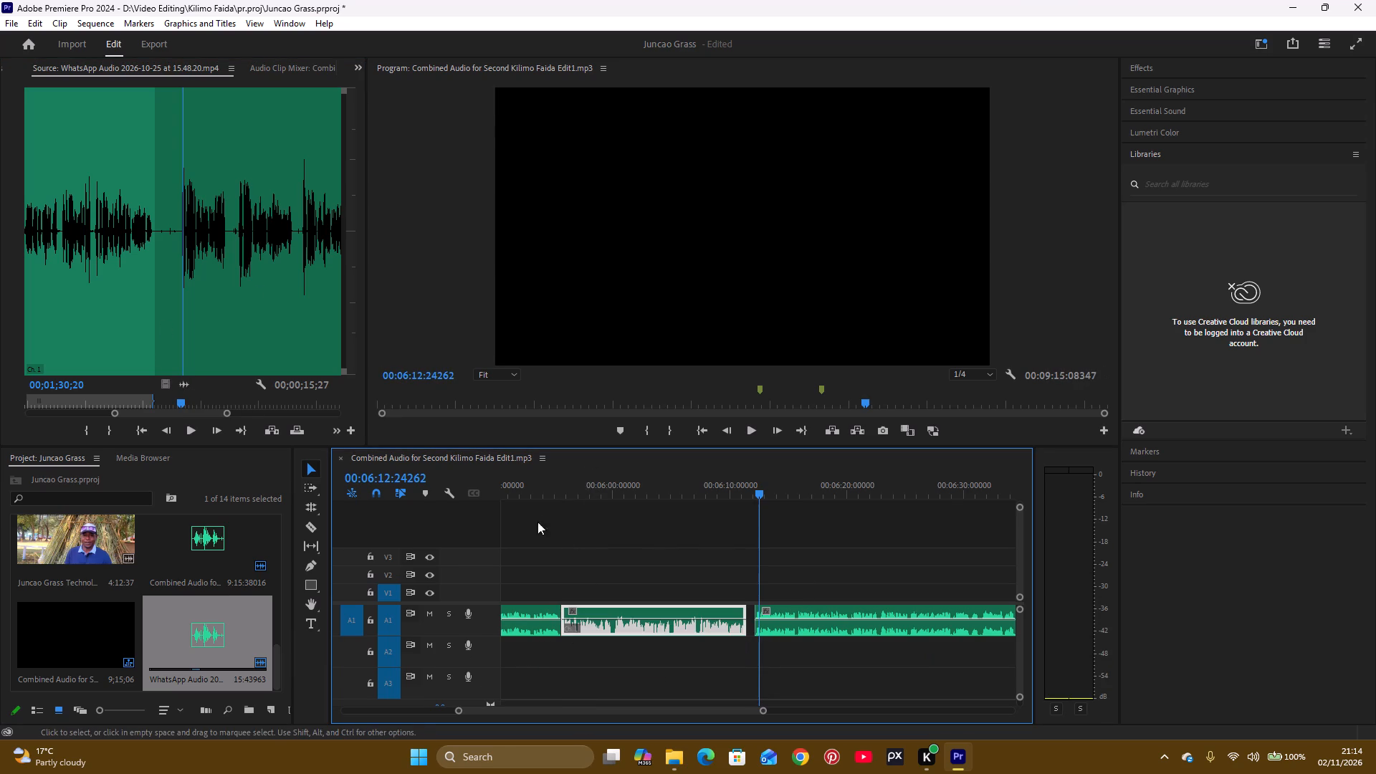
Close the small remaining gap on Audio 1 between the WhatsApp excerpt's end and the following segment at about 6:12.
click(753, 627)
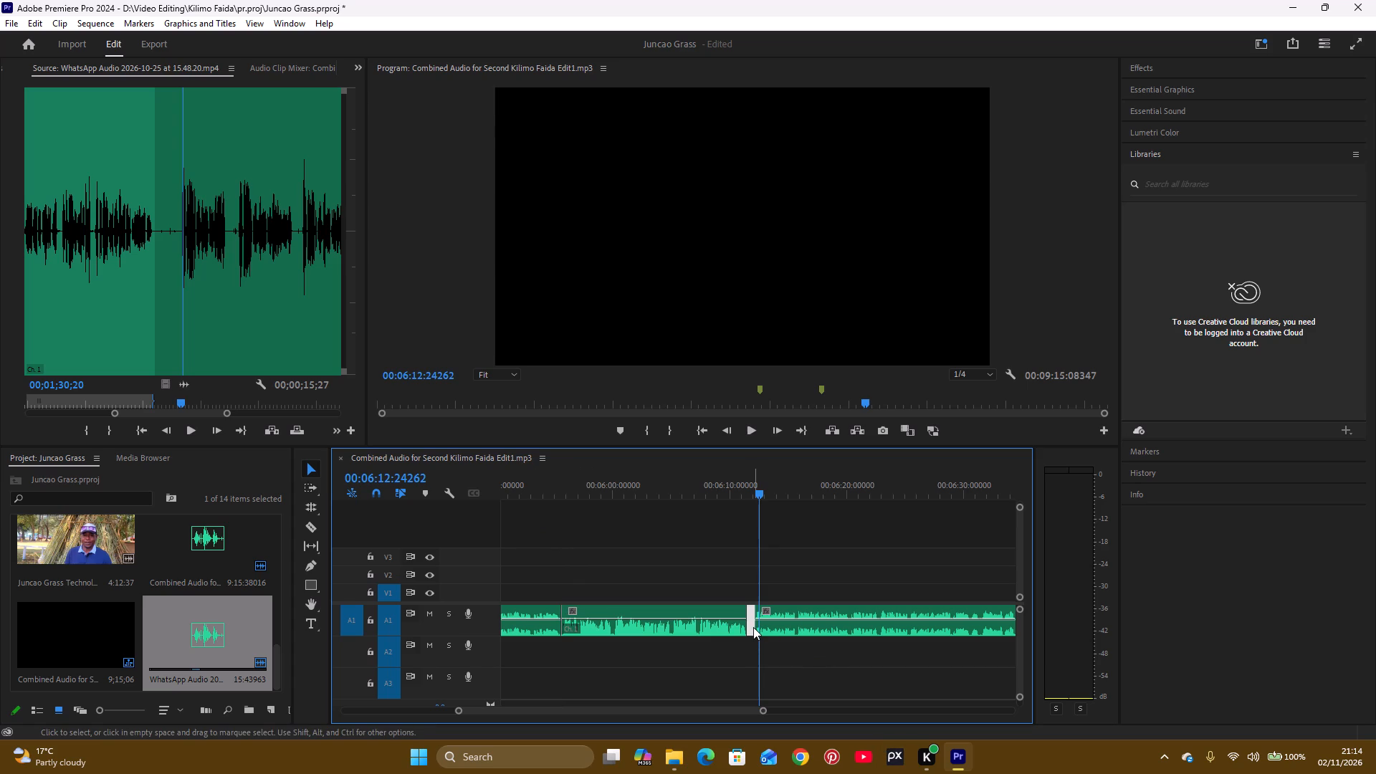
key(BackSpace)
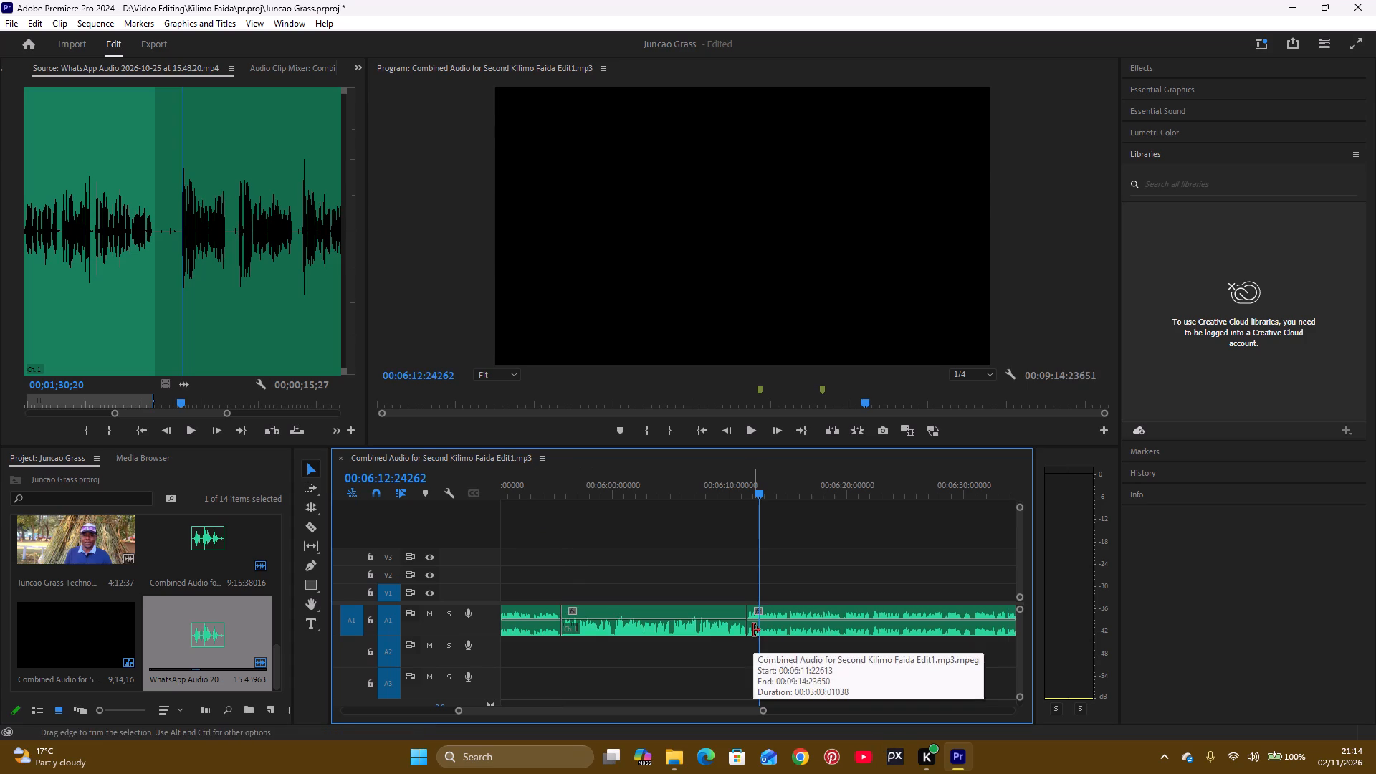
Play back the replaced passage from about 5:54 to 6:14 to check the joins on both sides of the WhatsApp excerpt.
click(560, 490)
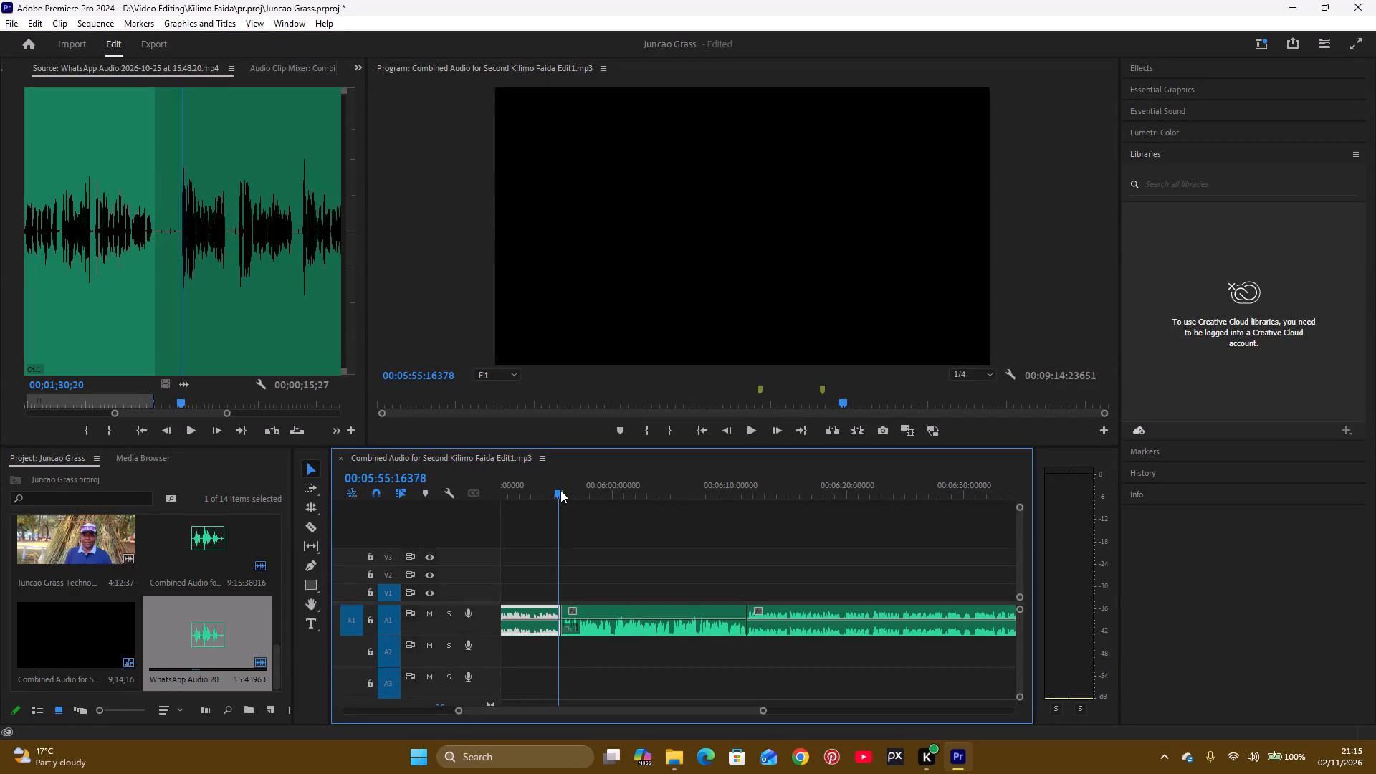
click(540, 487)
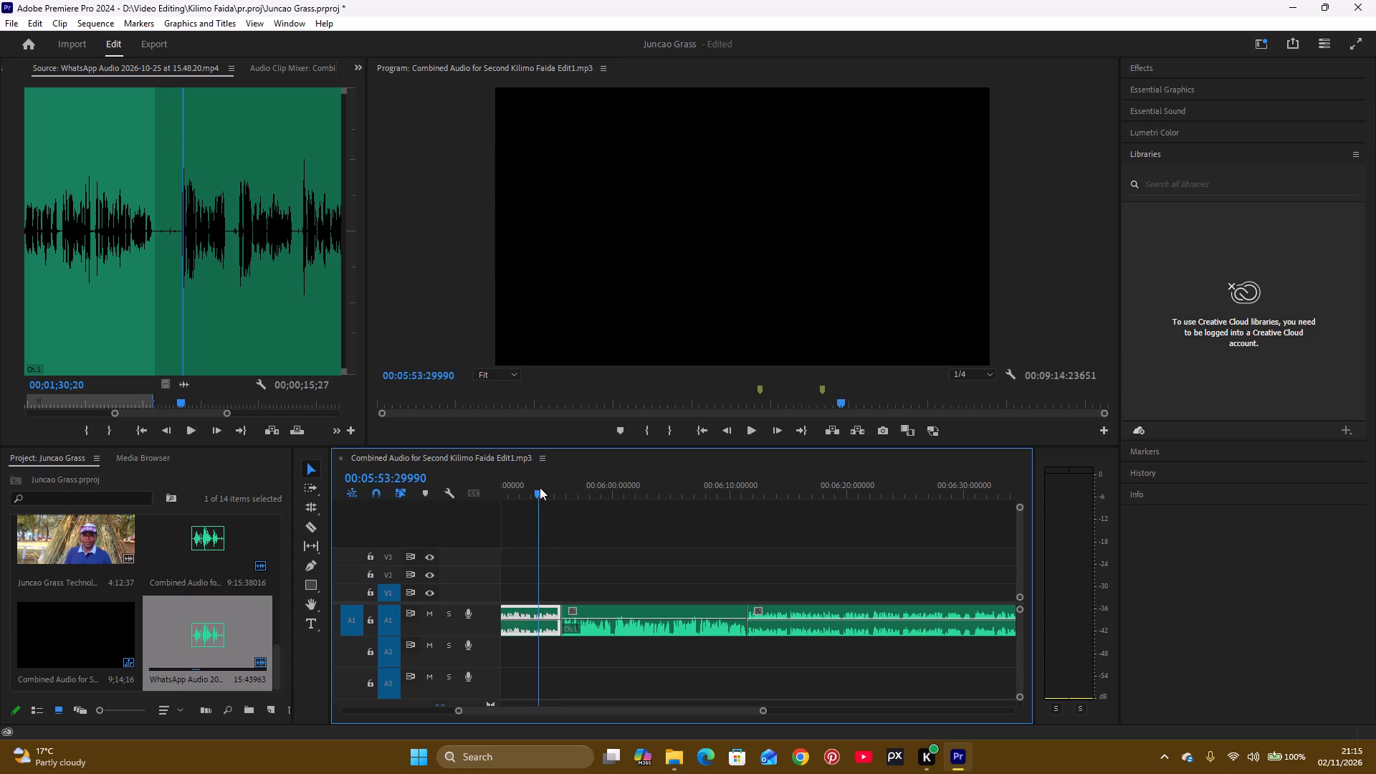
key(space)
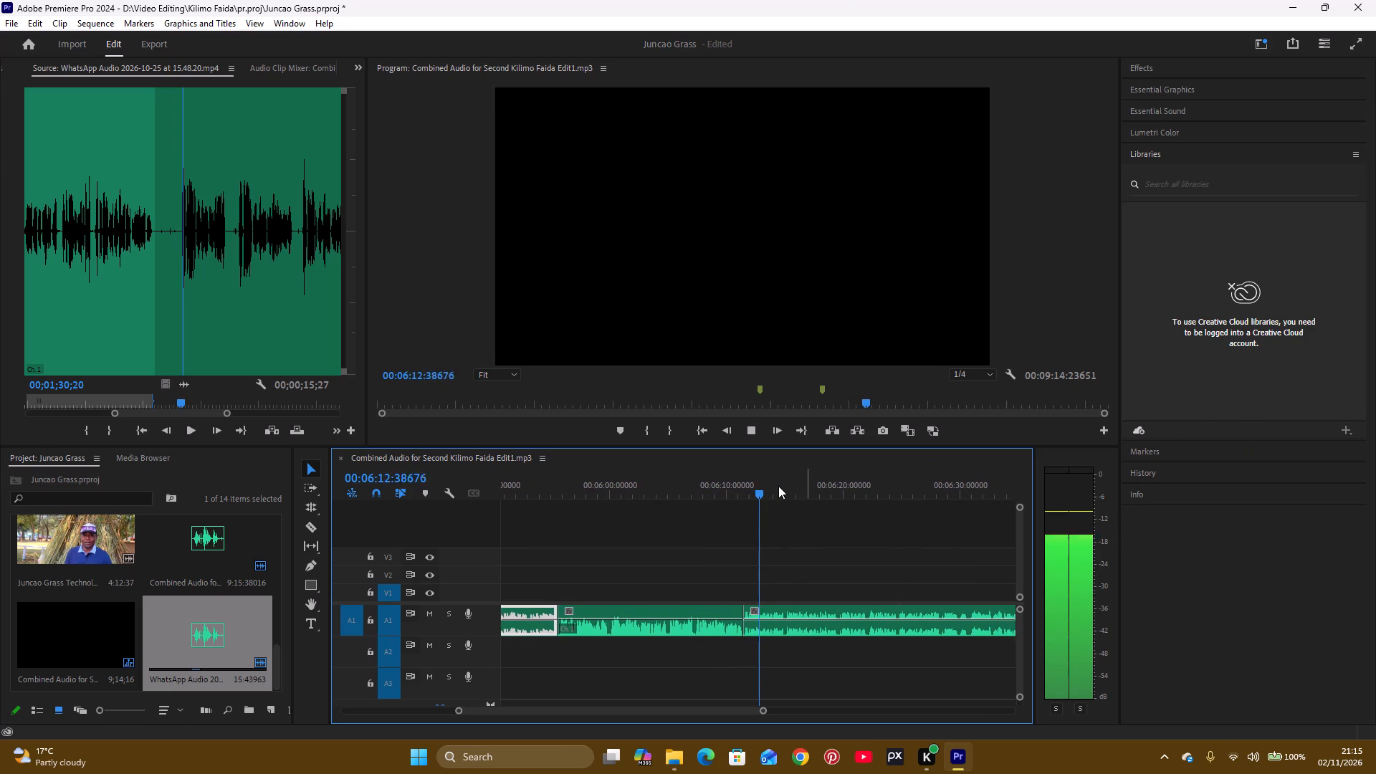
click(737, 490)
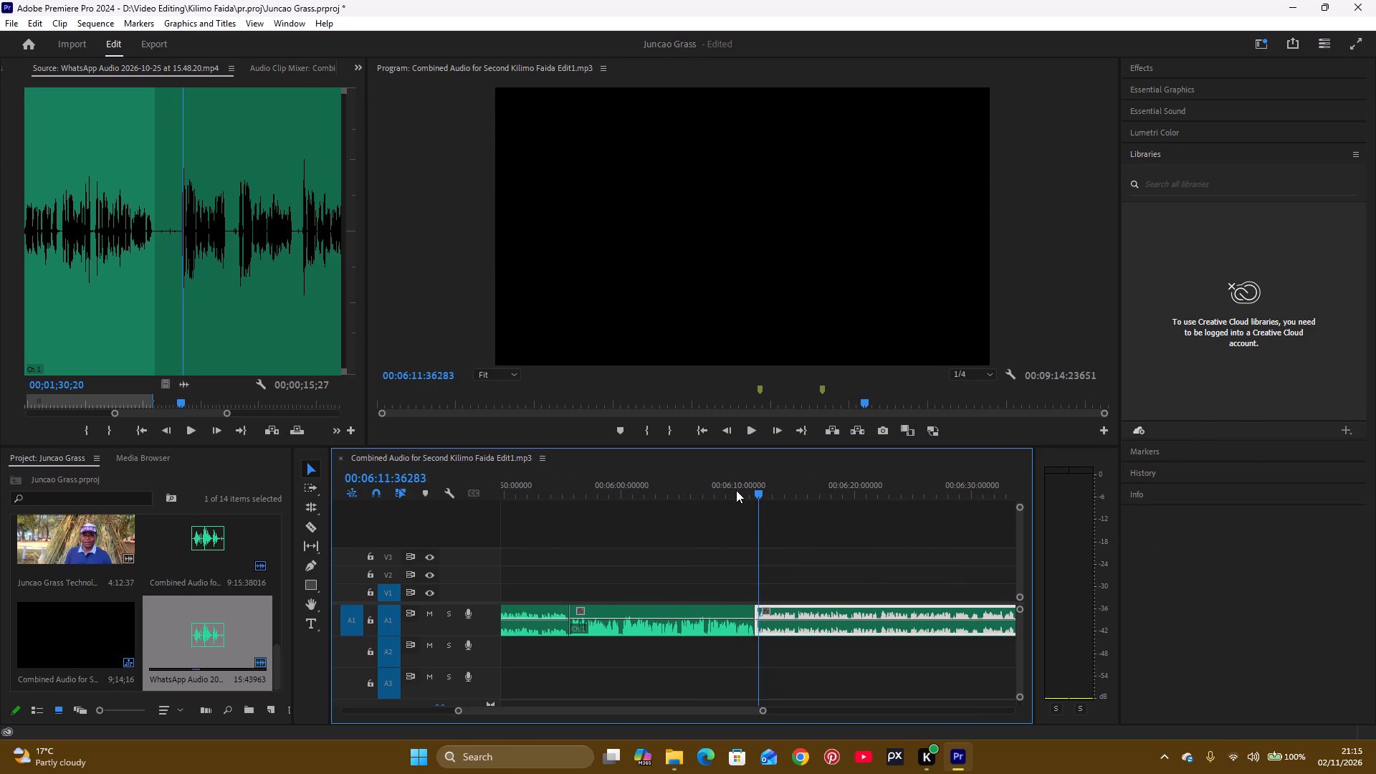
click(736, 490)
key(space)
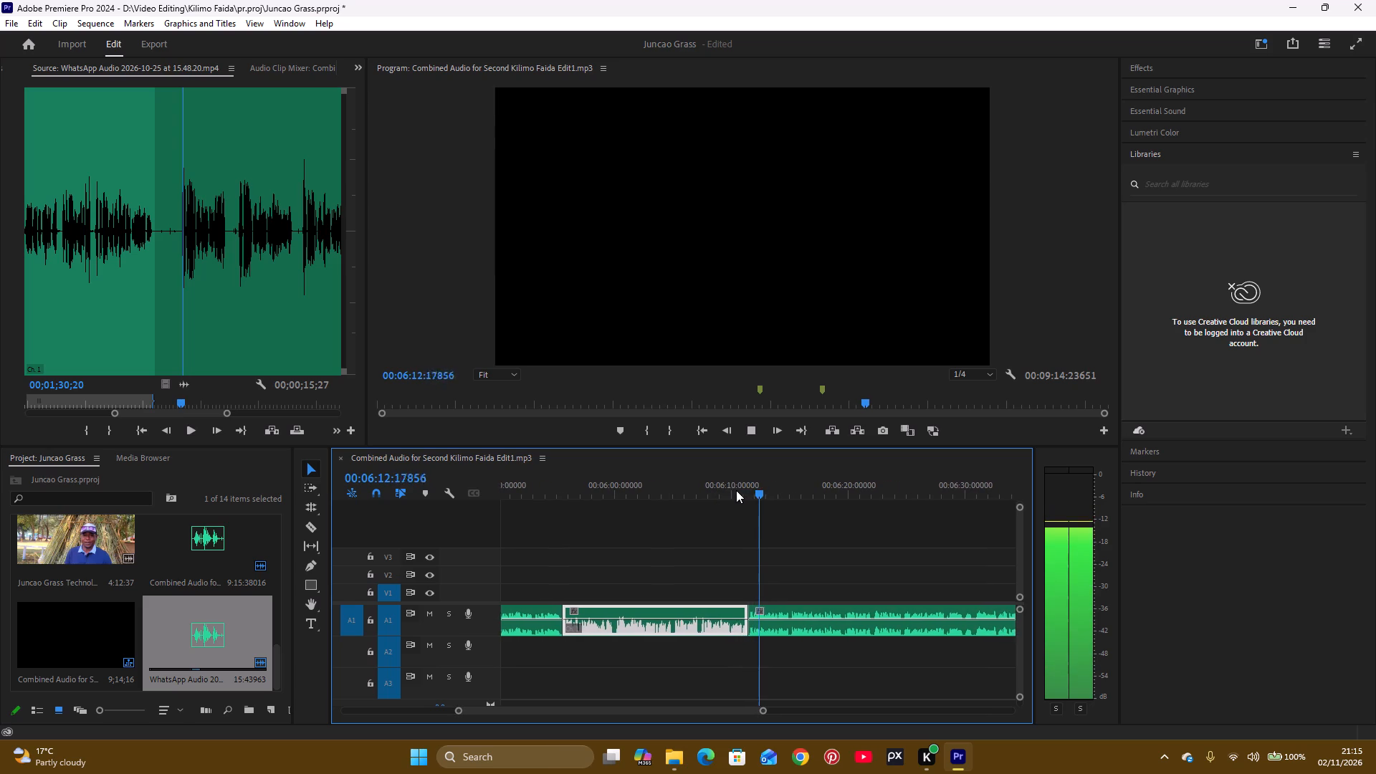
key(space)
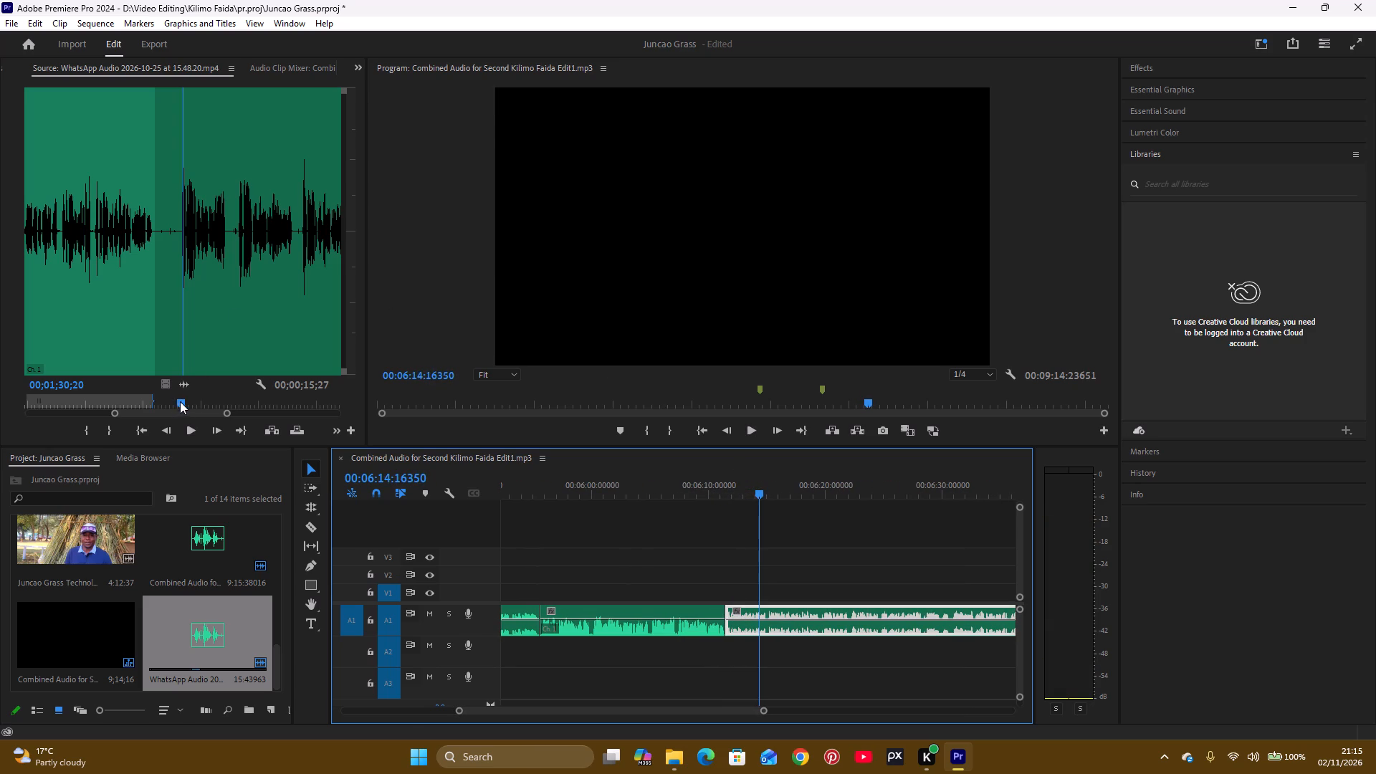
Add a sequence marker at about 6:13, shortly after the join following the WhatsApp excerpt.
drag(759, 490, 737, 520)
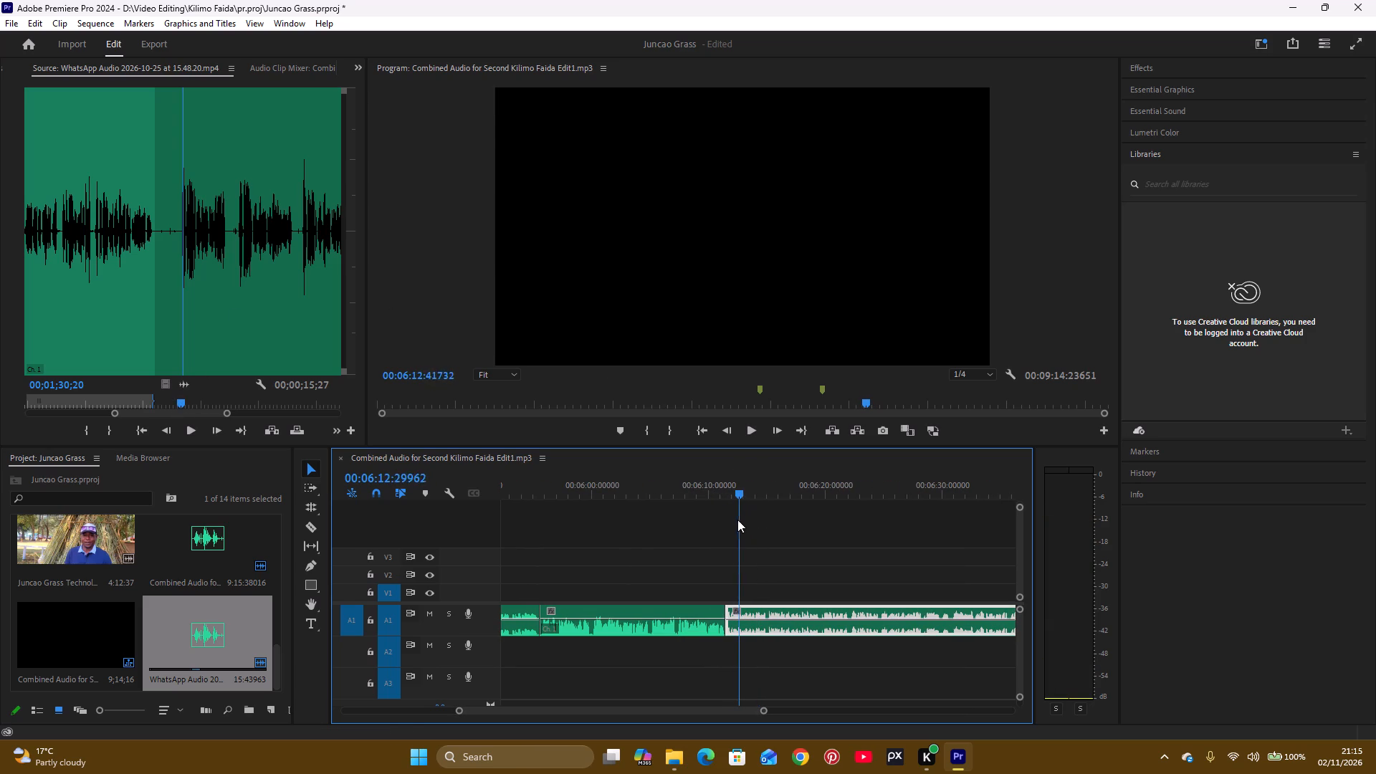
drag(737, 520, 730, 527)
key(space)
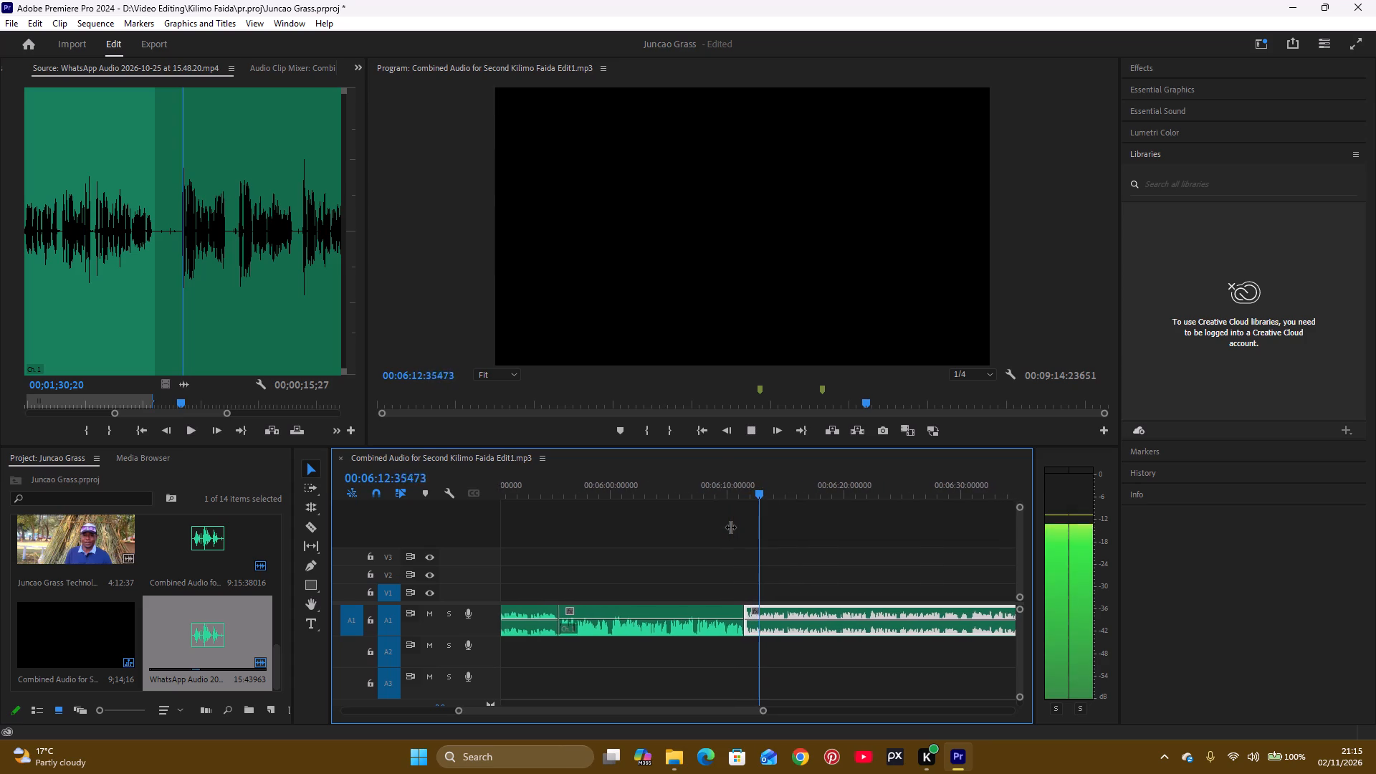
key(space)
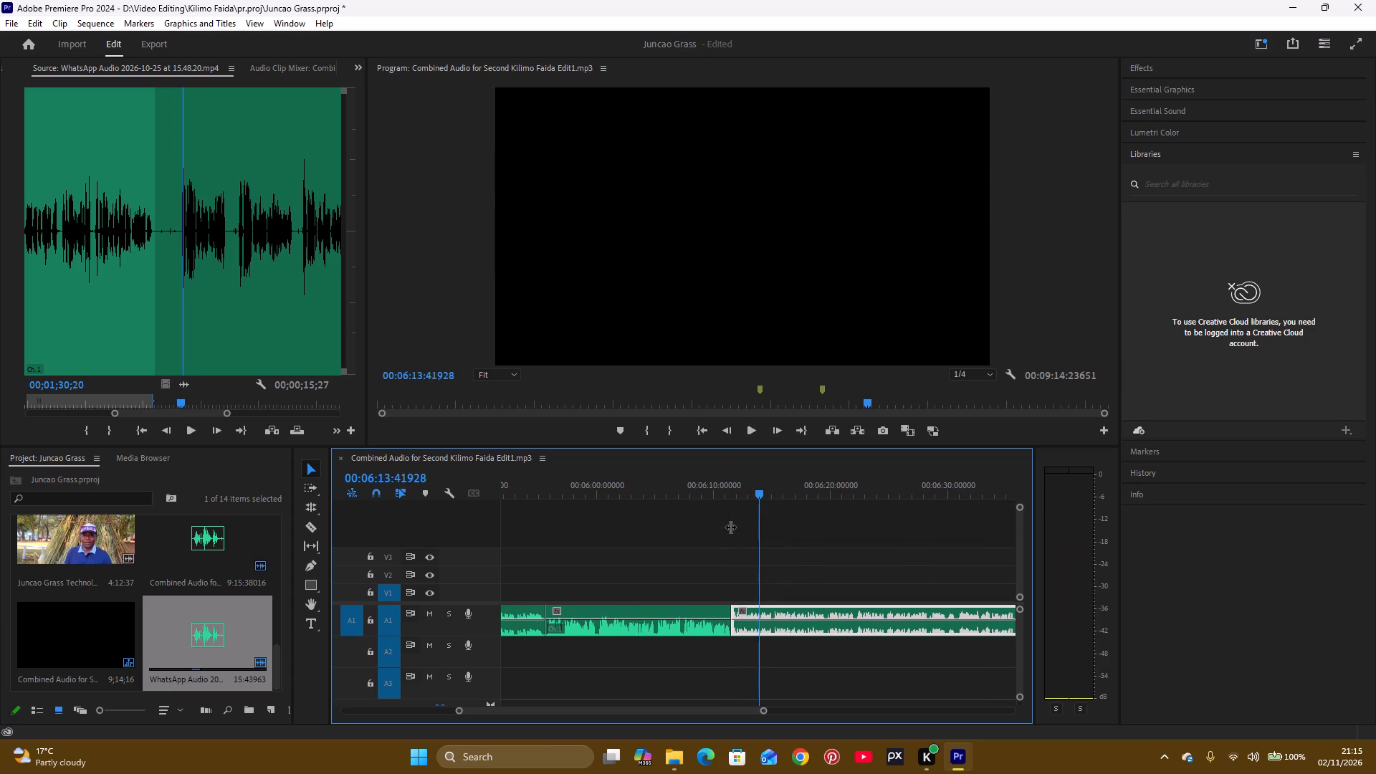
click(619, 433)
Compare the sequence from about 6:13 to 6:41 with the WhatsApp recording between about 00;01;30;20 and 00;01;35;06.
key(space)
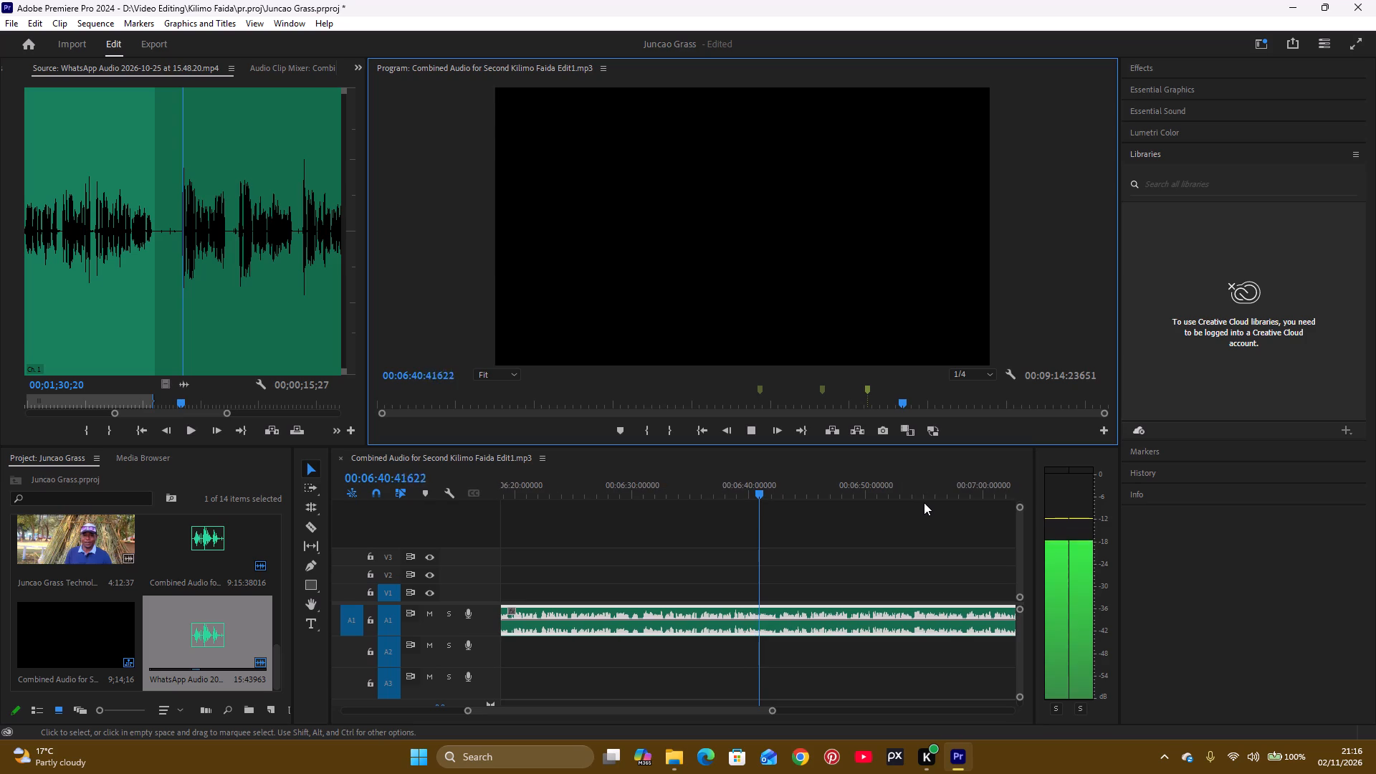
key(space)
click(680, 492)
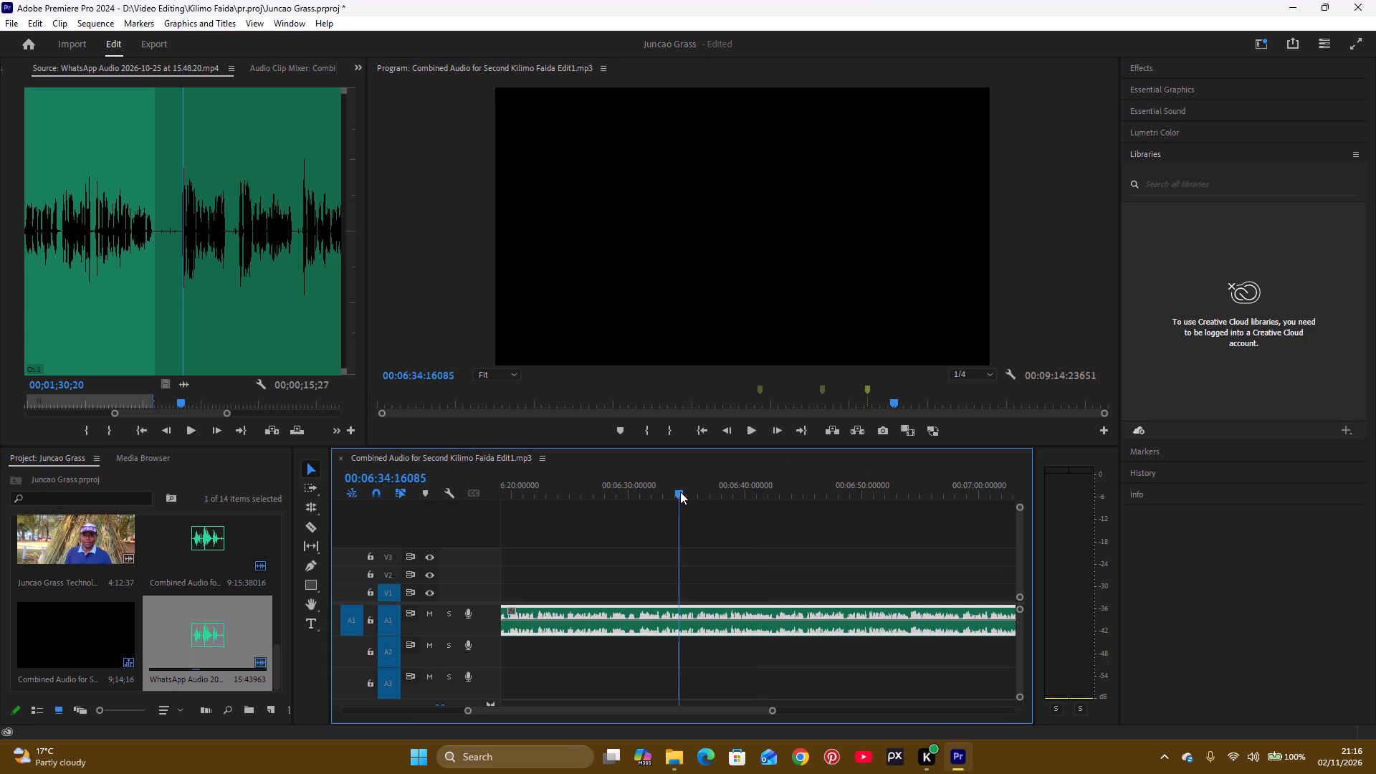
key(space)
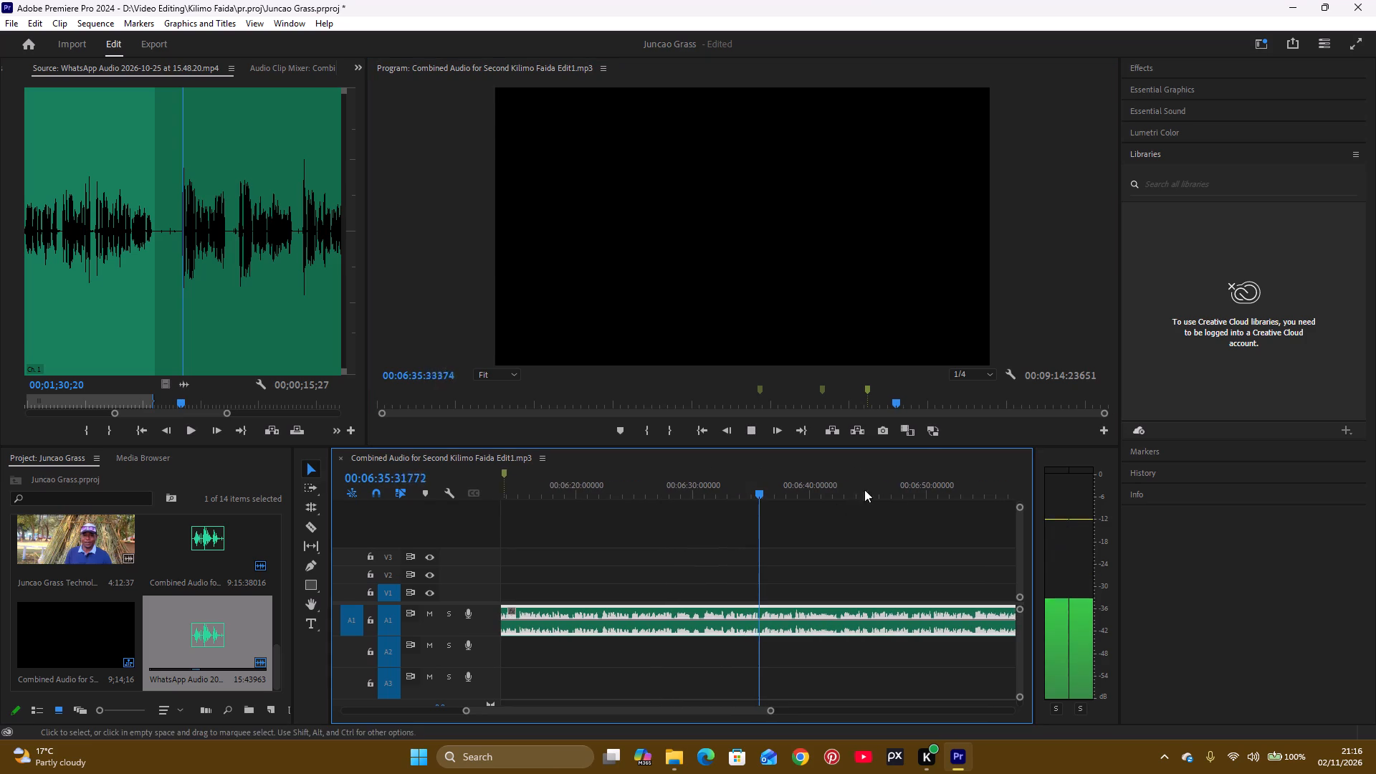
key(space)
click(635, 489)
key(space)
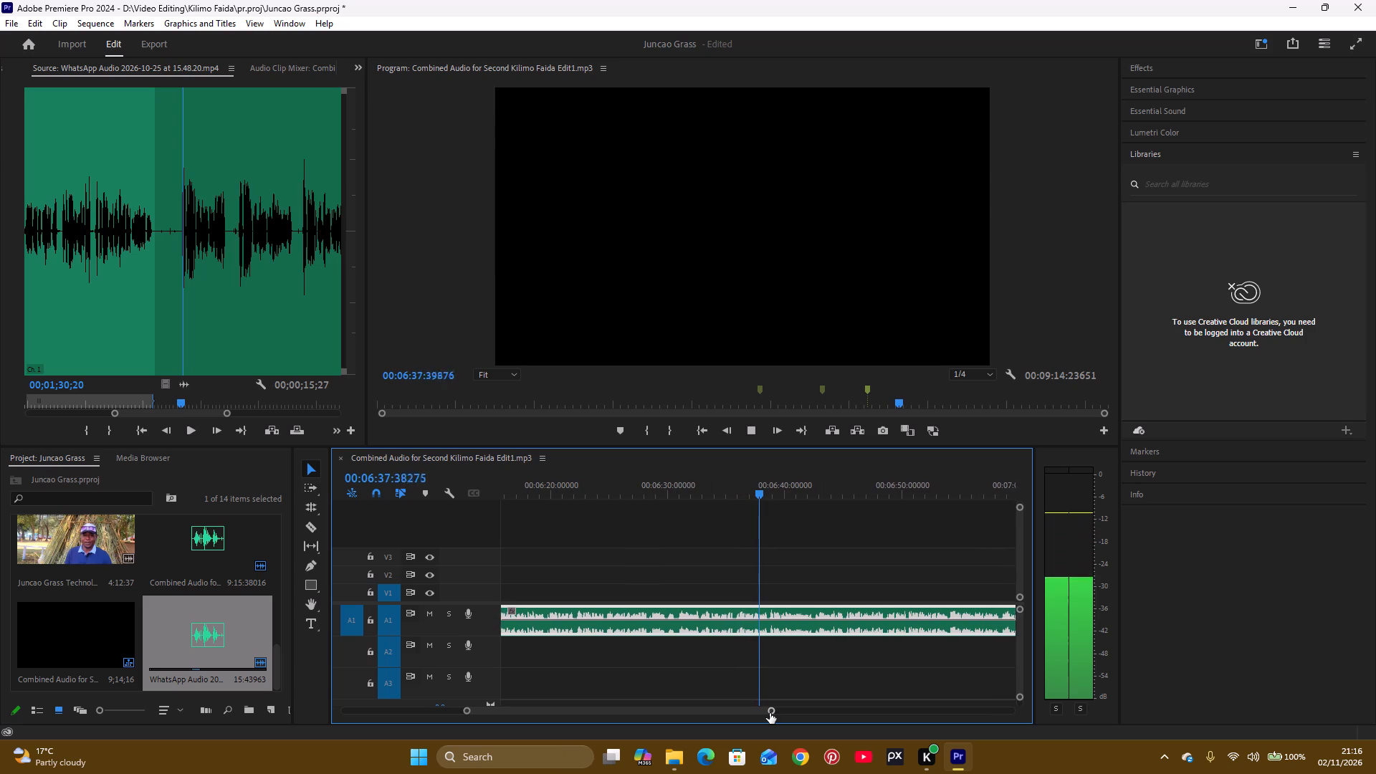
key(space)
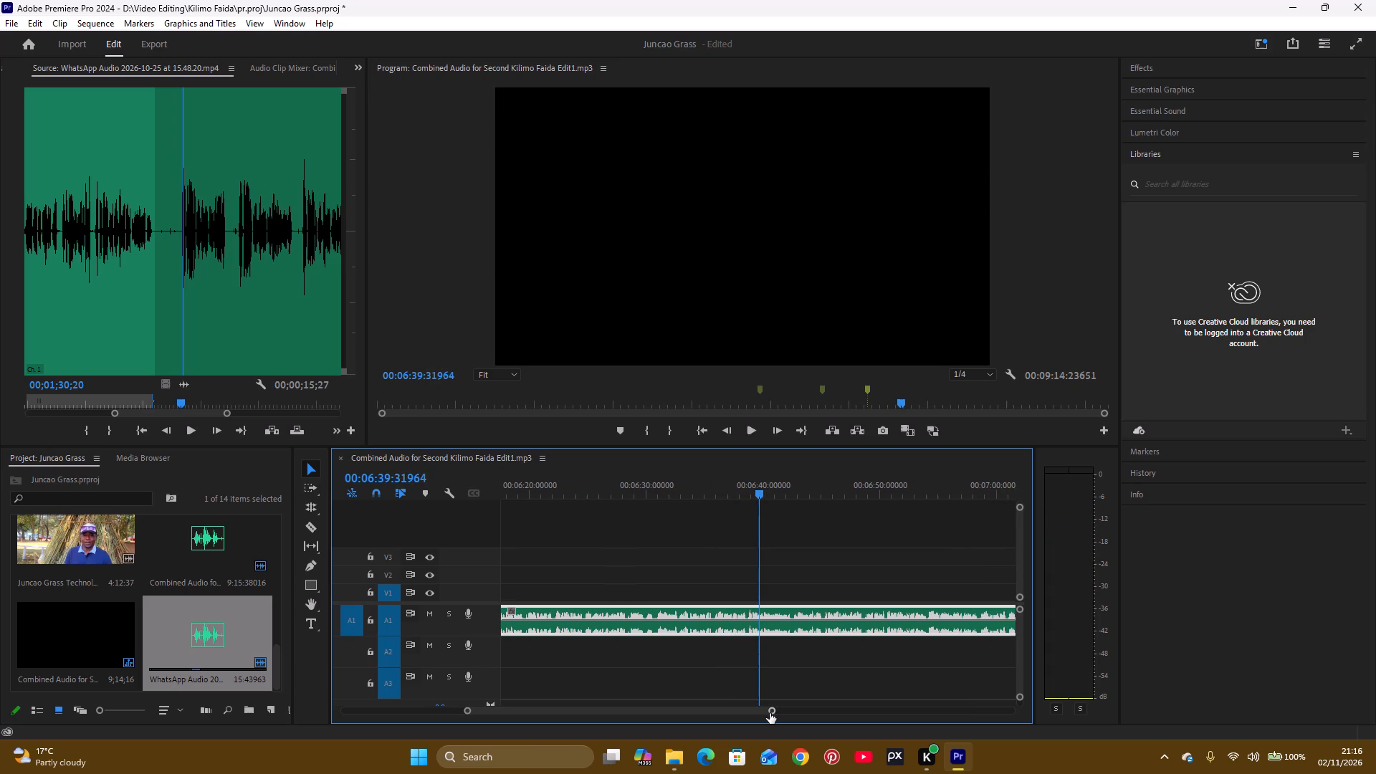
drag(772, 709, 743, 732)
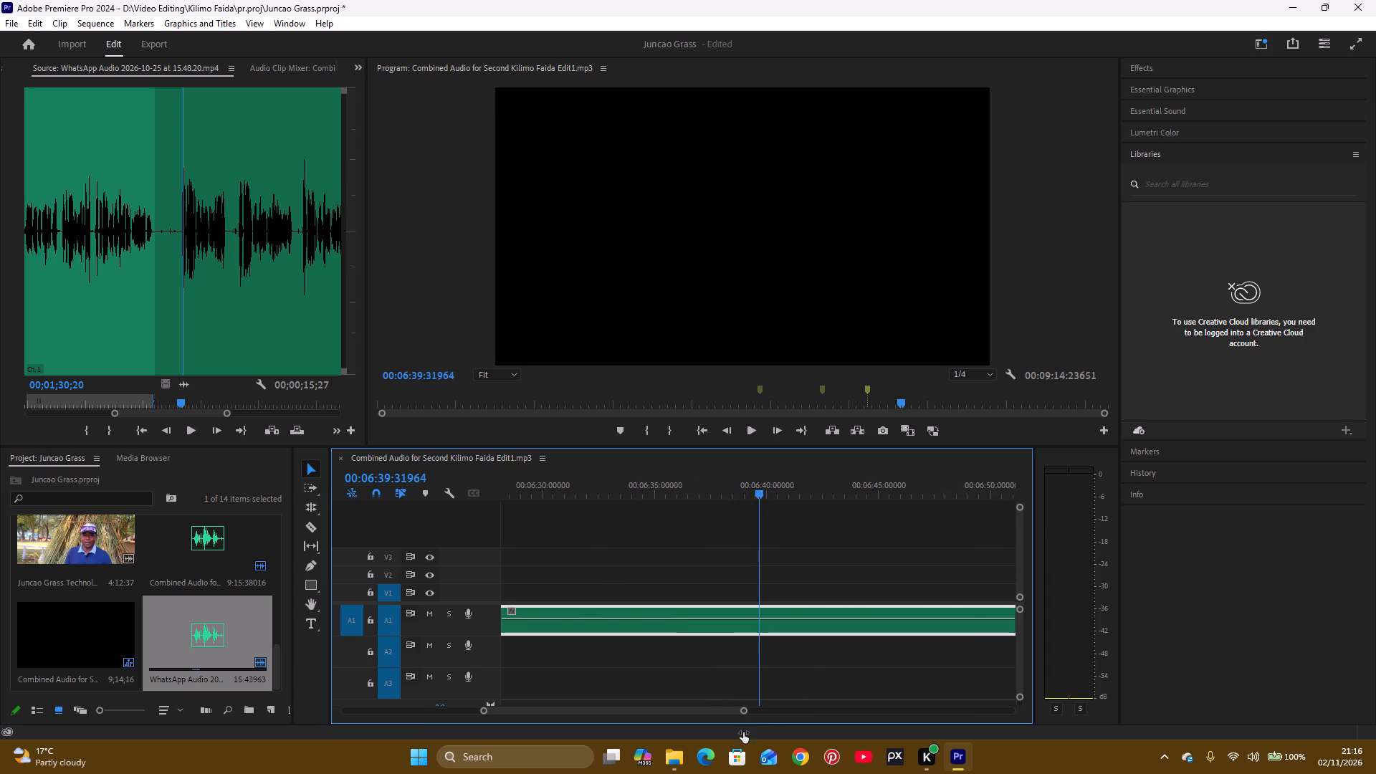
drag(743, 732, 728, 741)
click(189, 432)
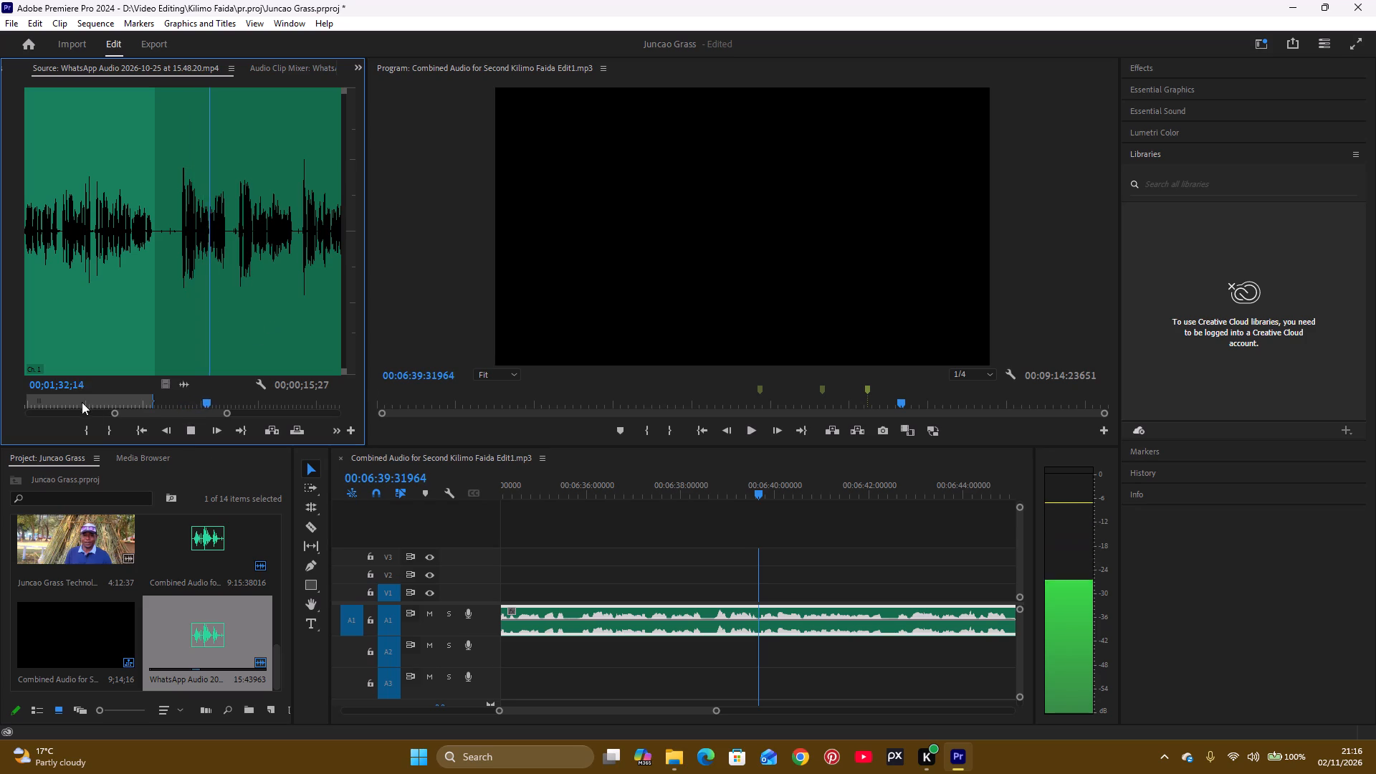
click(185, 428)
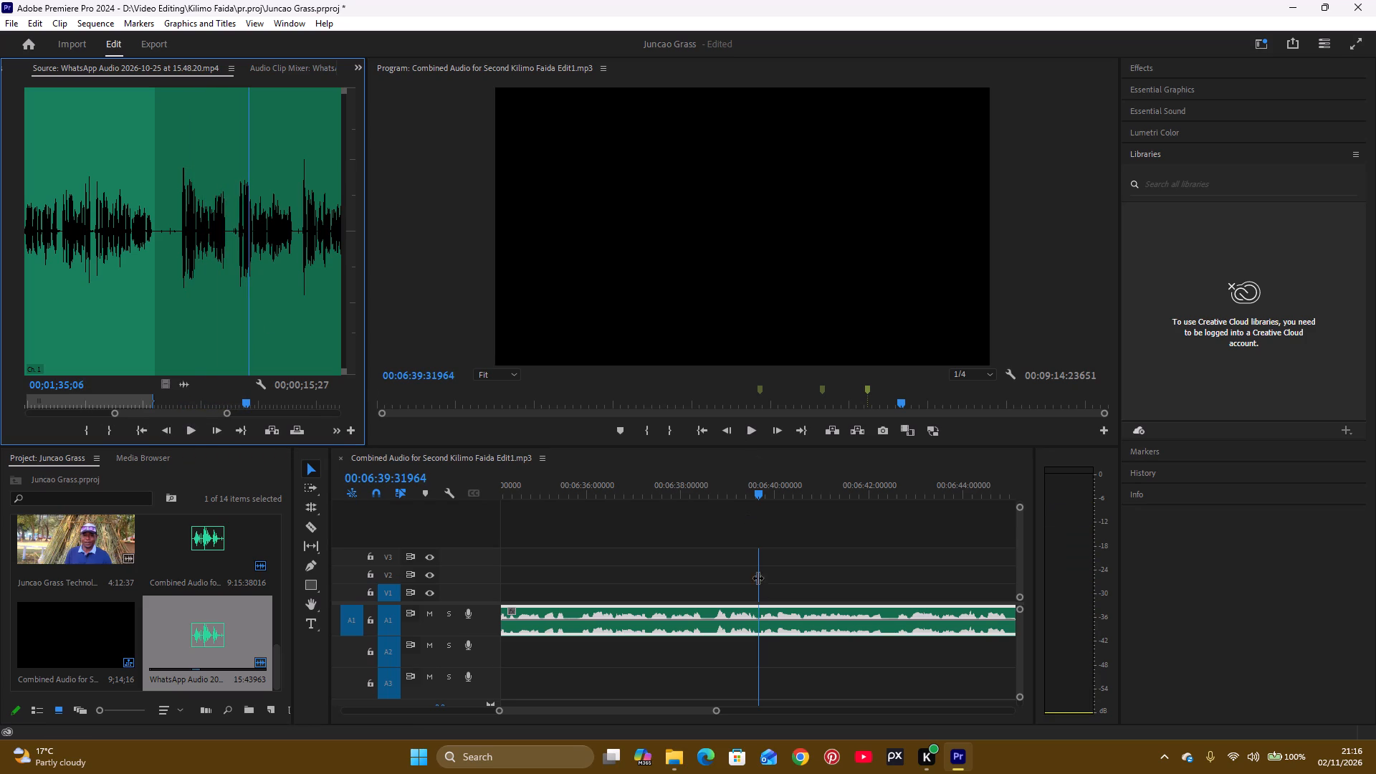
Split the Audio 1 clip in the pause at about 6:38, just before the next phrase begins.
click(715, 487)
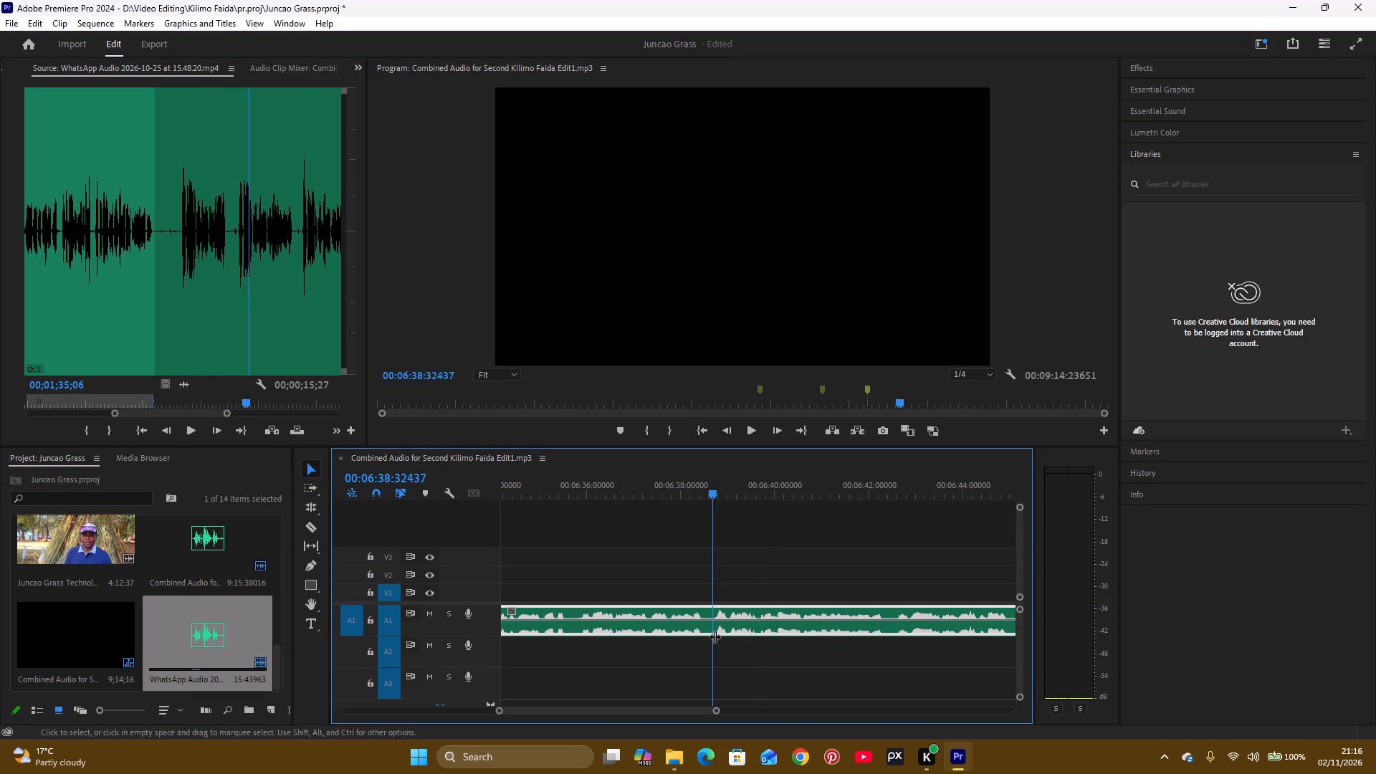
key(space)
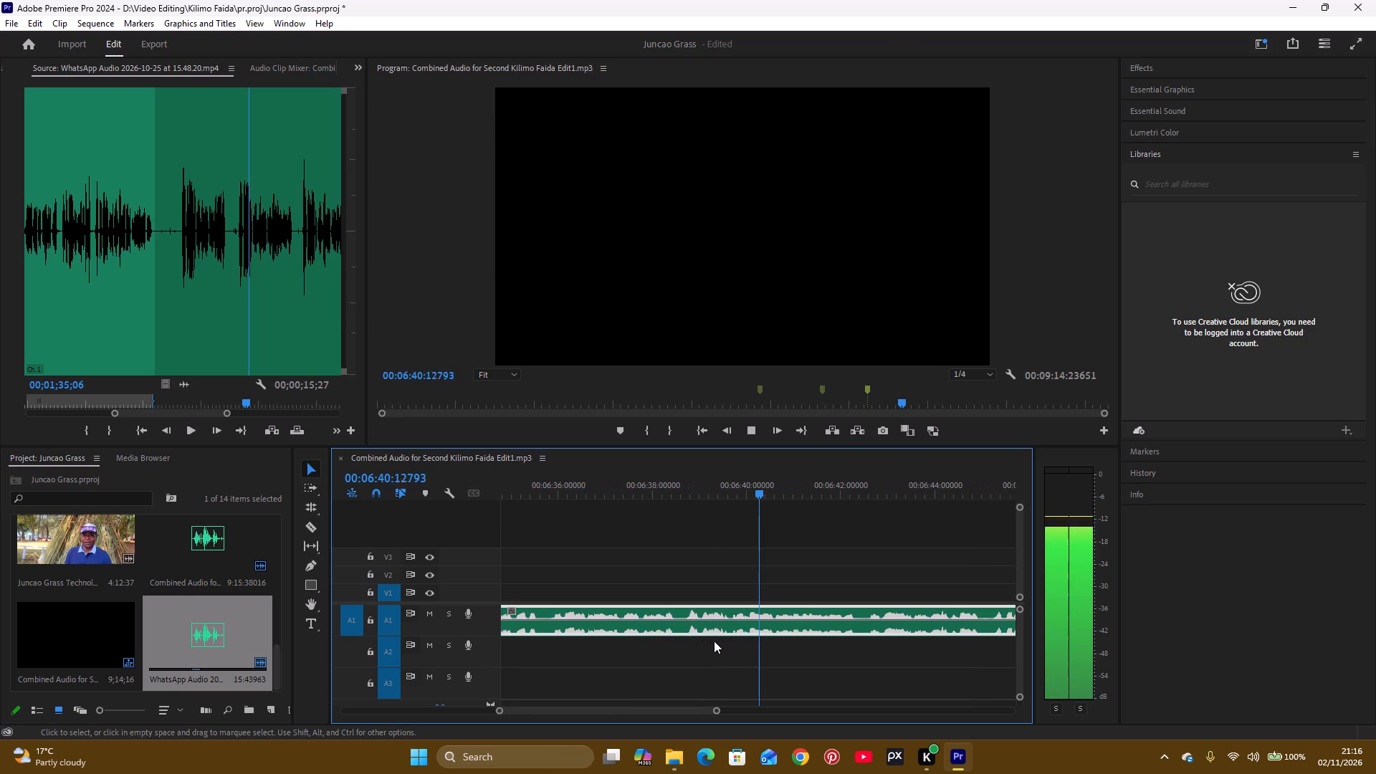
key(space)
click(633, 484)
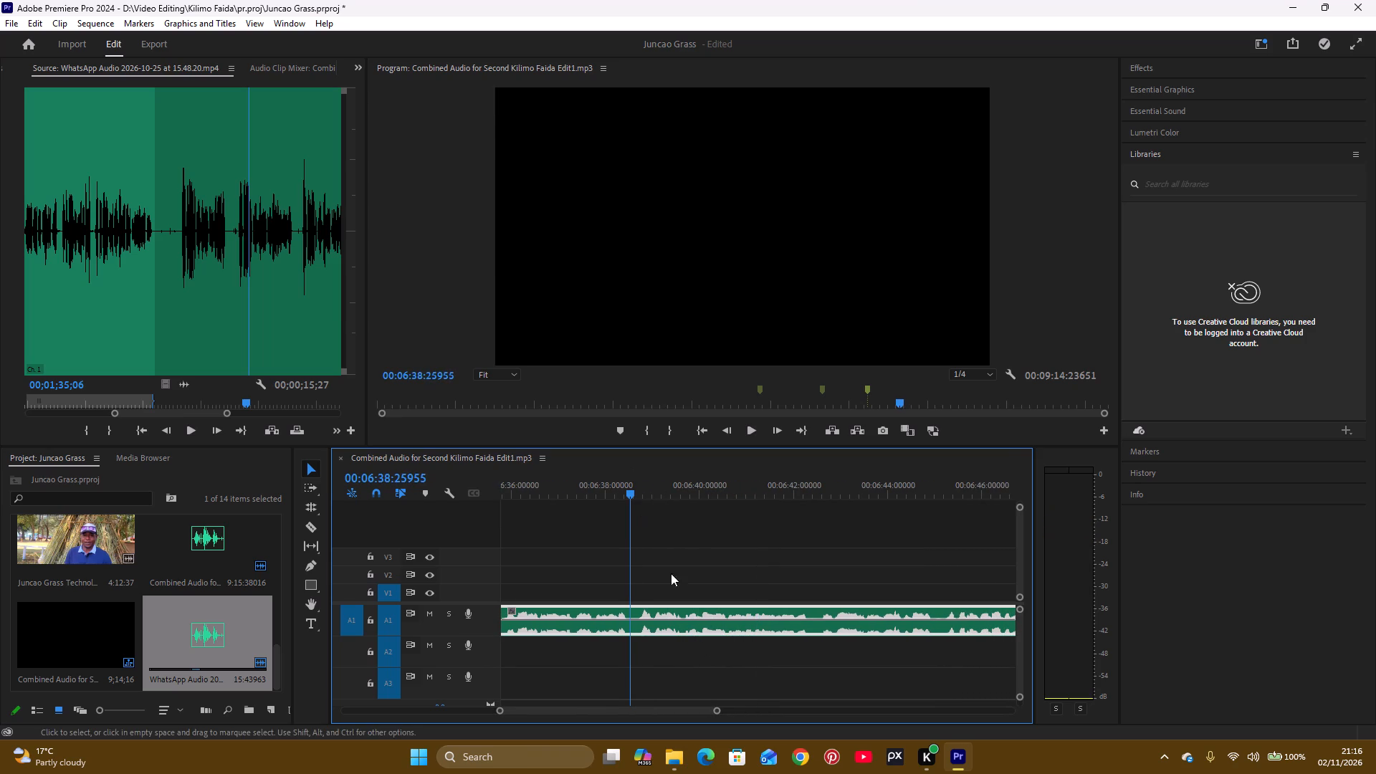
drag(718, 710, 669, 718)
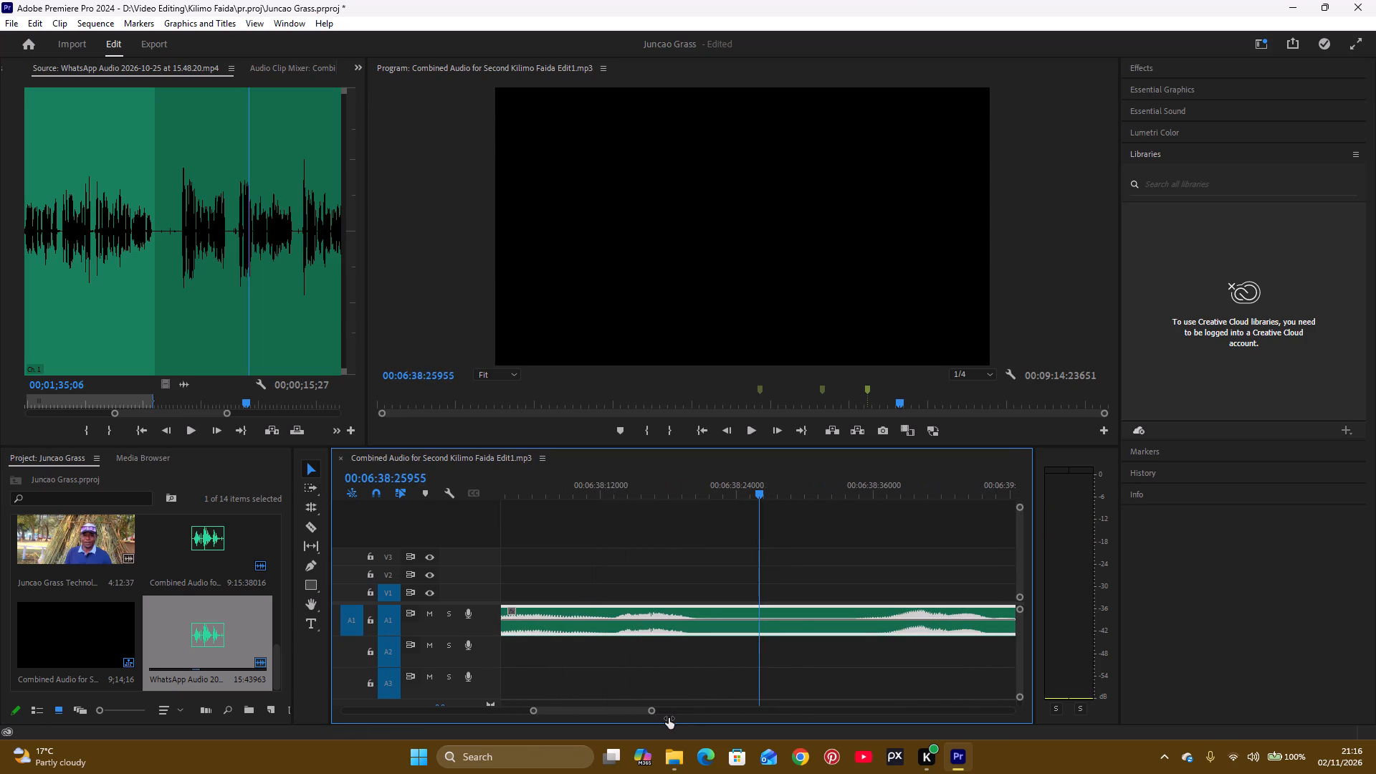
drag(669, 718, 680, 716)
key(space)
key(space)
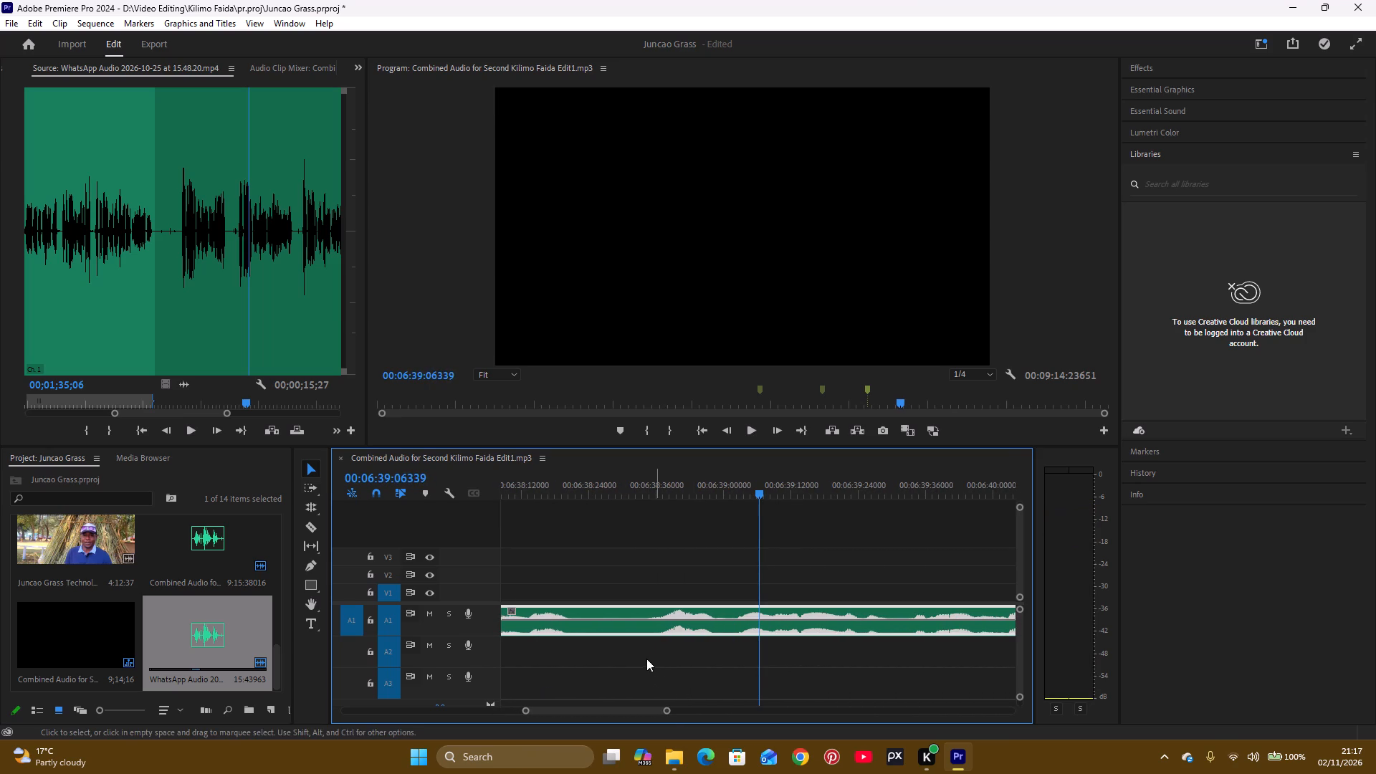
key(c)
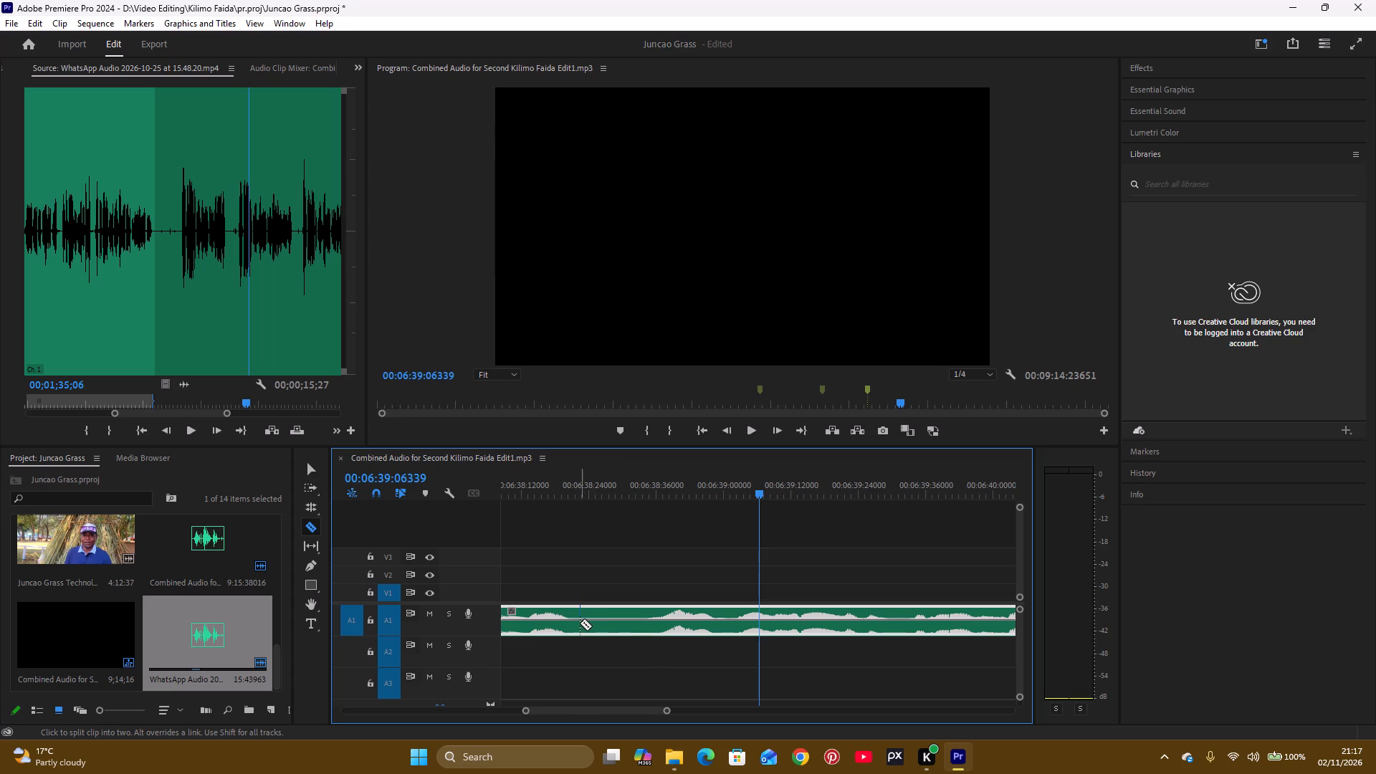
click(589, 623)
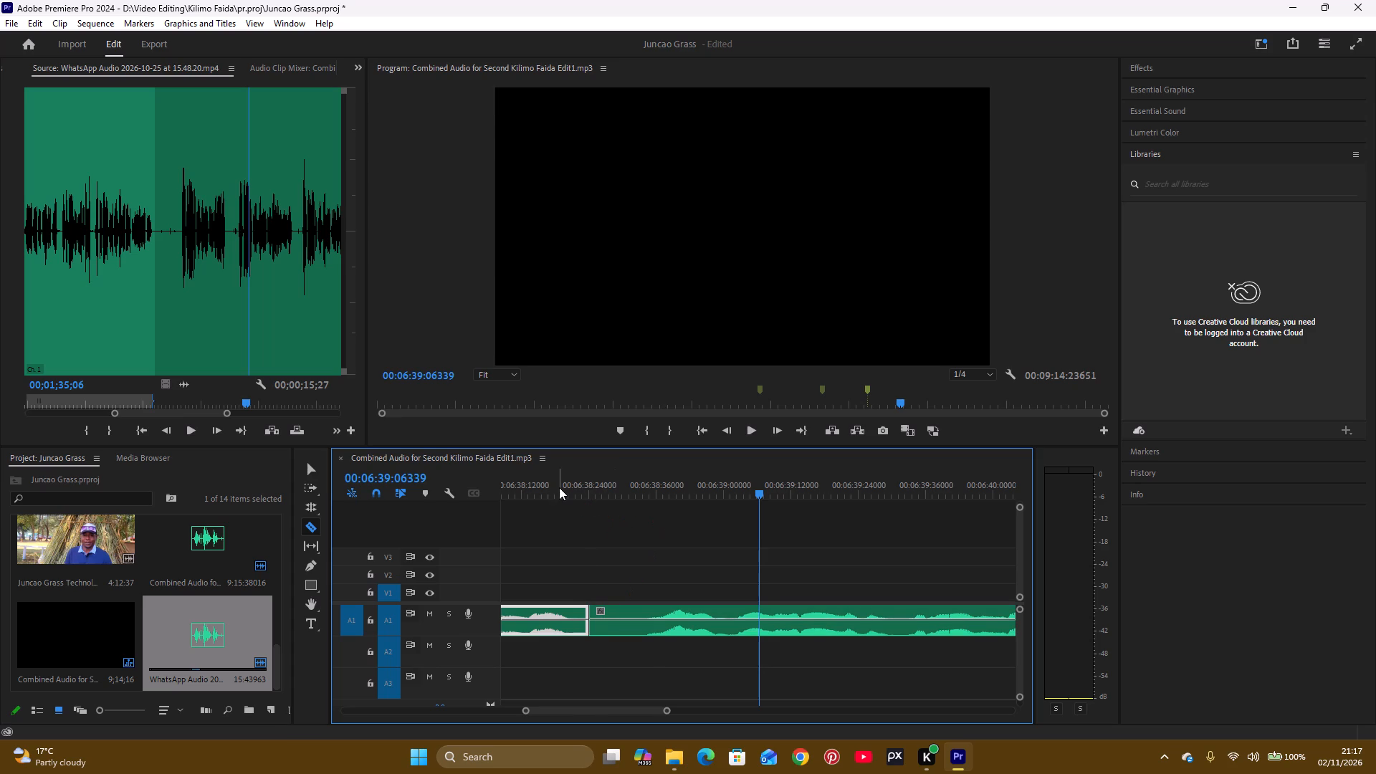
Play the sequence from the split at about 6:38 through about 6:54 to hear the next passage of the combined audio.
click(559, 487)
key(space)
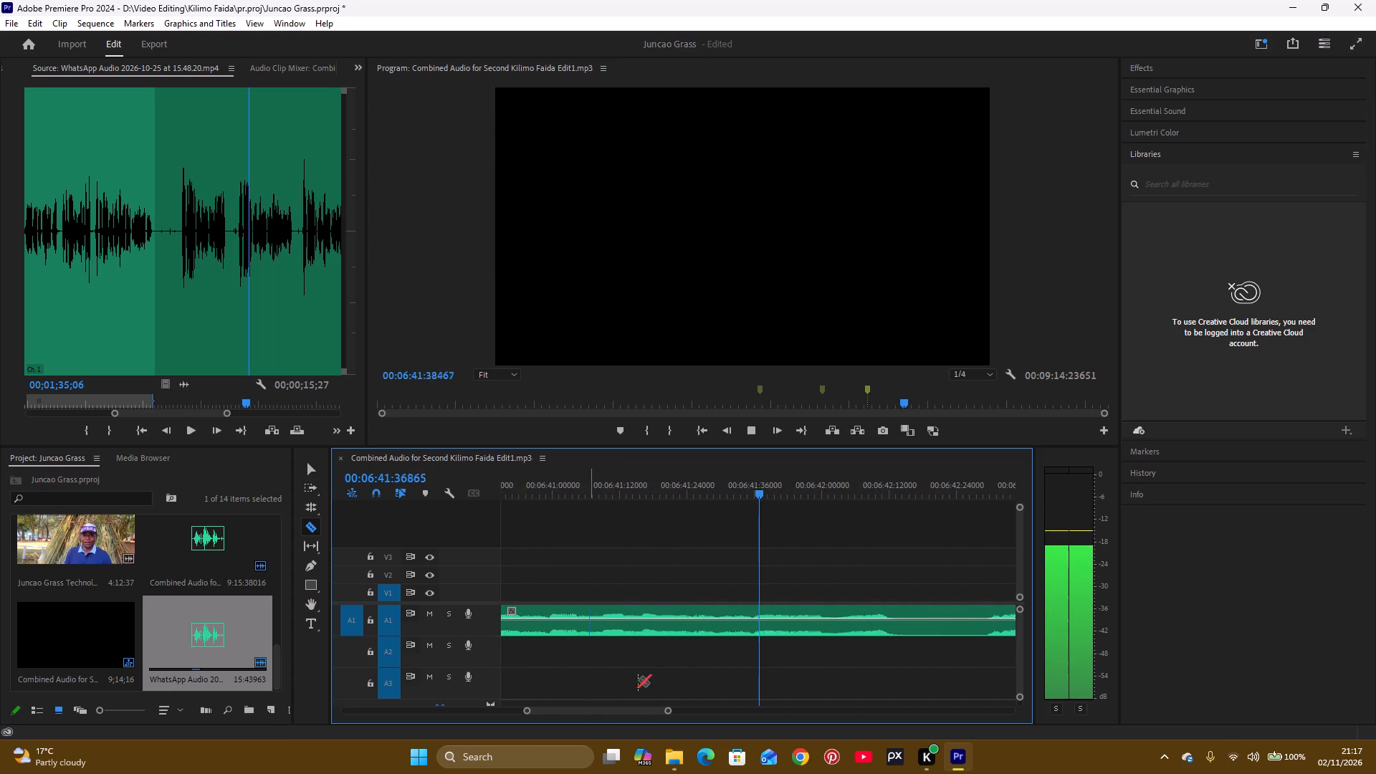
drag(666, 711, 687, 704)
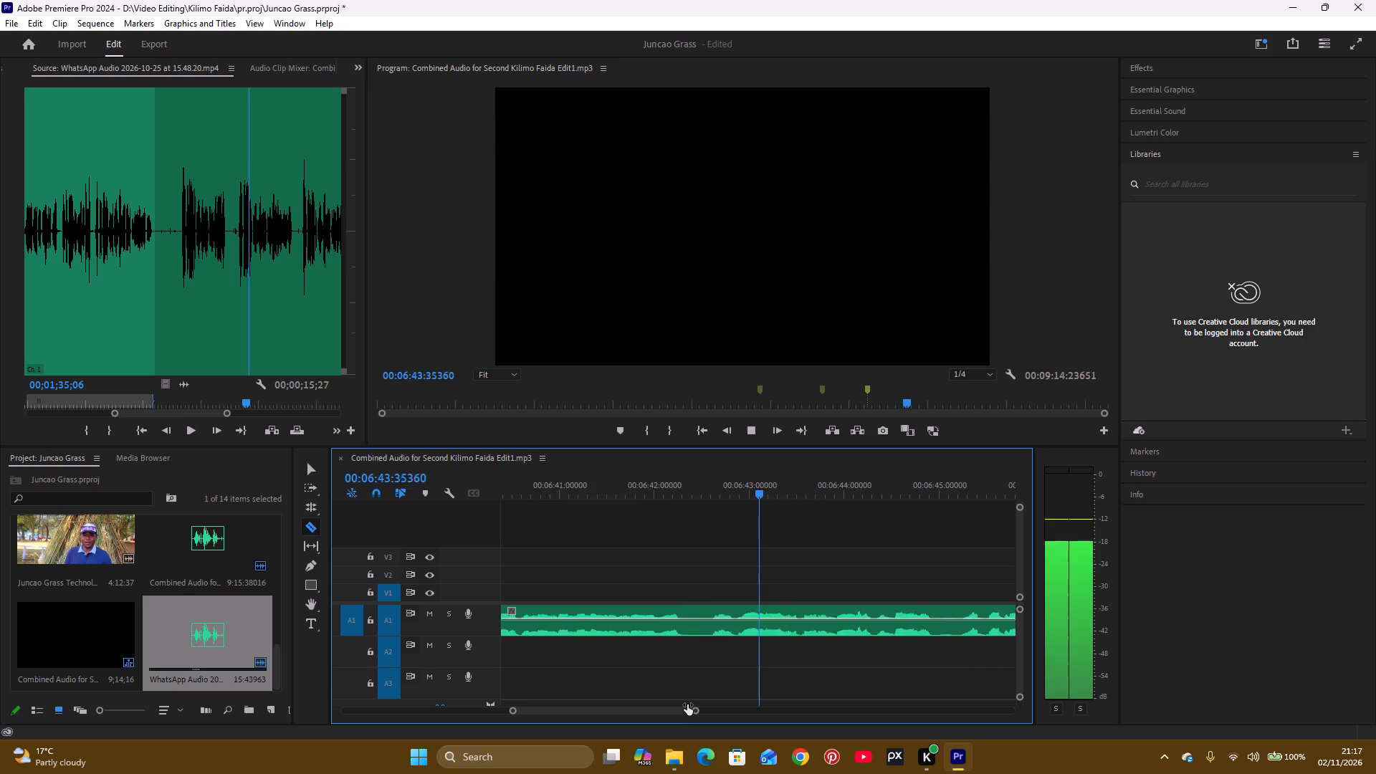
drag(687, 704, 727, 694)
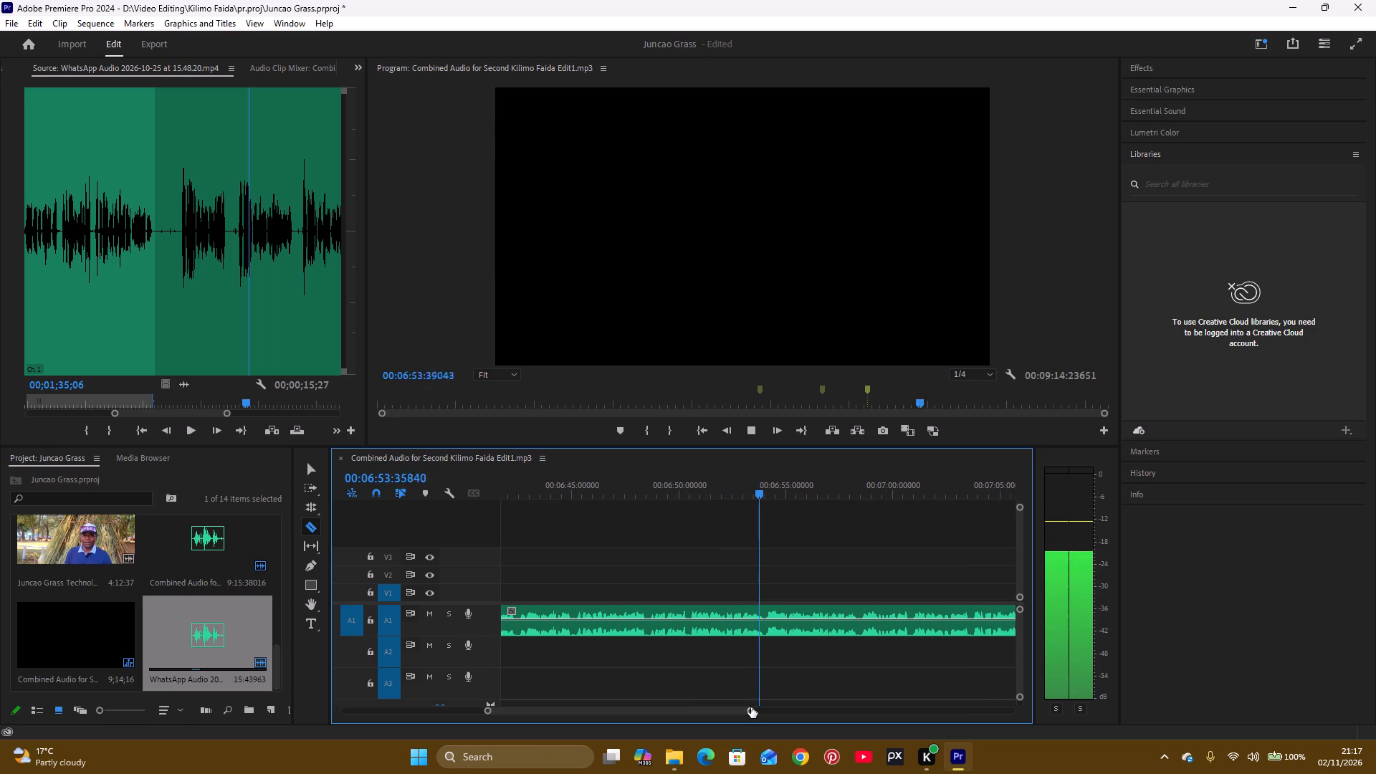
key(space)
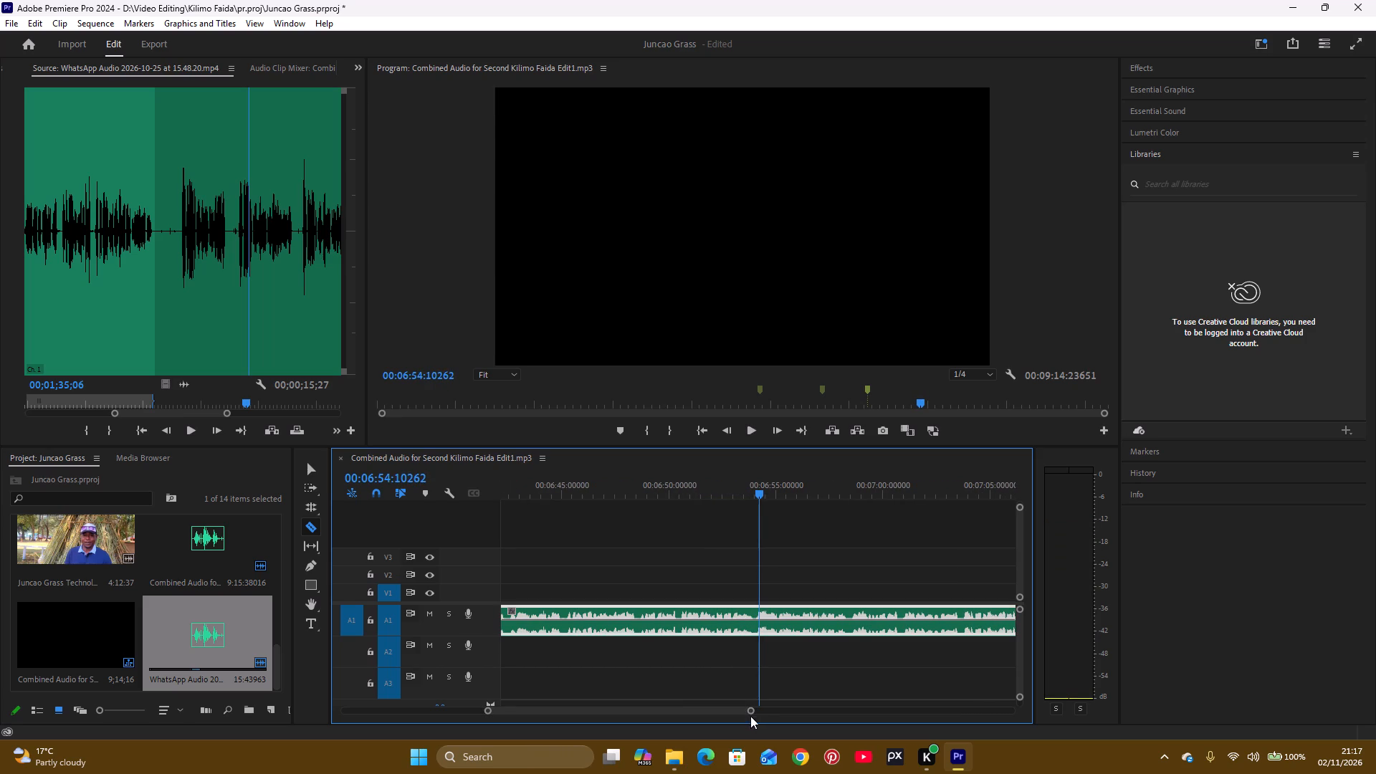
click(750, 712)
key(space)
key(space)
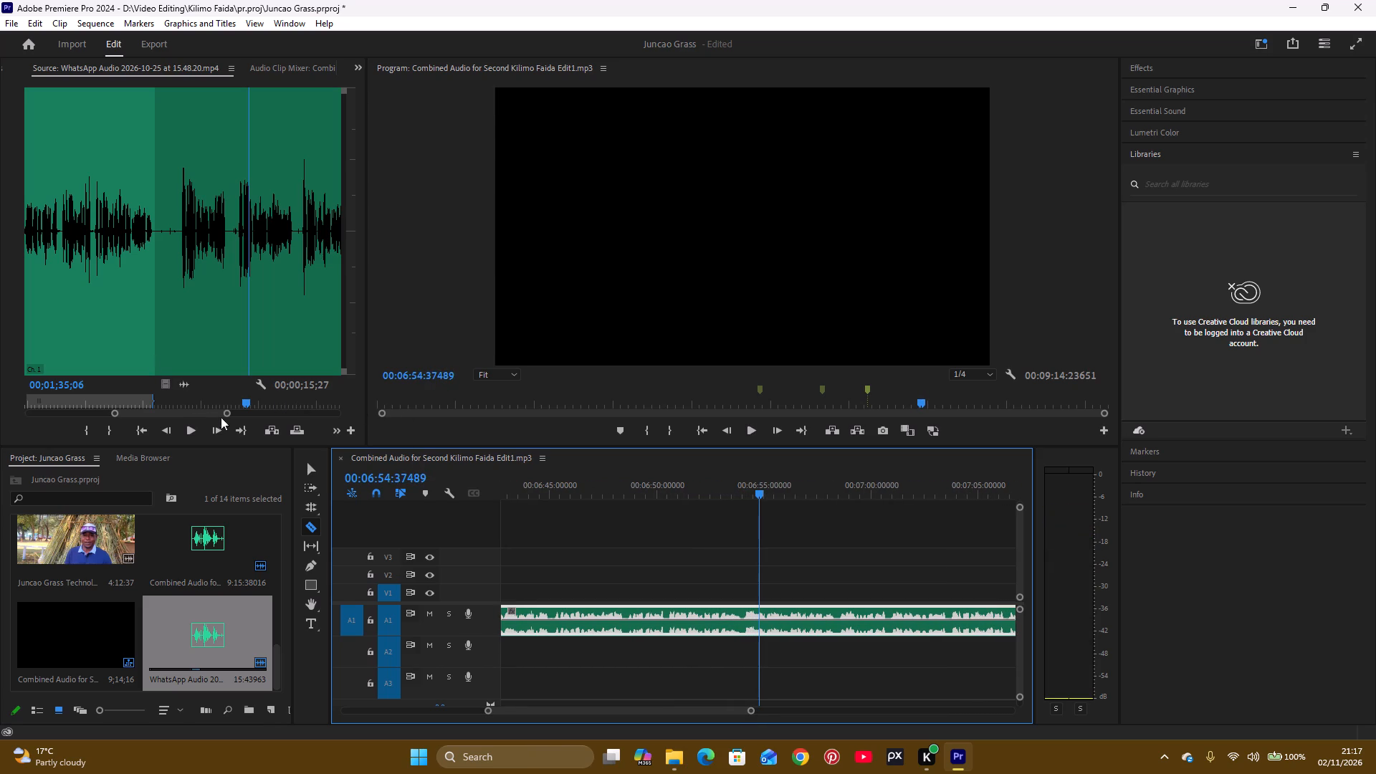
Listen to the WhatsApp recording from 00;01;35;06 and around 00;02;00 to 00;02;05 to find the passage matching the sequence.
click(199, 430)
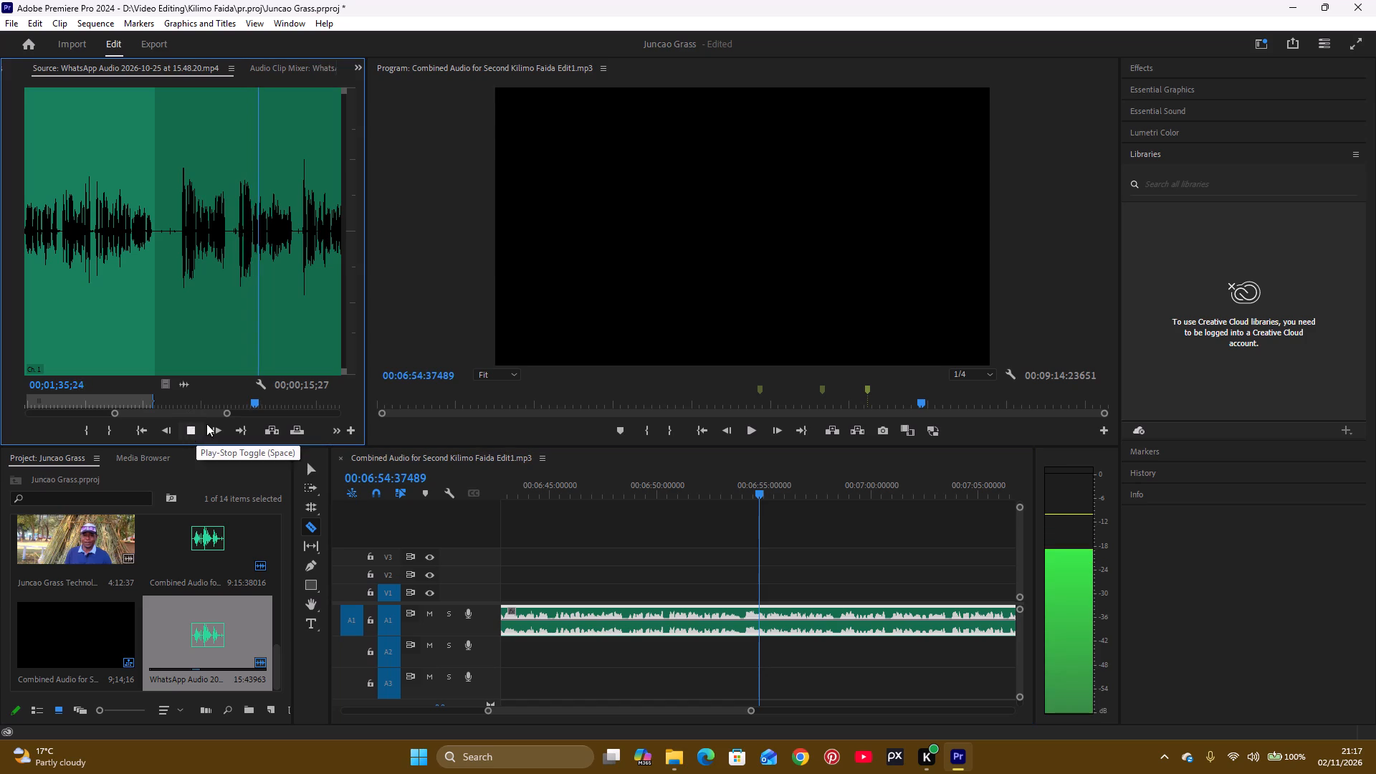
drag(224, 413, 233, 416)
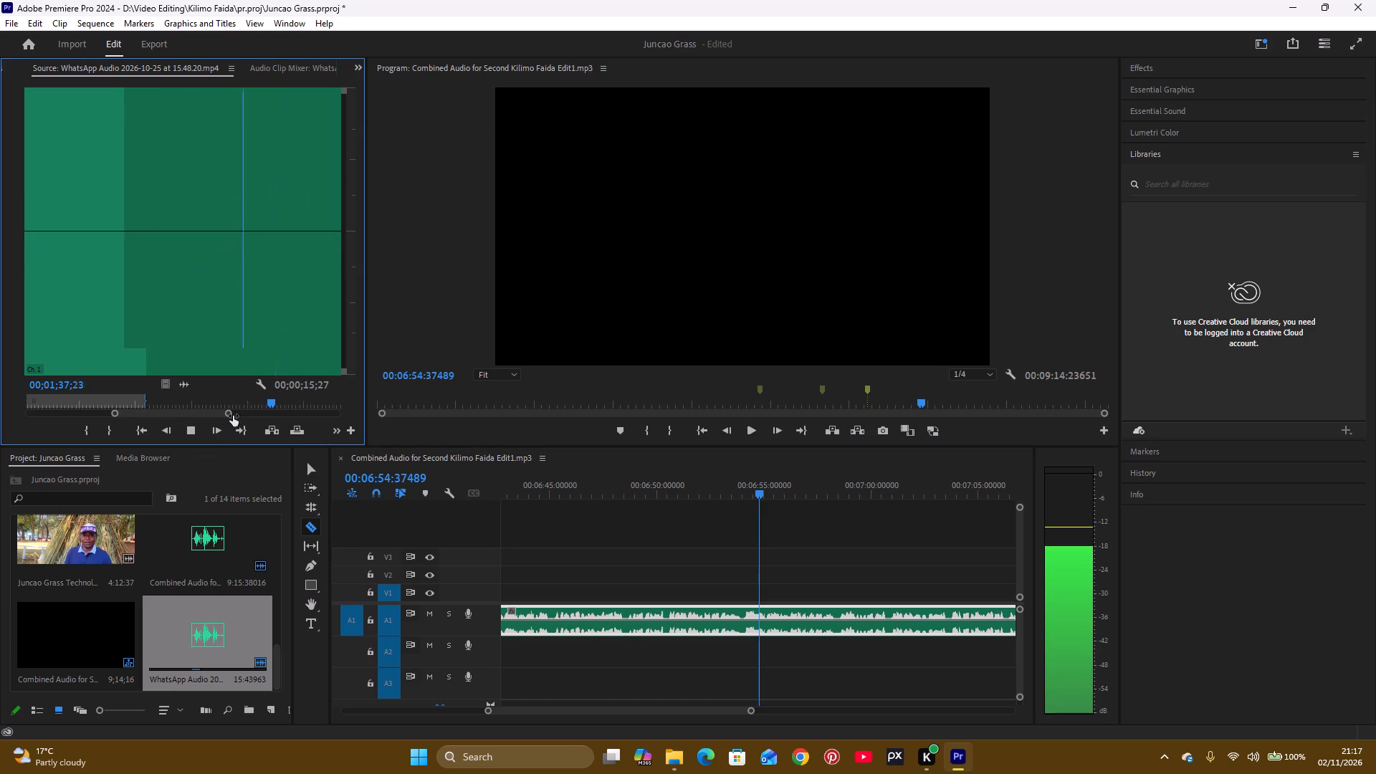
drag(233, 416, 238, 419)
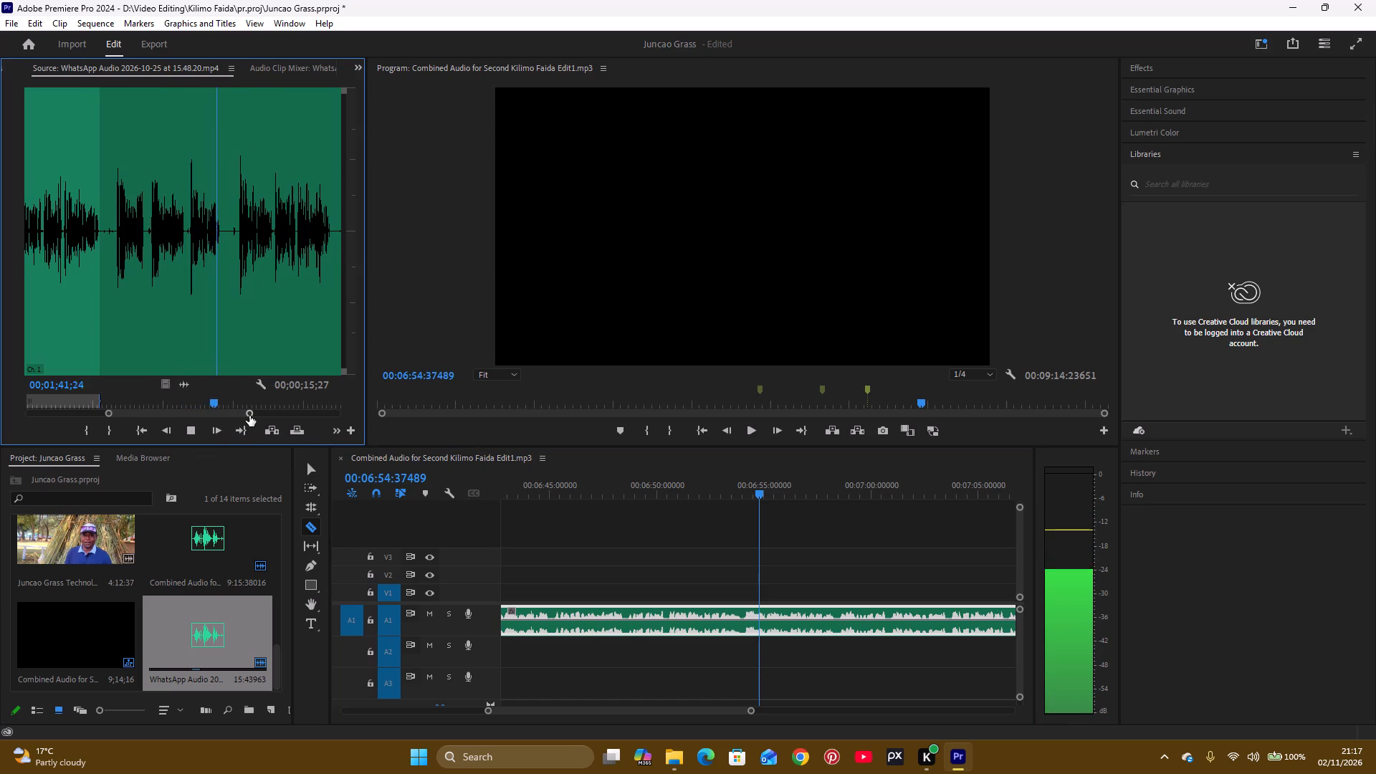
drag(249, 416, 285, 420)
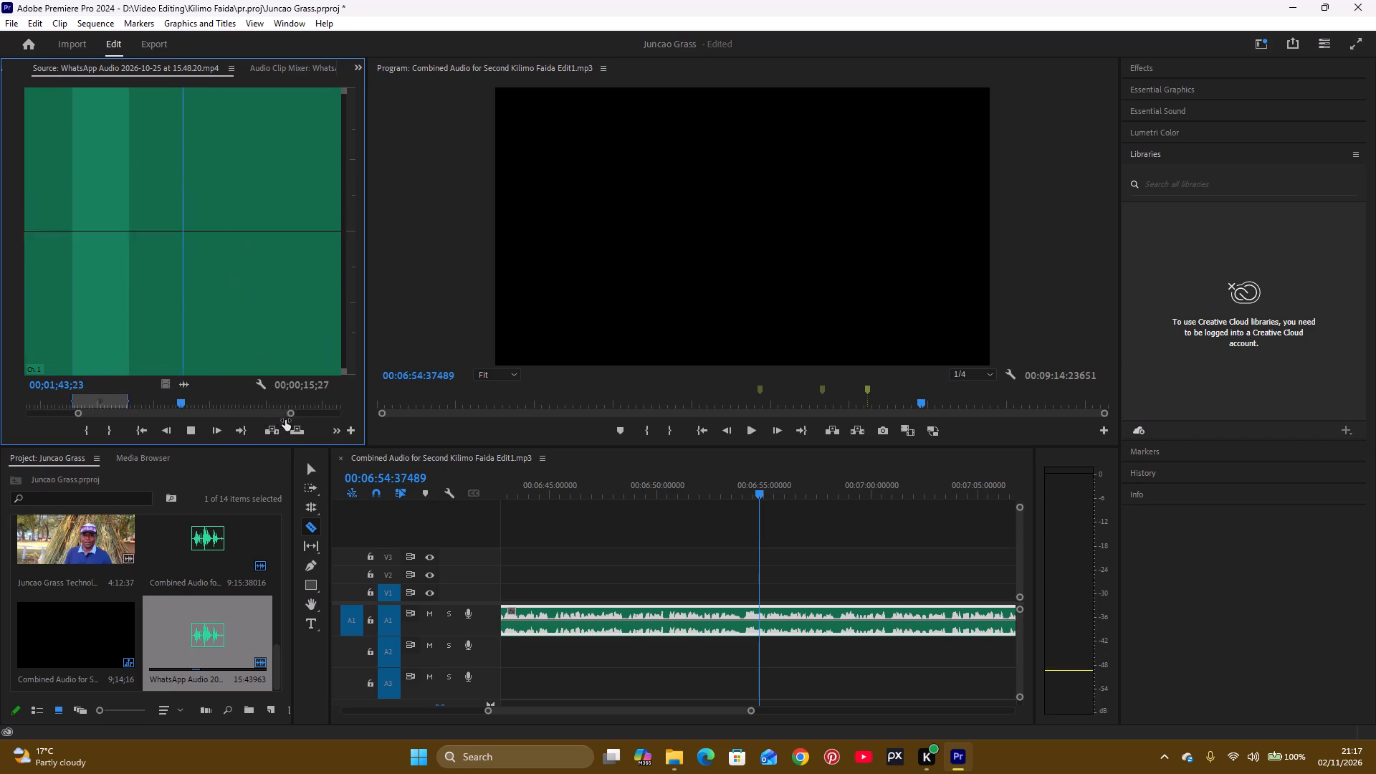
drag(285, 420, 315, 420)
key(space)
drag(193, 311, 215, 327)
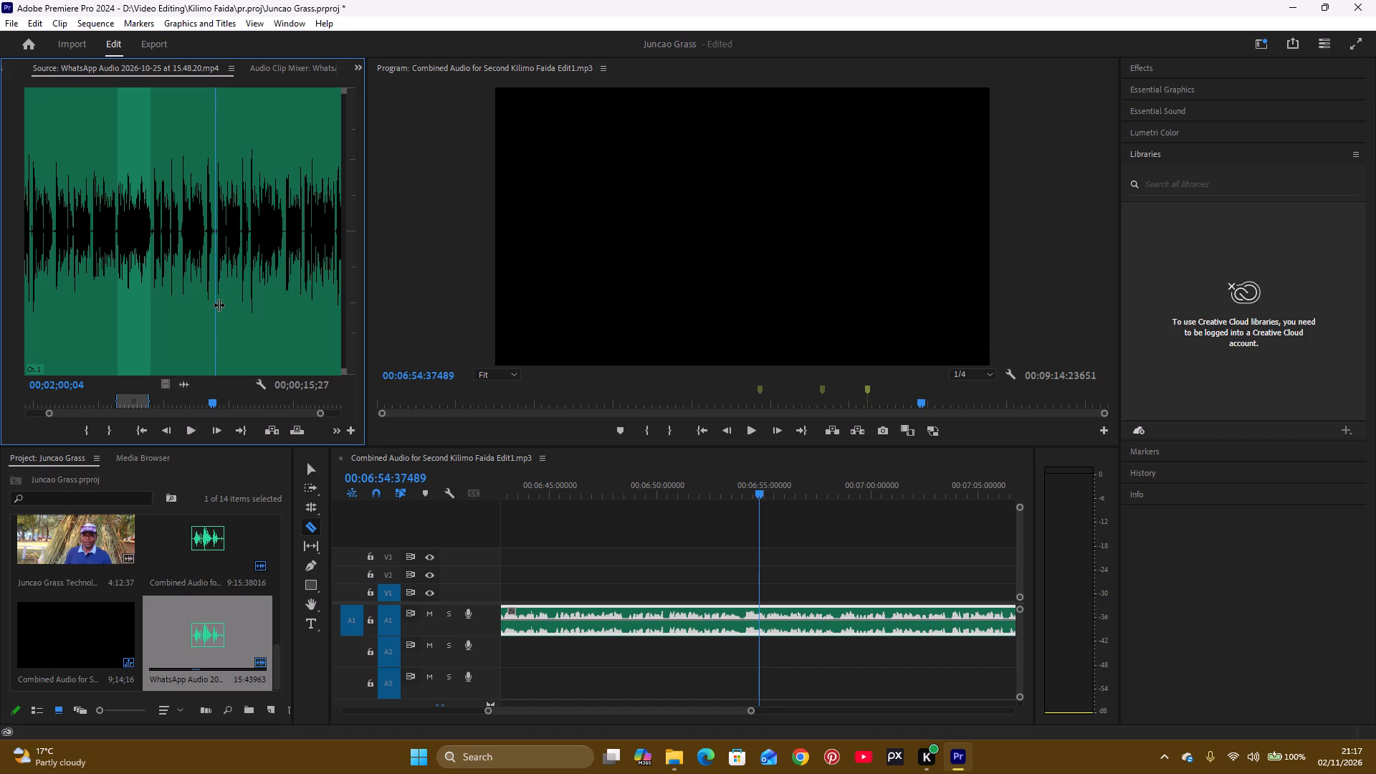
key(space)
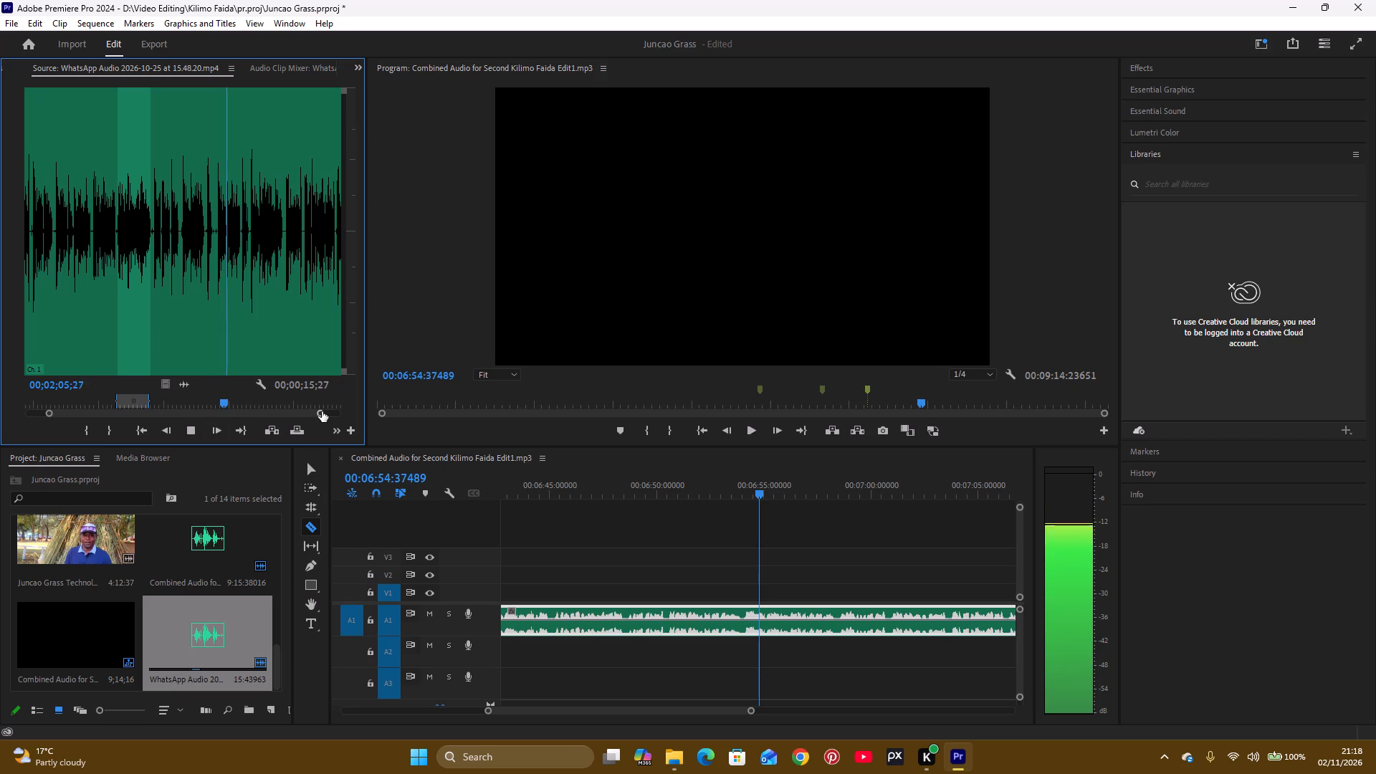
drag(325, 411, 289, 433)
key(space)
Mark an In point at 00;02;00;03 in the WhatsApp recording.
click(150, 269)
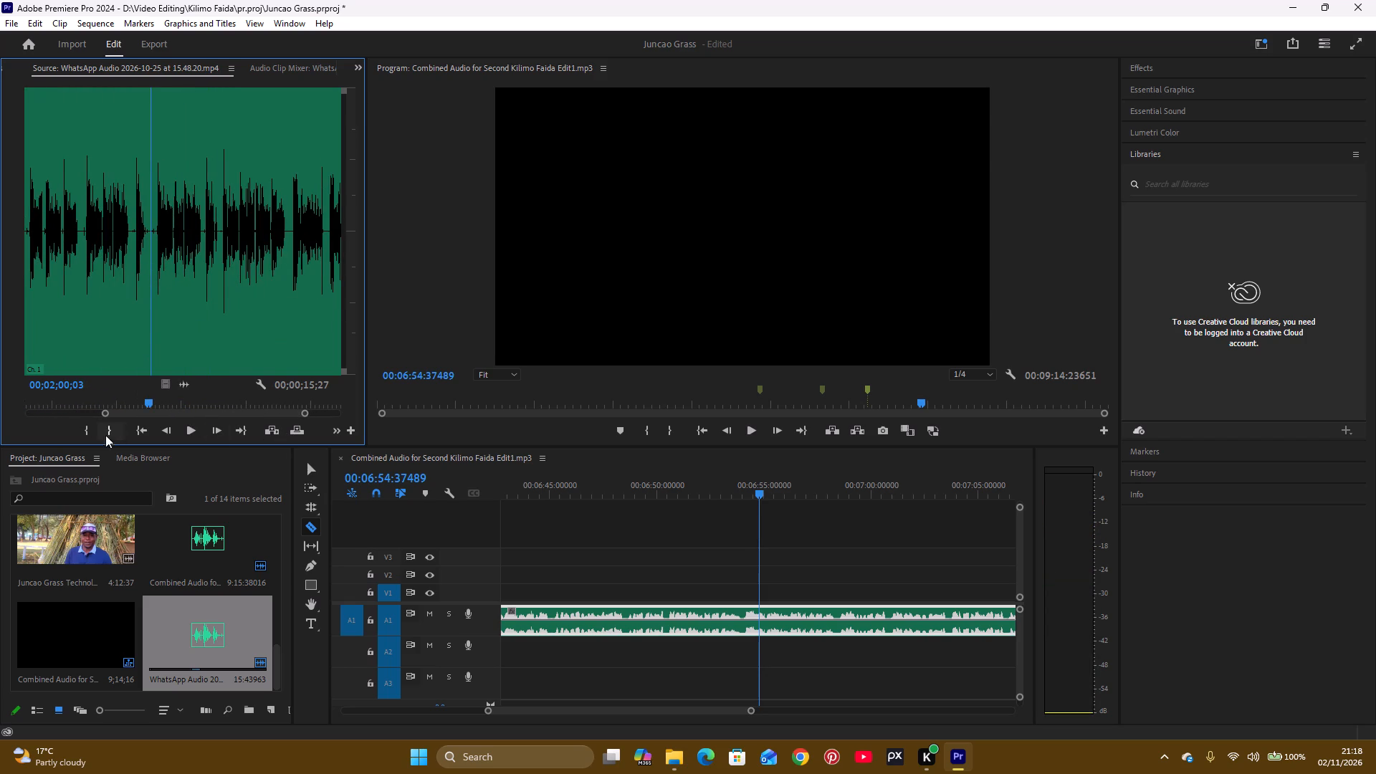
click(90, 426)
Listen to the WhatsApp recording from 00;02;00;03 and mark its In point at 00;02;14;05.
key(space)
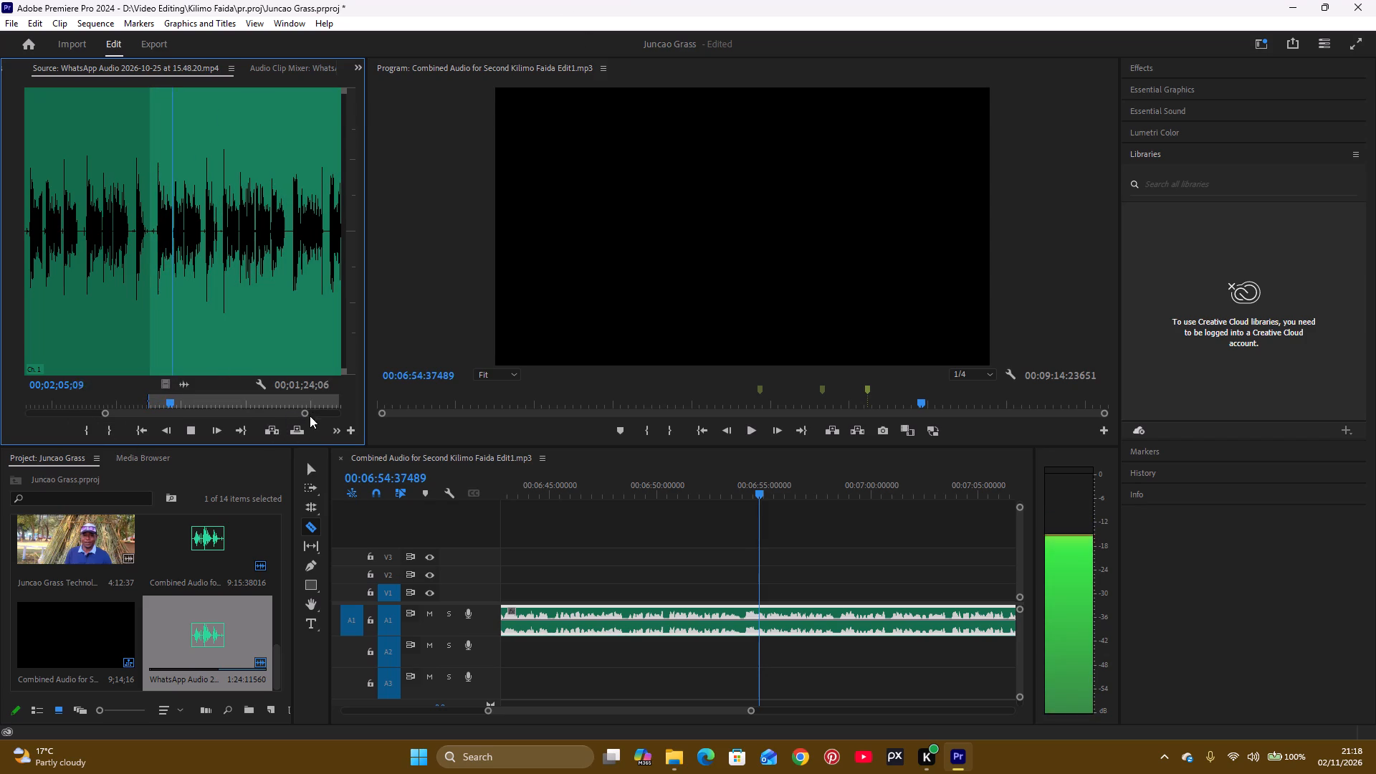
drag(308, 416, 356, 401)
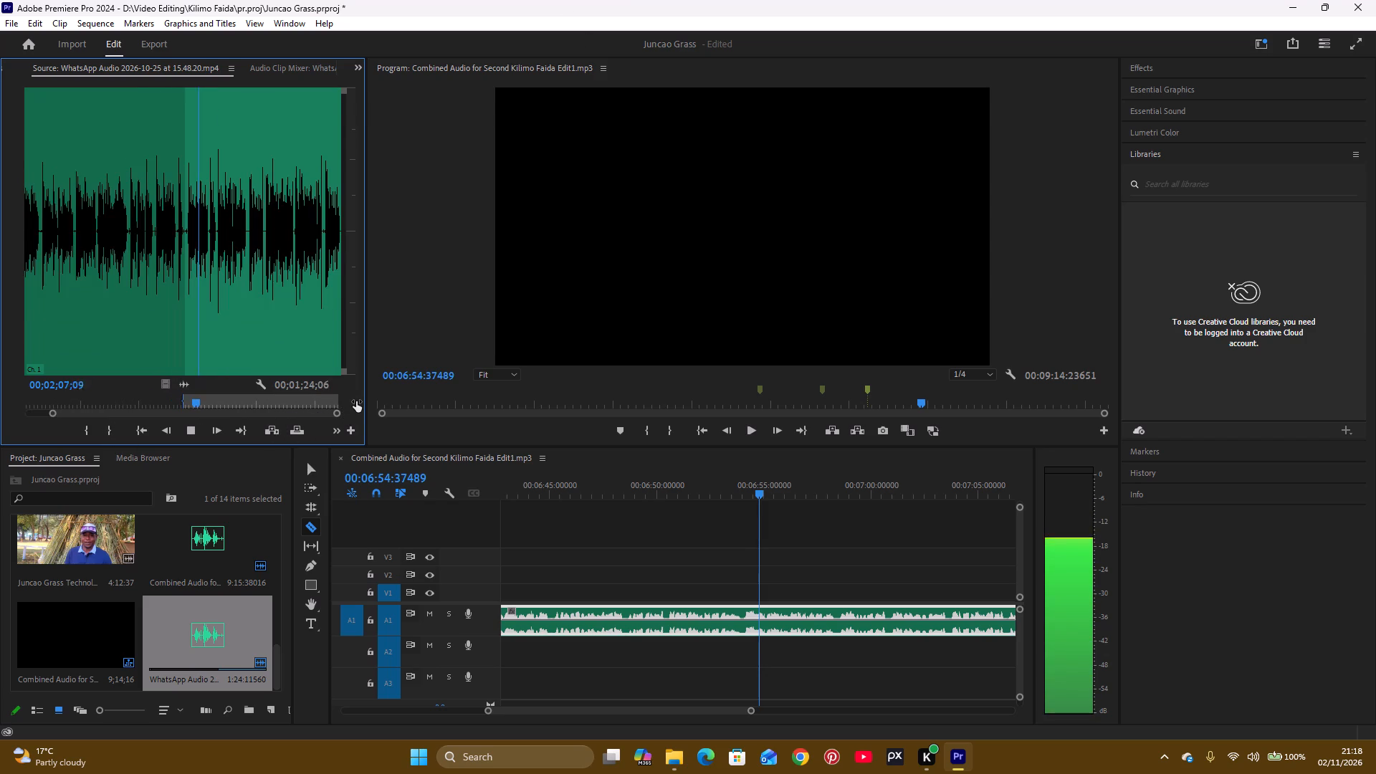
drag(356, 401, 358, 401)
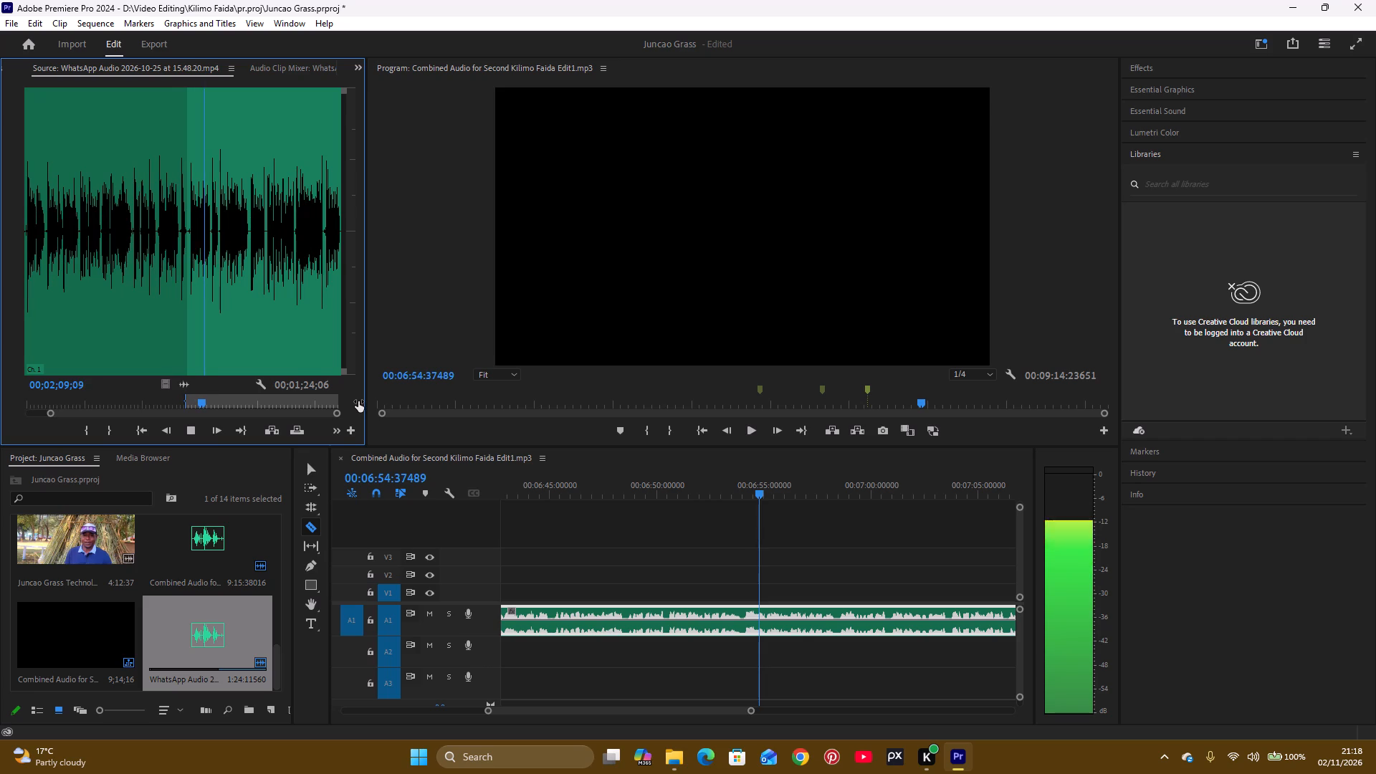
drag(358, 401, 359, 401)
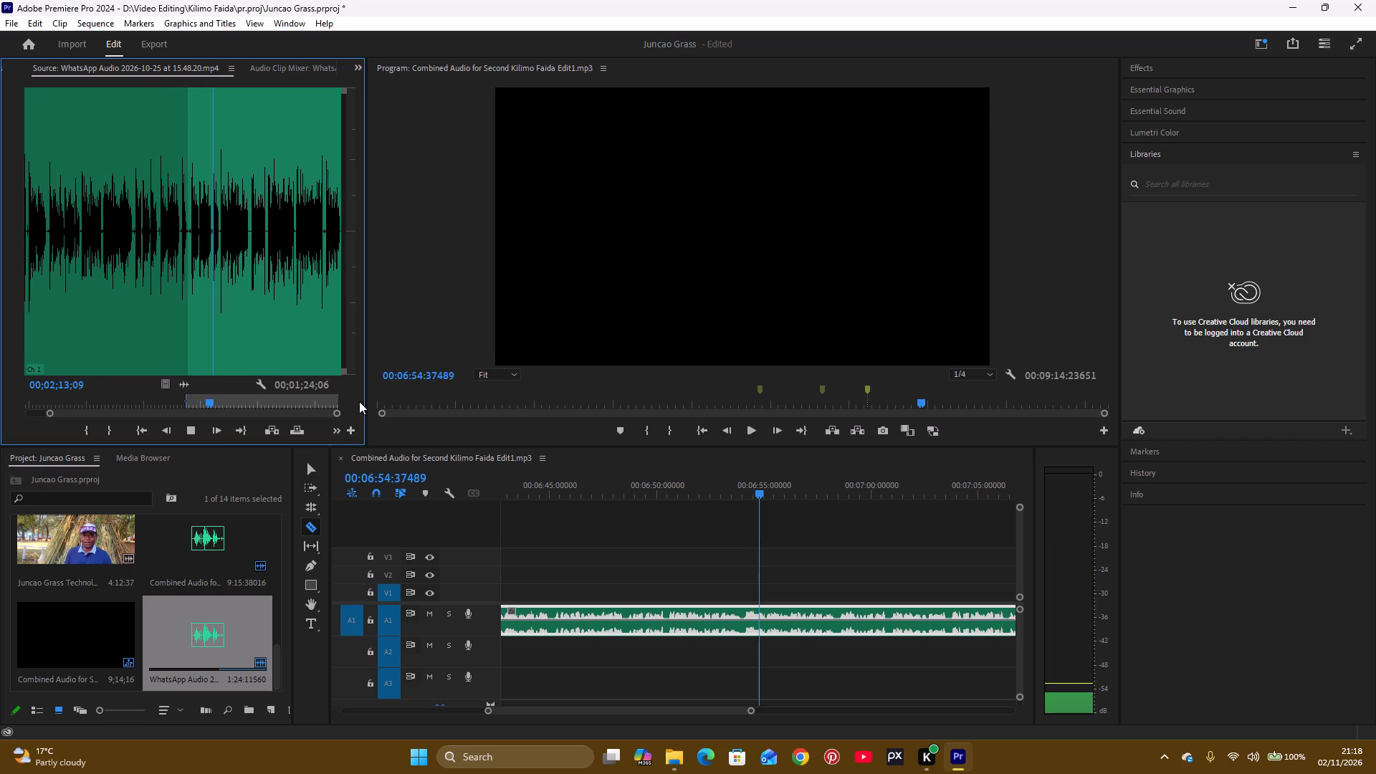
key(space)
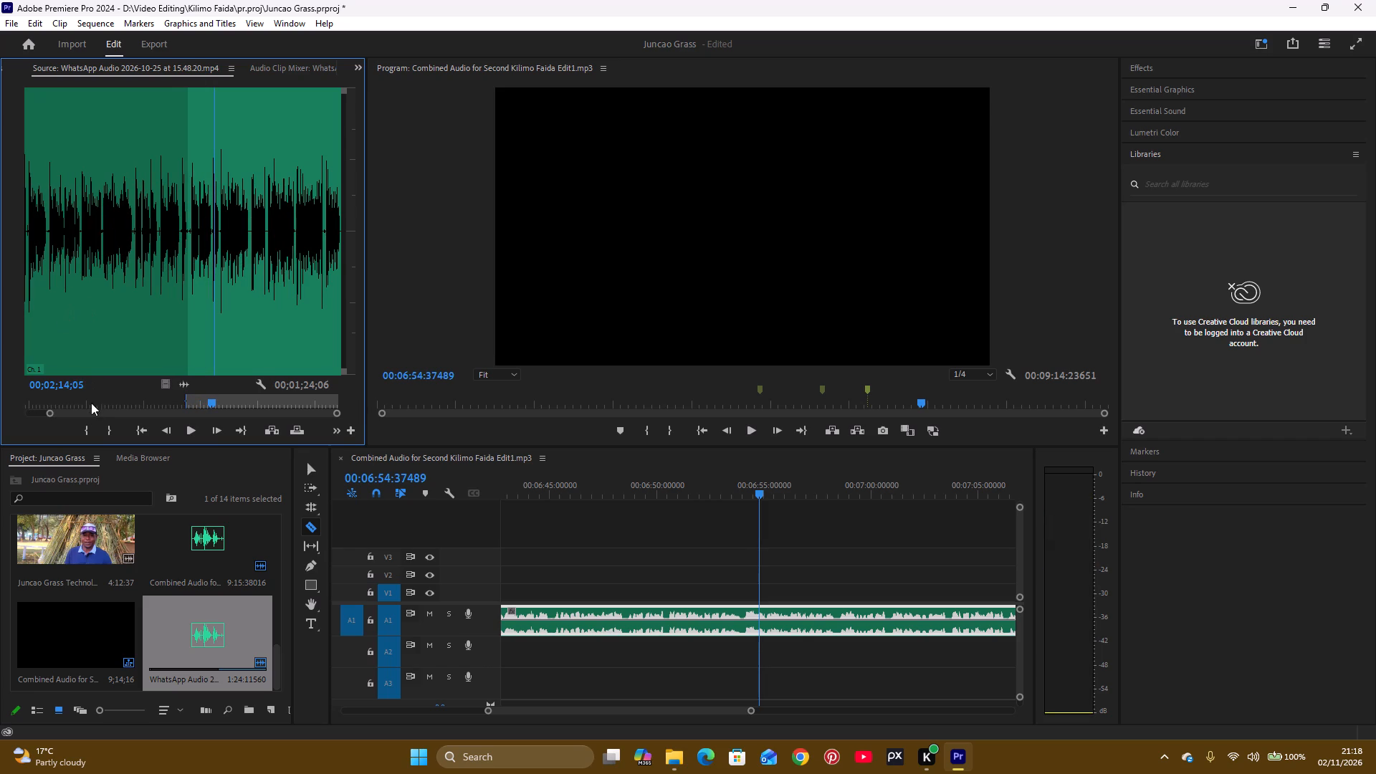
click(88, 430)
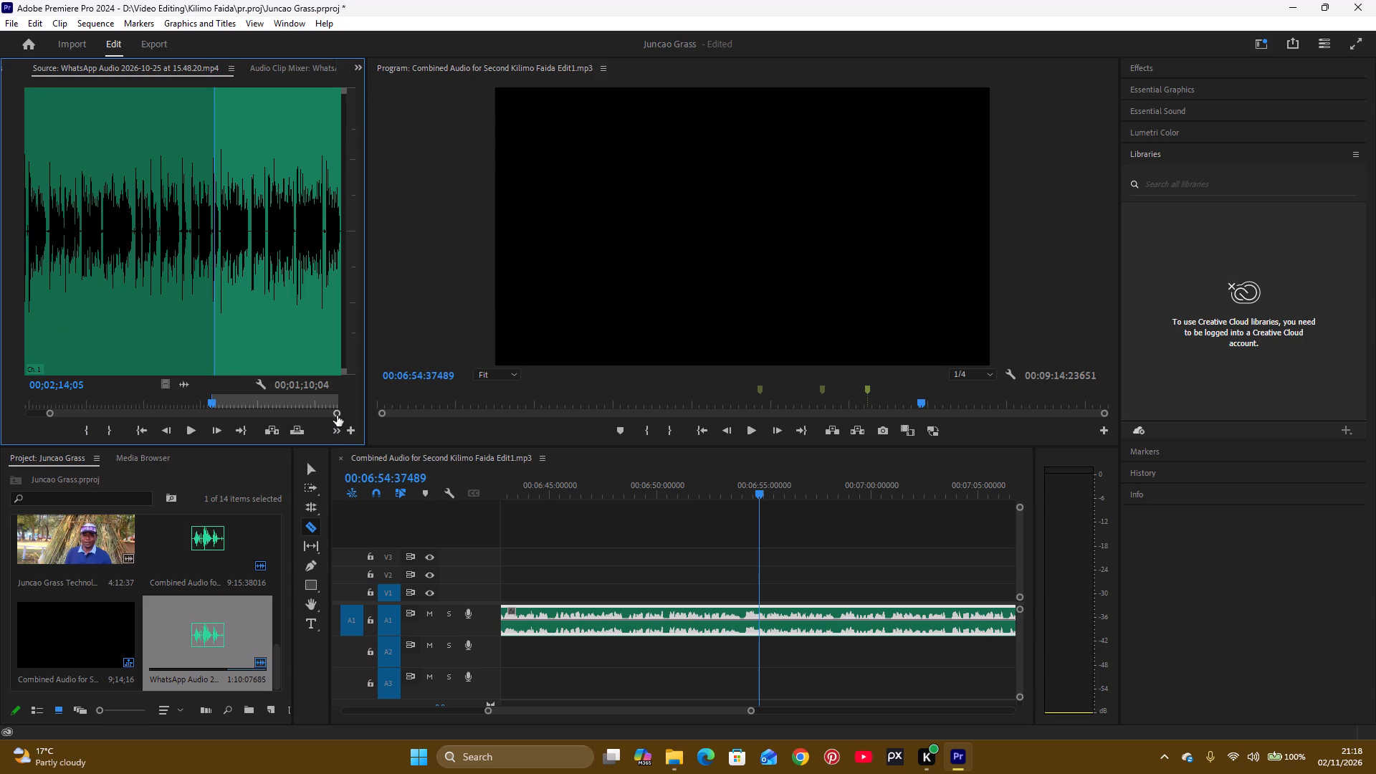
Mark the WhatsApp recording's In point at about 00;02;16, in the pause before the next phrase, and listen on to 00;02;35;27.
drag(337, 415, 279, 460)
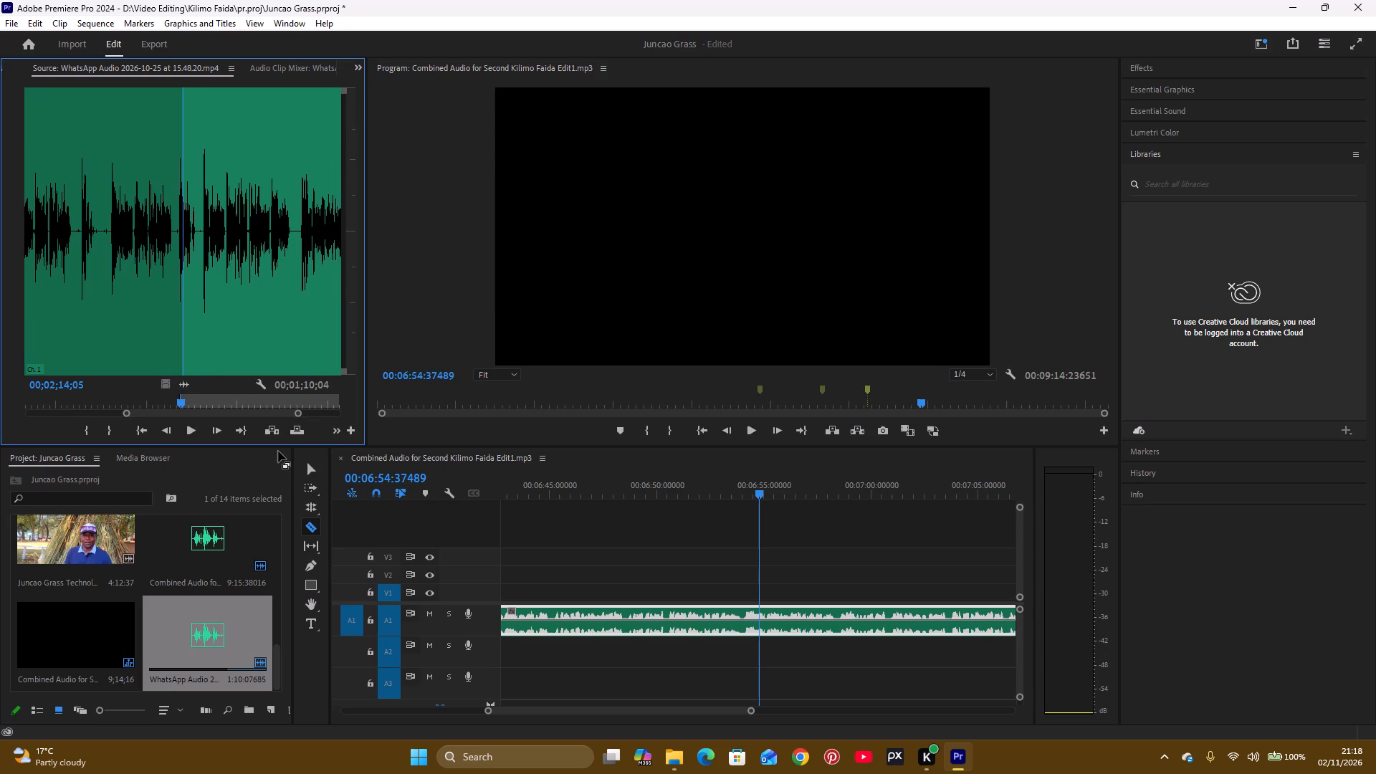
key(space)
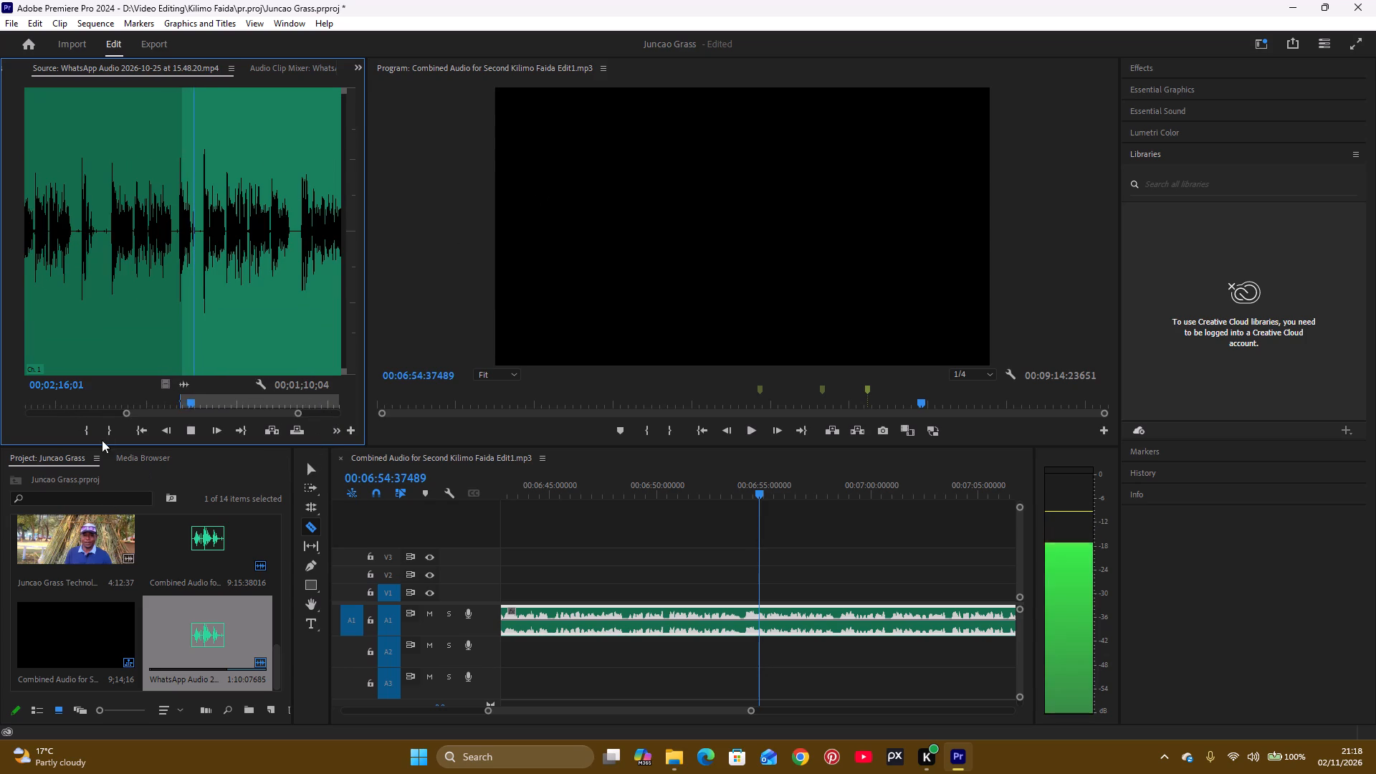
click(86, 431)
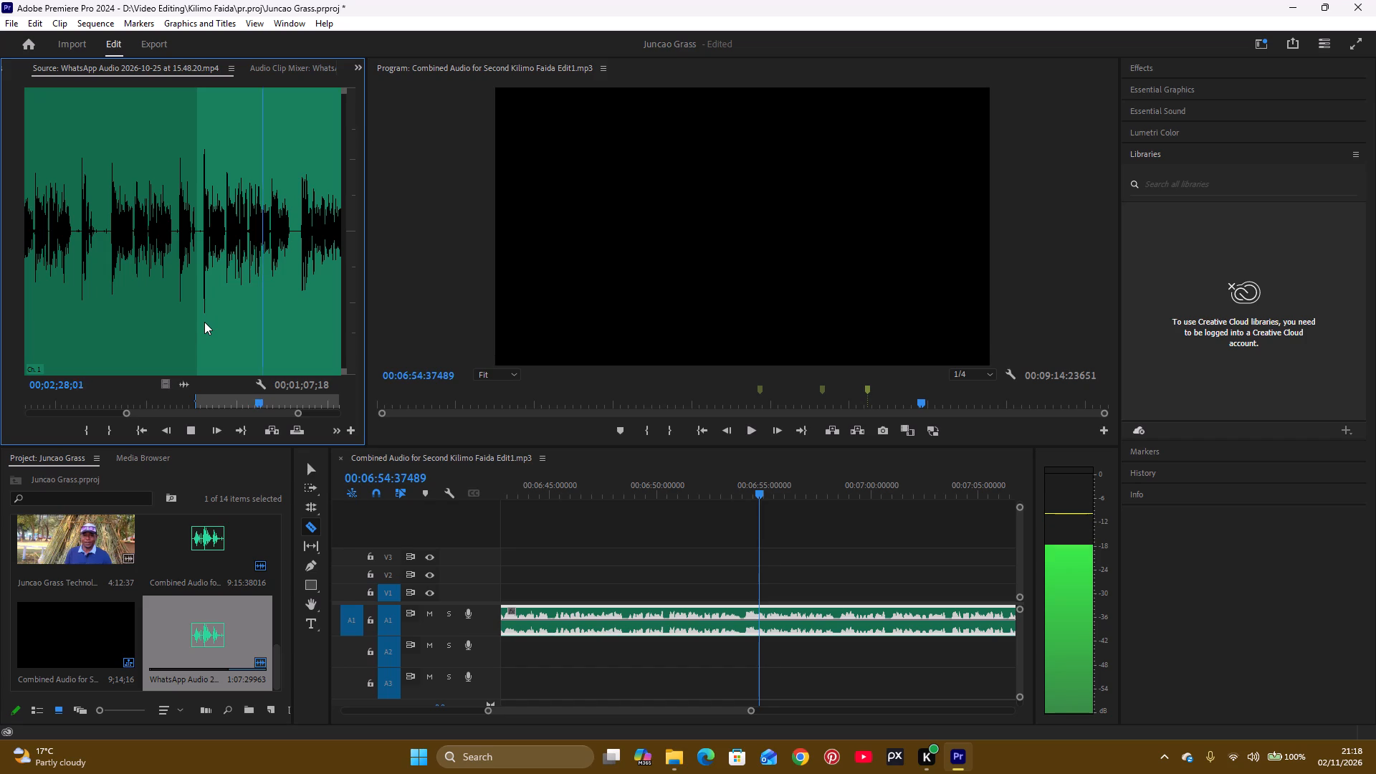
click(125, 411)
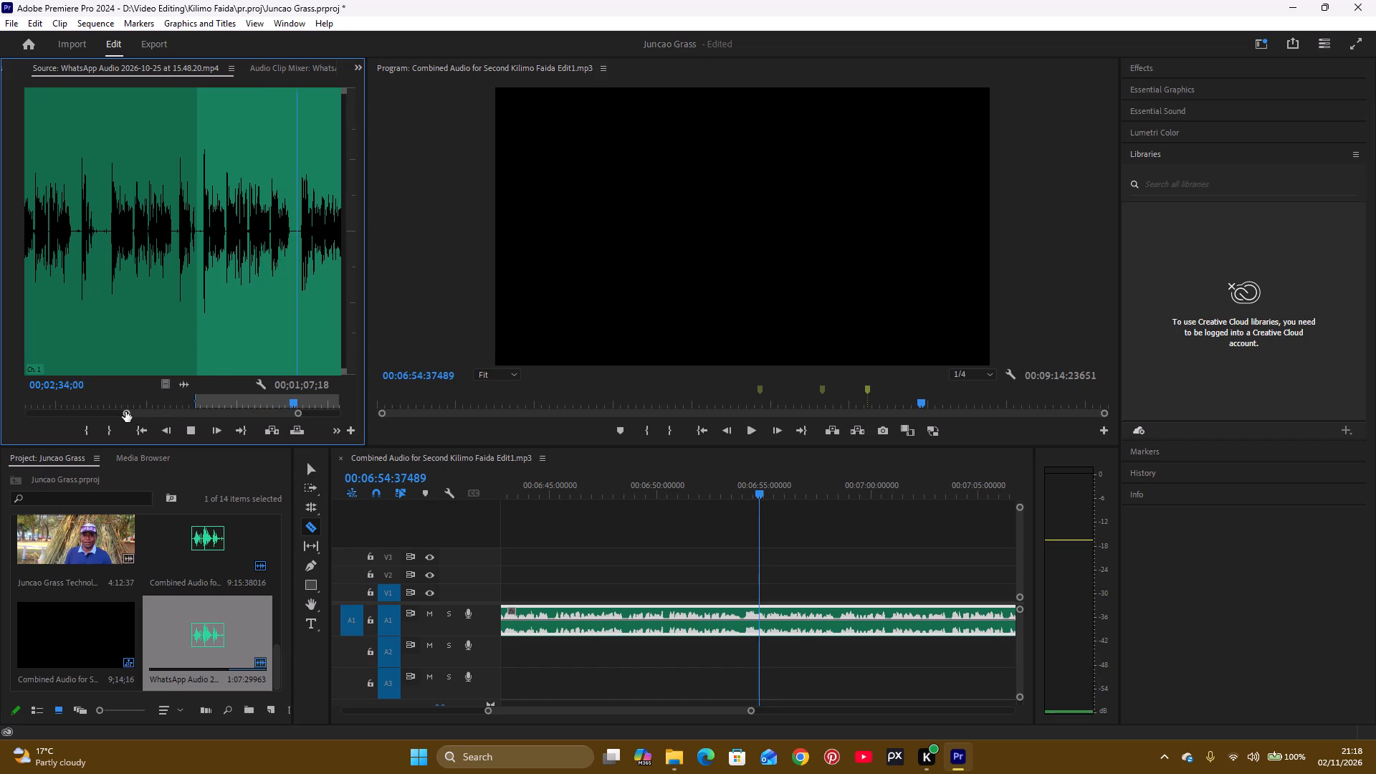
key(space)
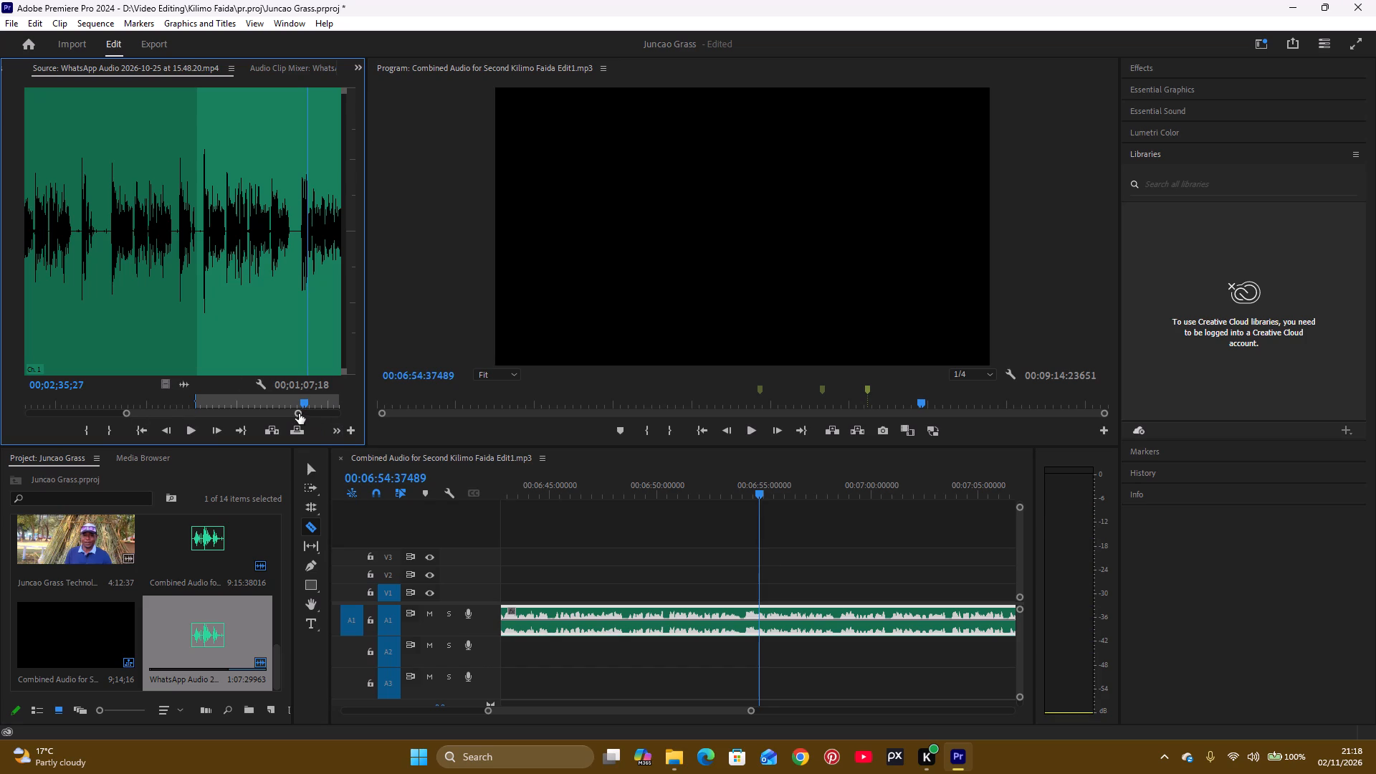
Shift the WhatsApp recording's In point slightly later, to about 00;02;17, close to the start of the phrase.
drag(299, 414, 291, 438)
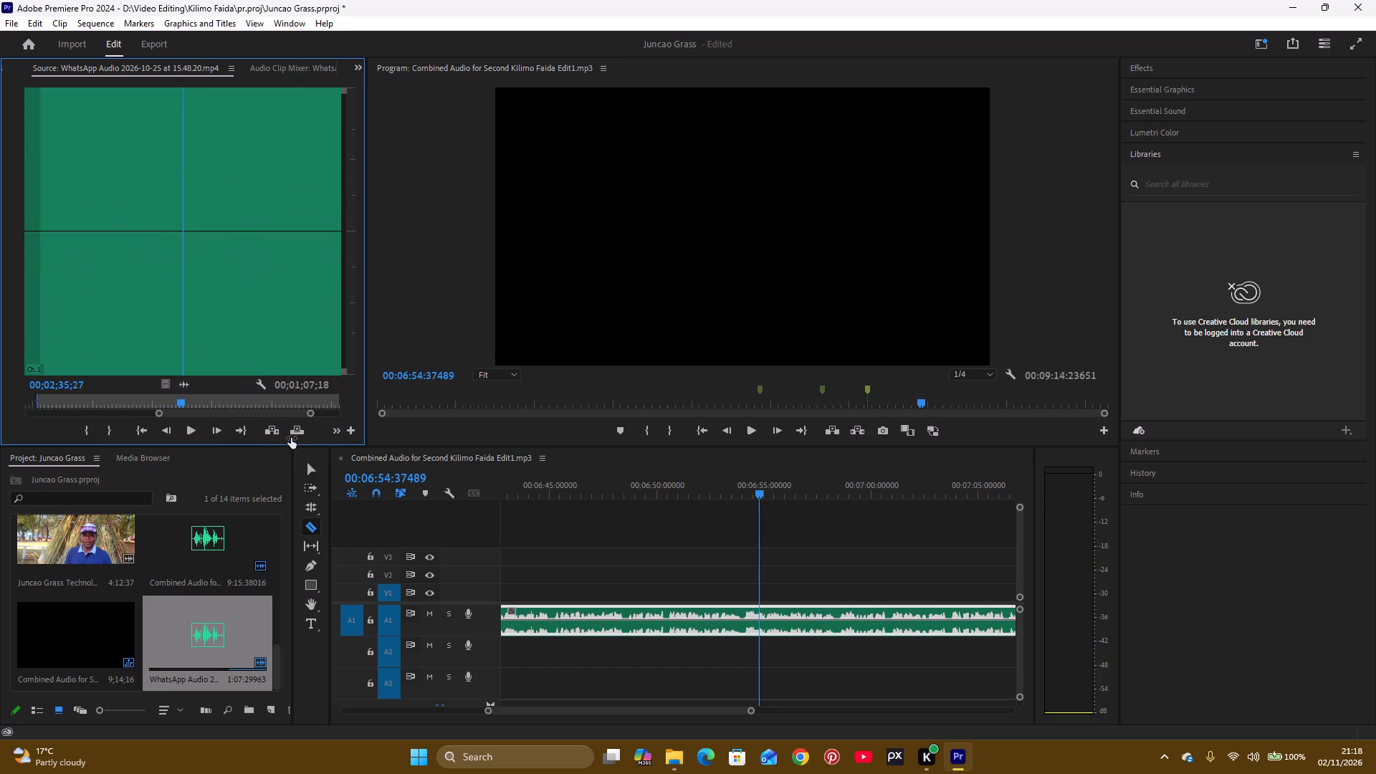
drag(291, 438, 296, 436)
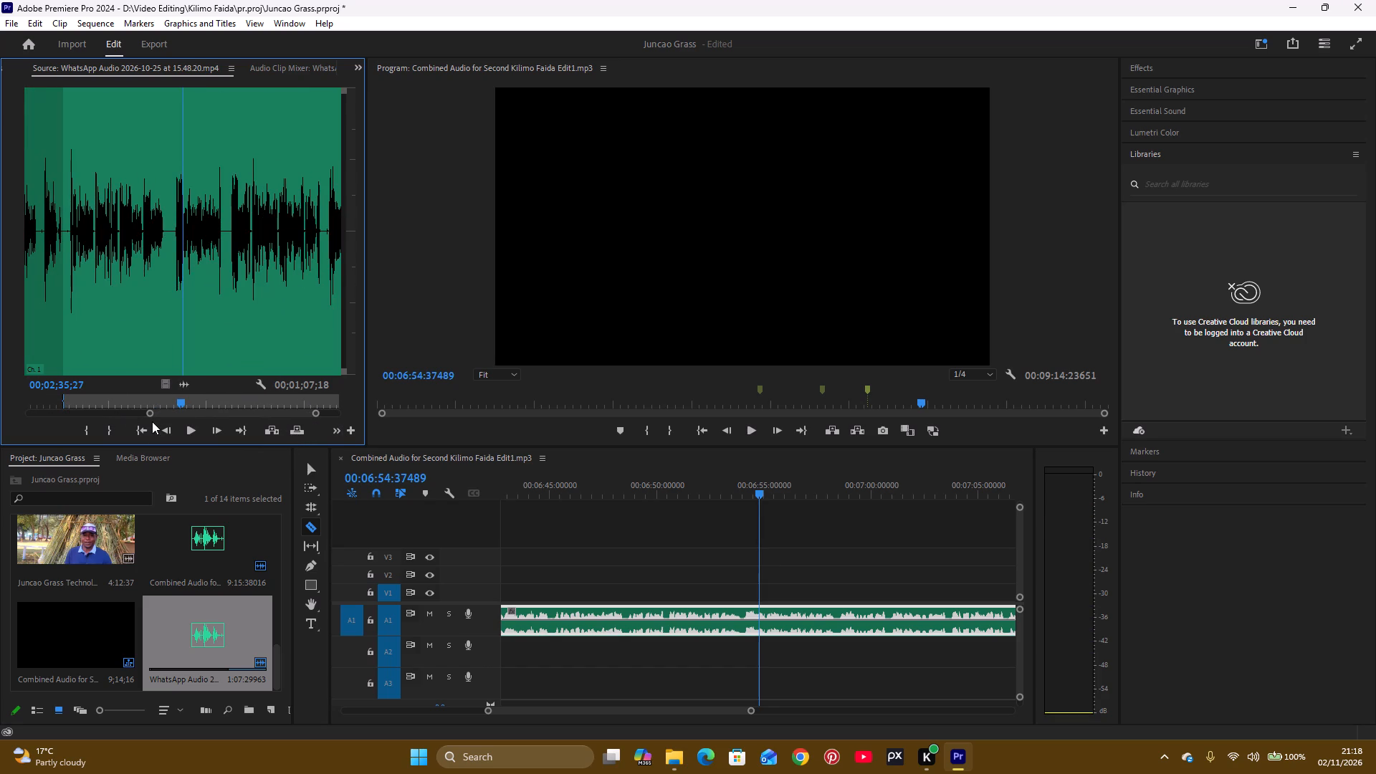
click(148, 414)
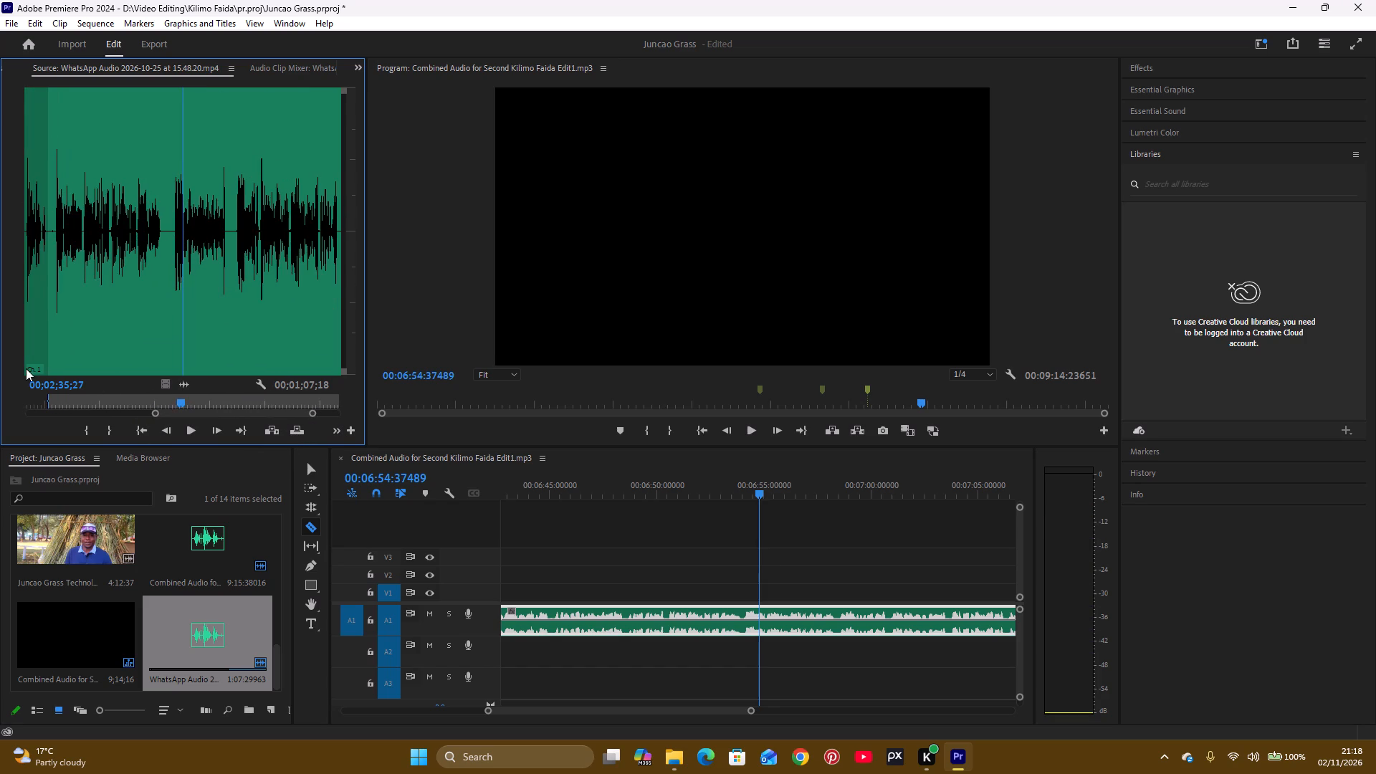
drag(49, 399, 50, 401)
drag(50, 401, 52, 411)
Set the WhatsApp excerpt's Out point in the pause just after the phrase ends, at about 00;02;32;26.
drag(312, 411, 305, 420)
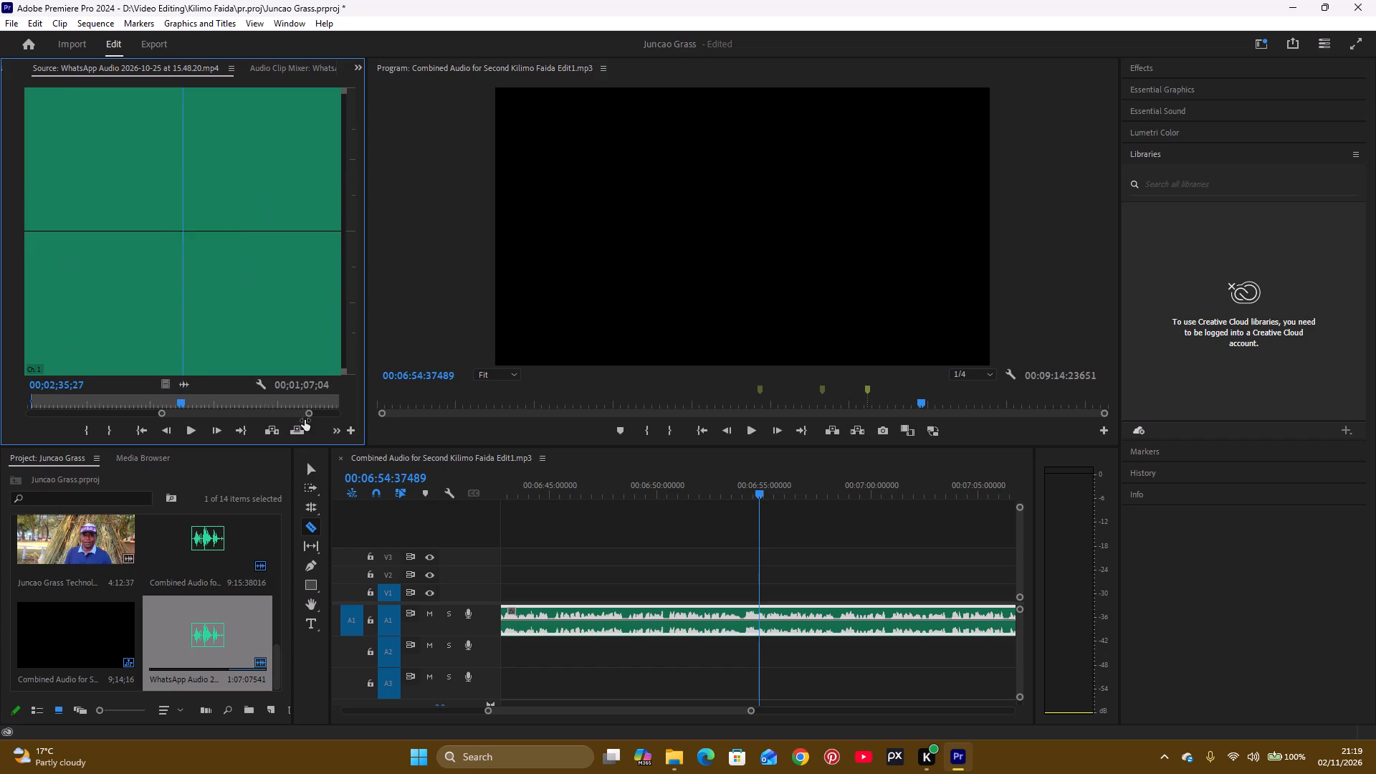
drag(305, 420, 293, 431)
drag(187, 369, 181, 376)
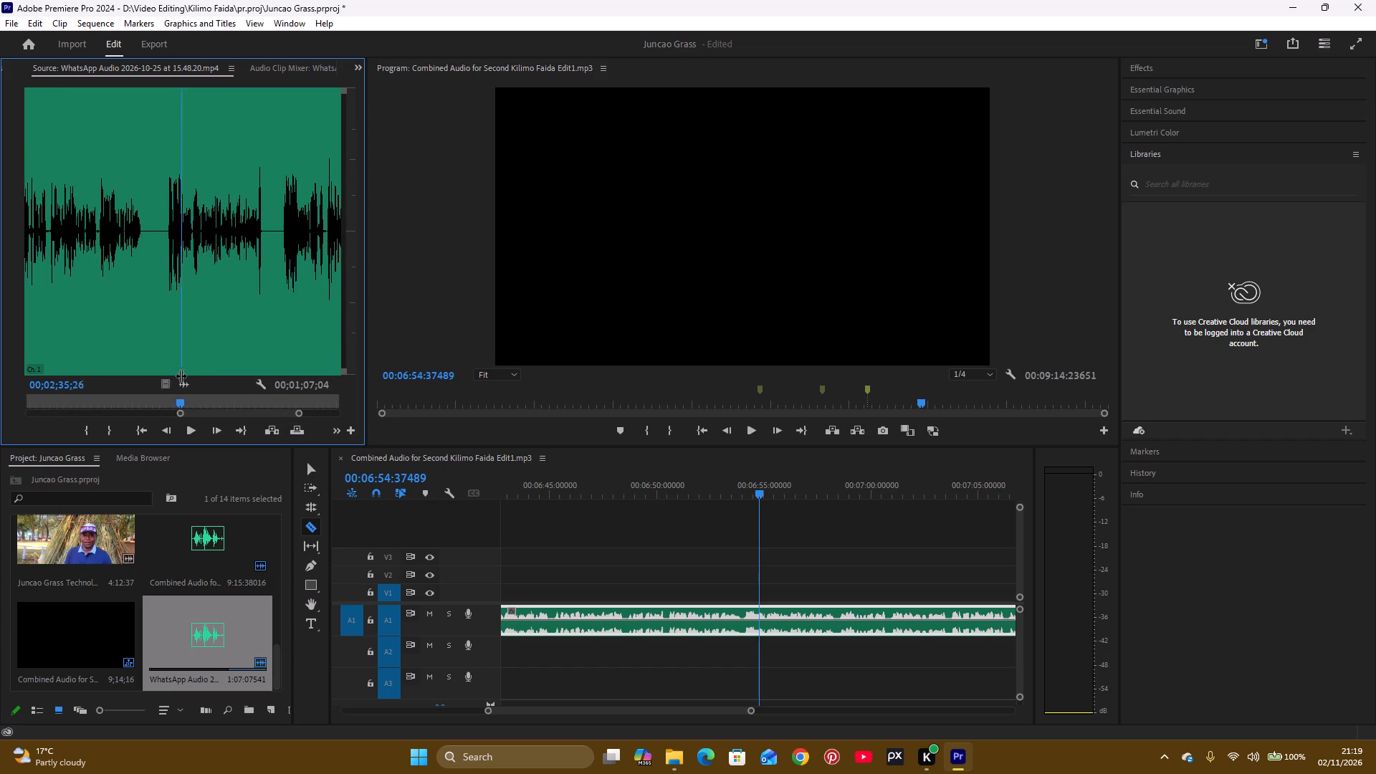
drag(181, 376, 148, 386)
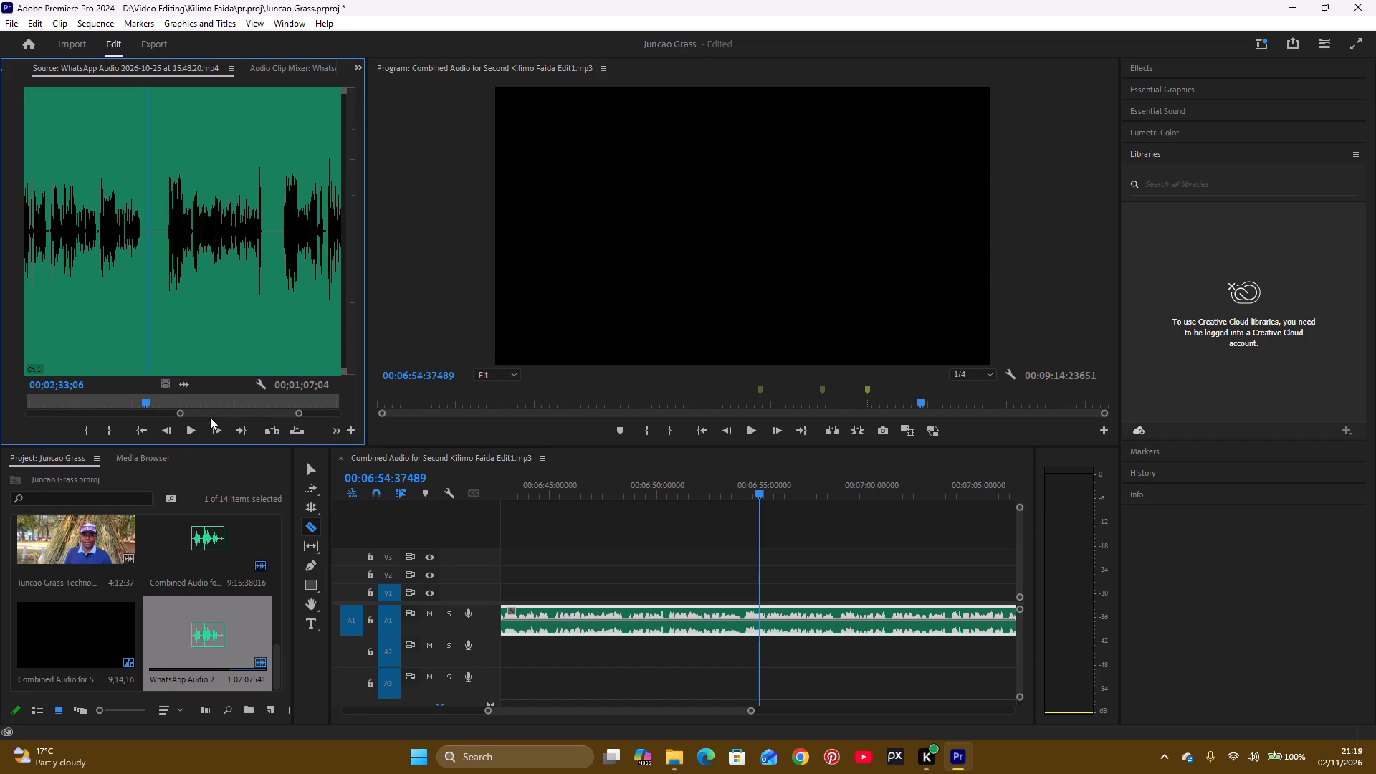
click(115, 434)
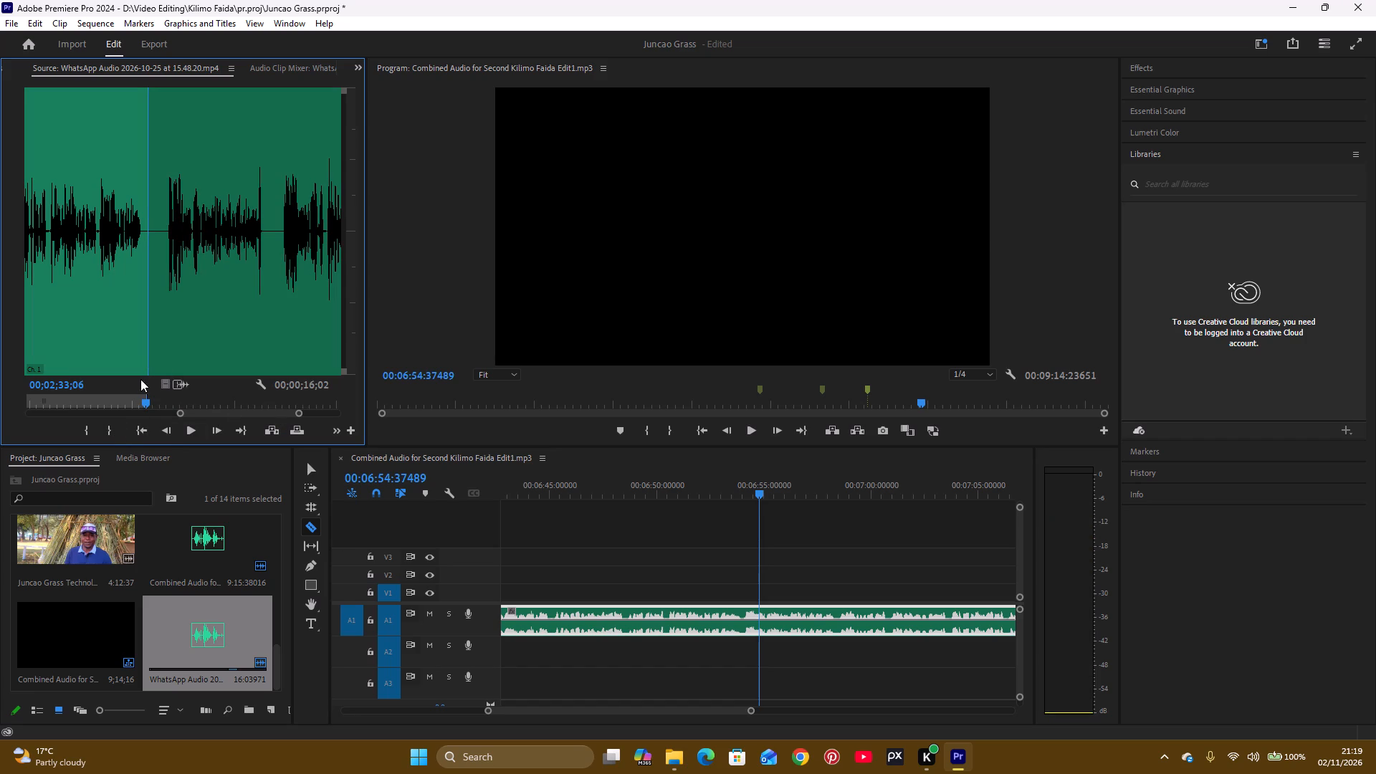
drag(147, 396, 140, 406)
drag(140, 406, 143, 408)
Tighten the WhatsApp excerpt's In point to just before the phrase begins, giving an excerpt duration of 00;00;15;07.
drag(148, 348, 0, 365)
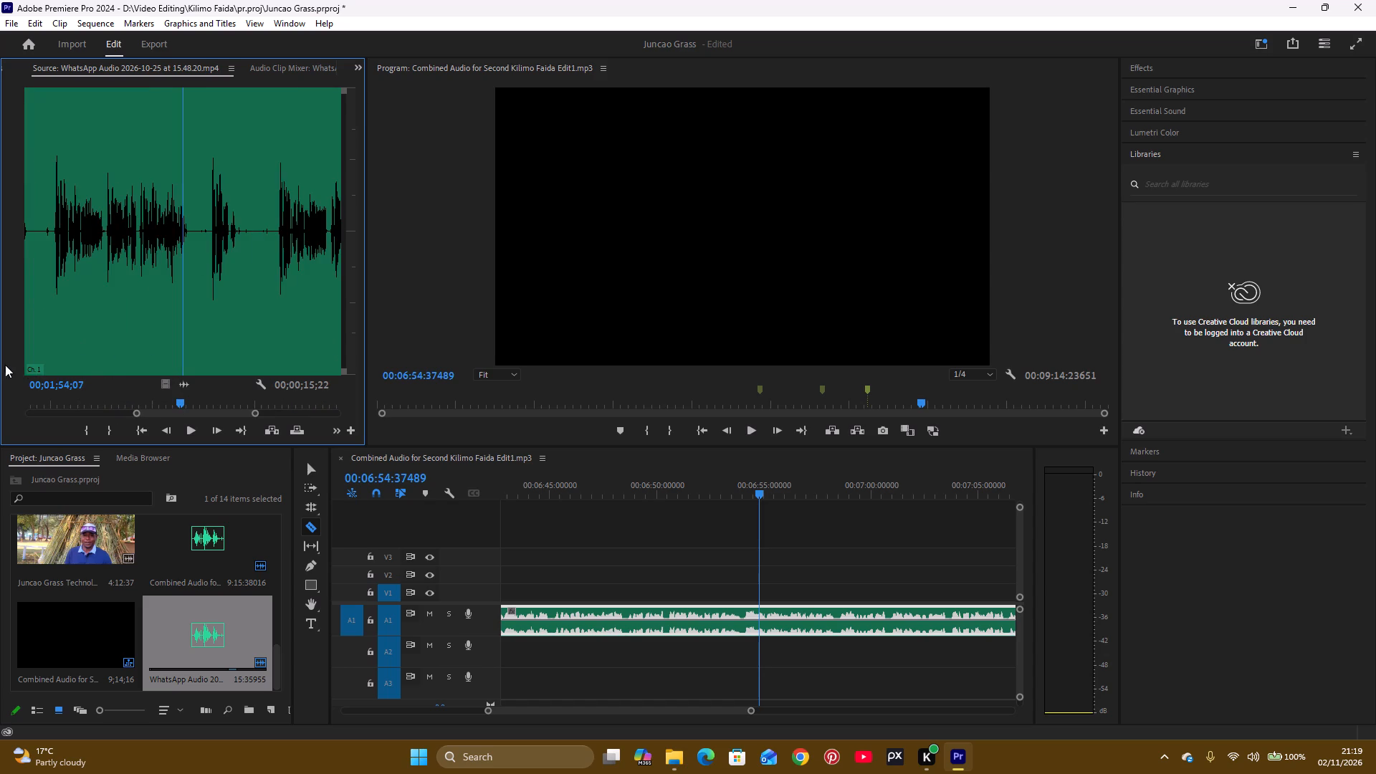
drag(253, 414, 268, 423)
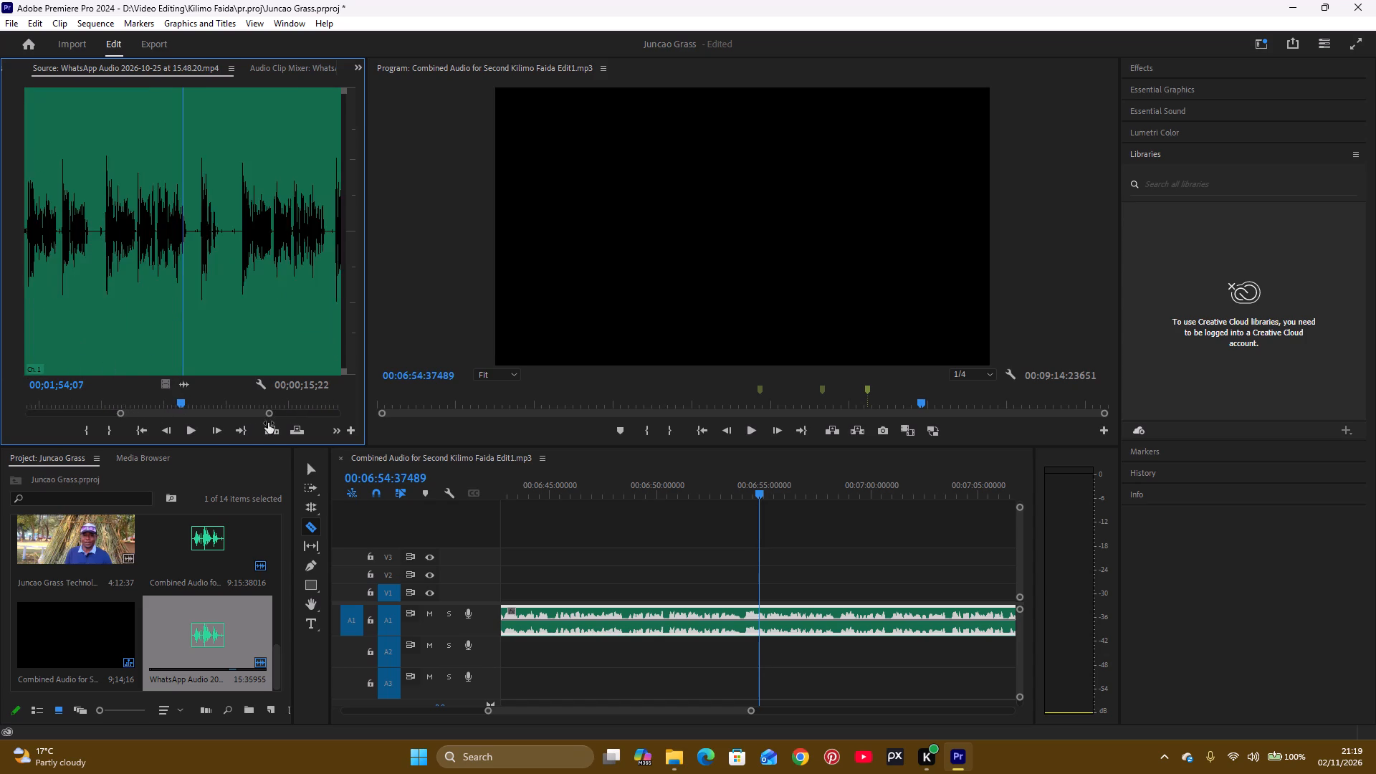
drag(268, 423, 296, 419)
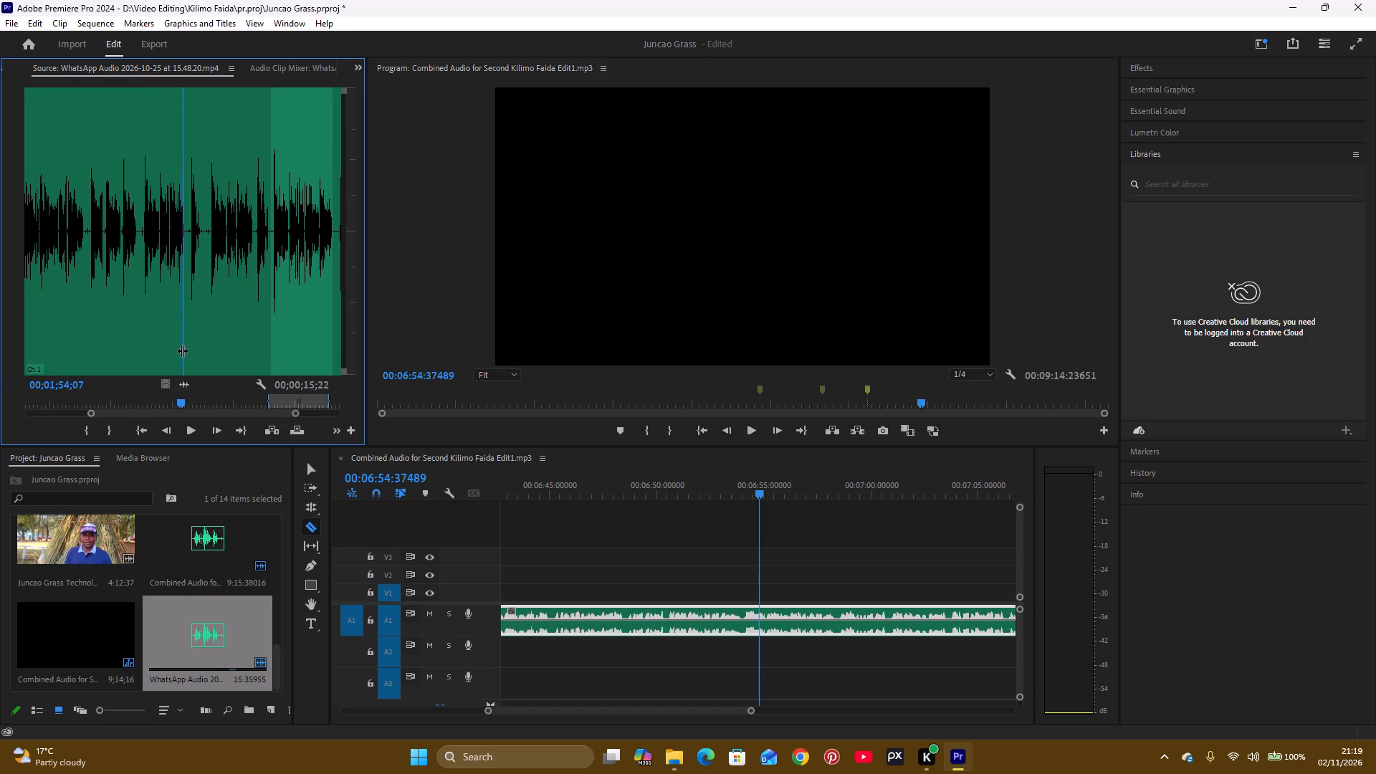
drag(182, 350, 281, 366)
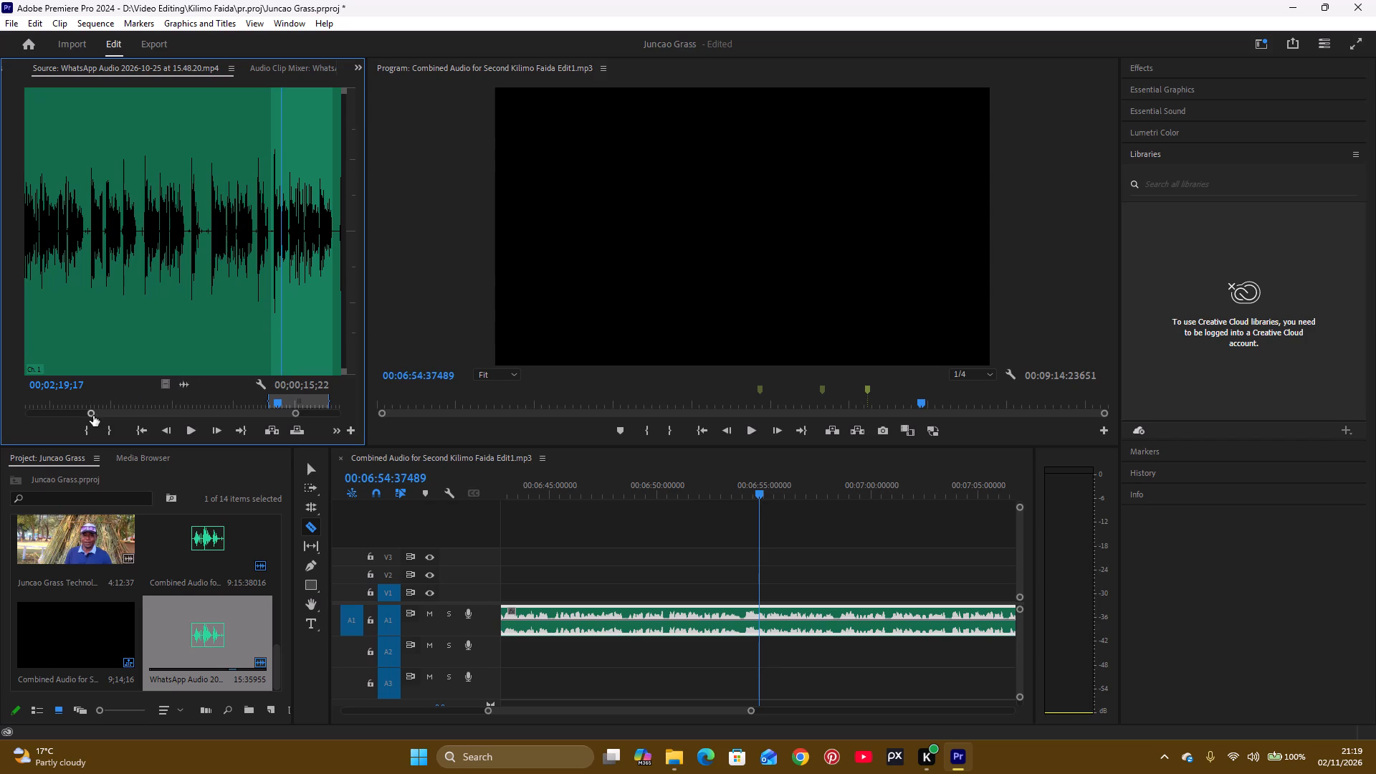
drag(93, 414, 159, 454)
drag(94, 398, 105, 408)
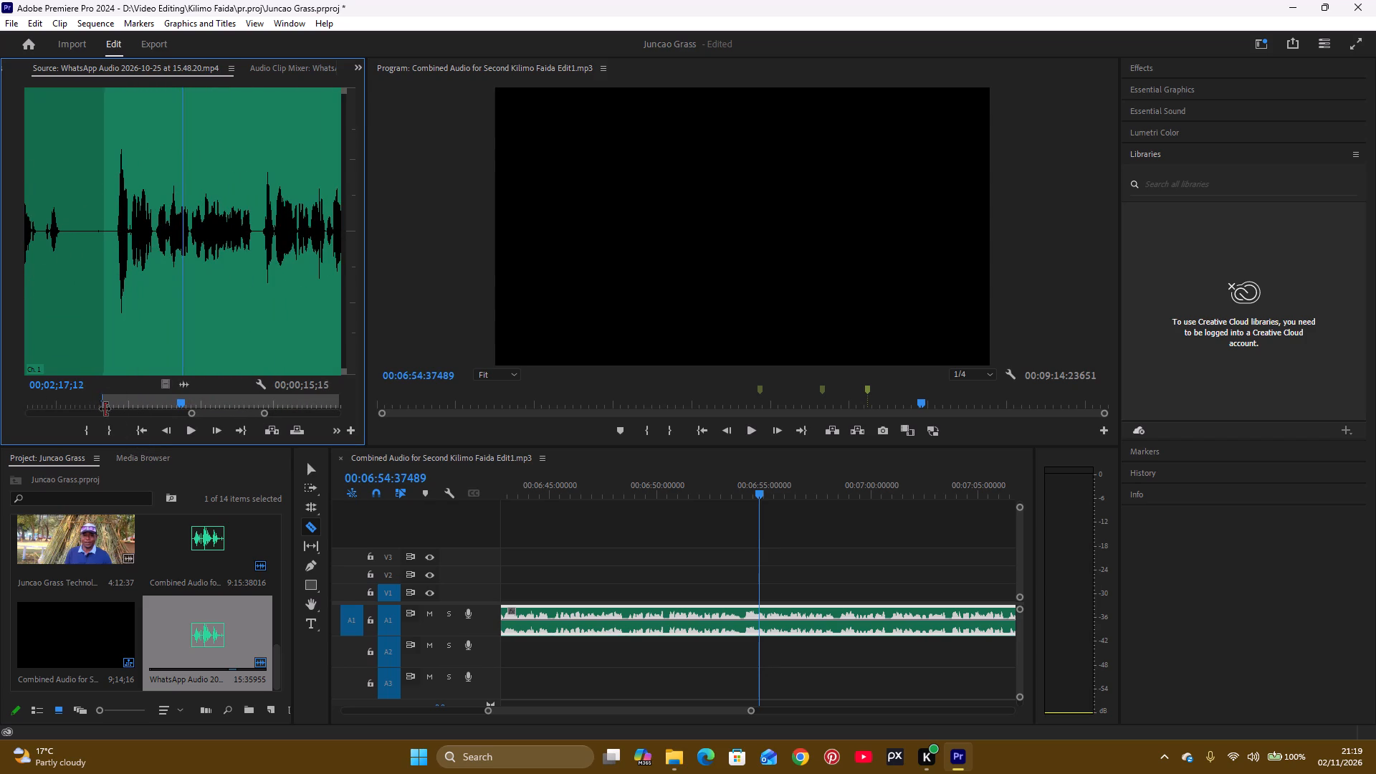
drag(105, 408, 110, 418)
drag(109, 398, 112, 405)
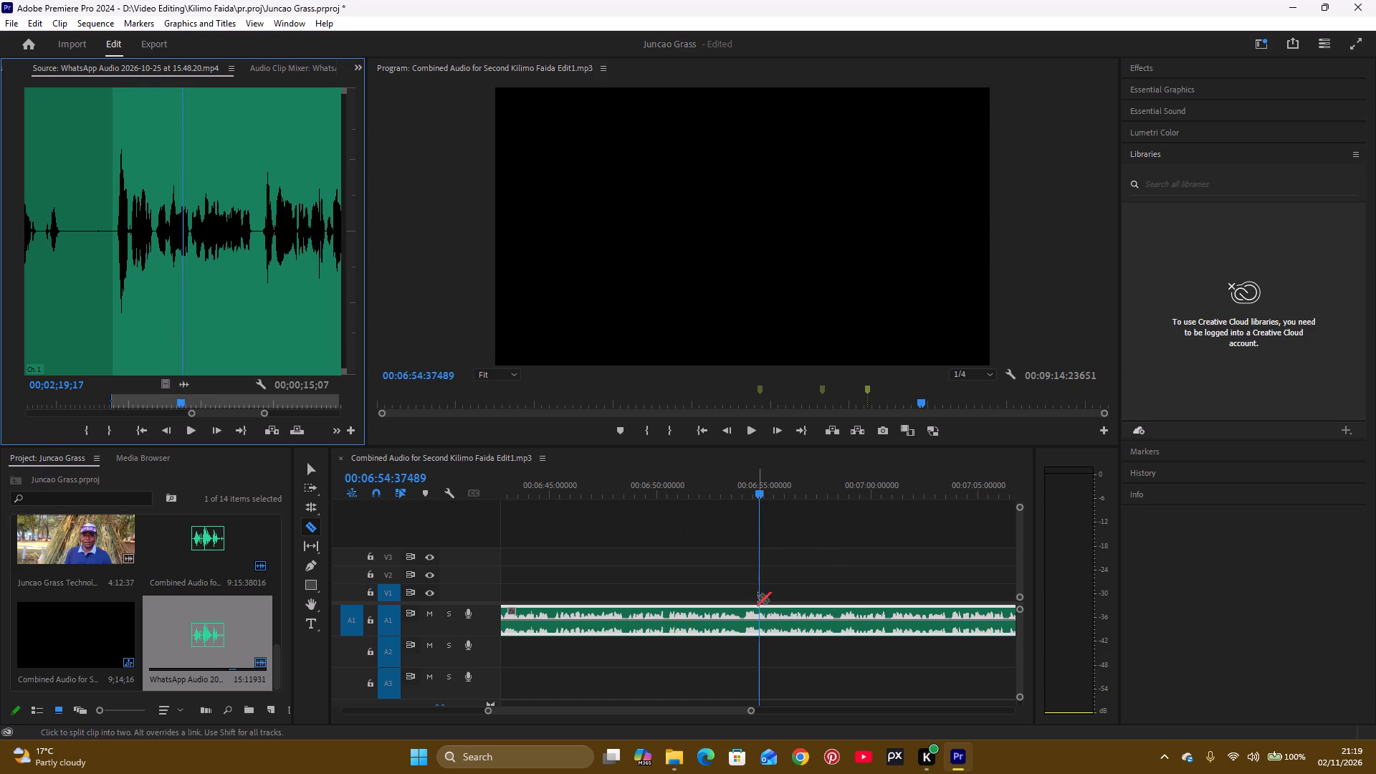
Listen to the combined audio around 00:06:54 and compare it with the end of the WhatsApp excerpt near 00;02;32;24.
click(736, 487)
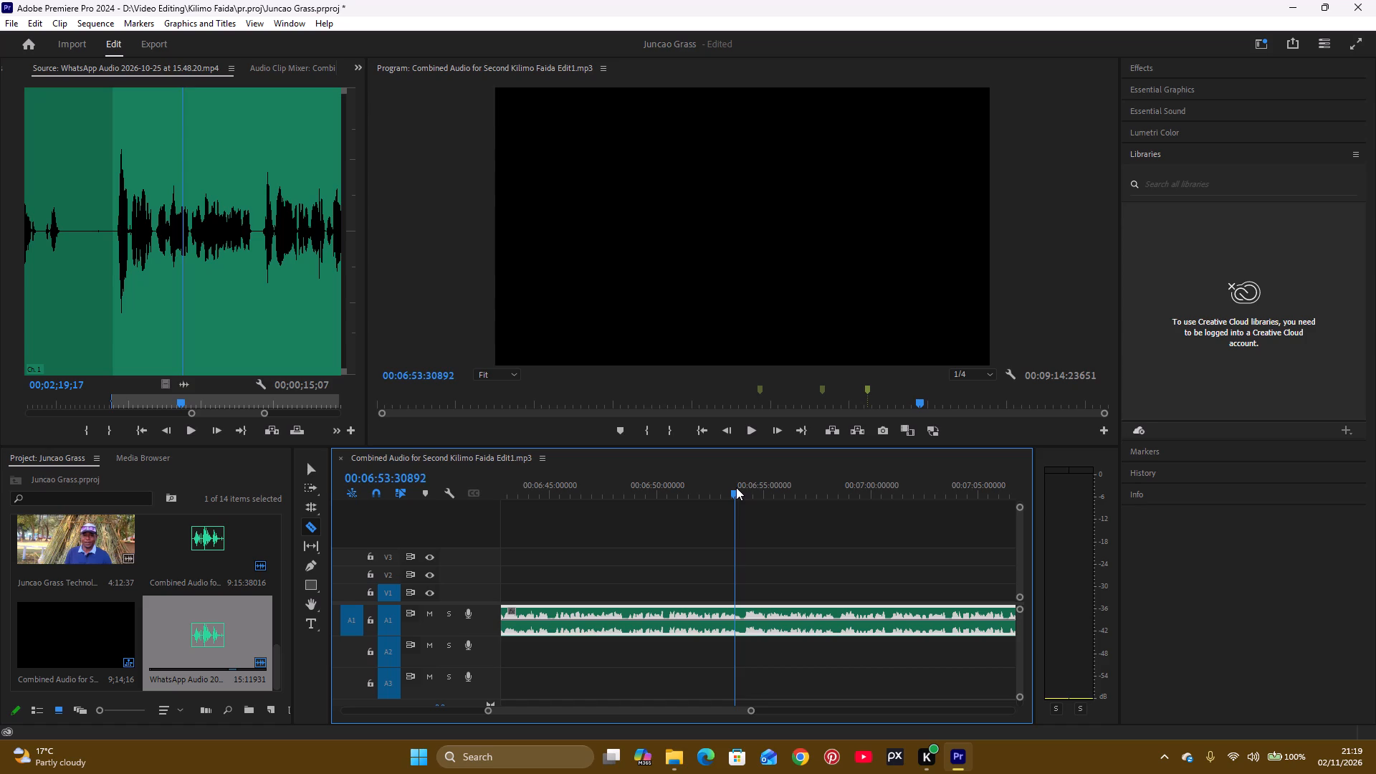
key(space)
key(space)
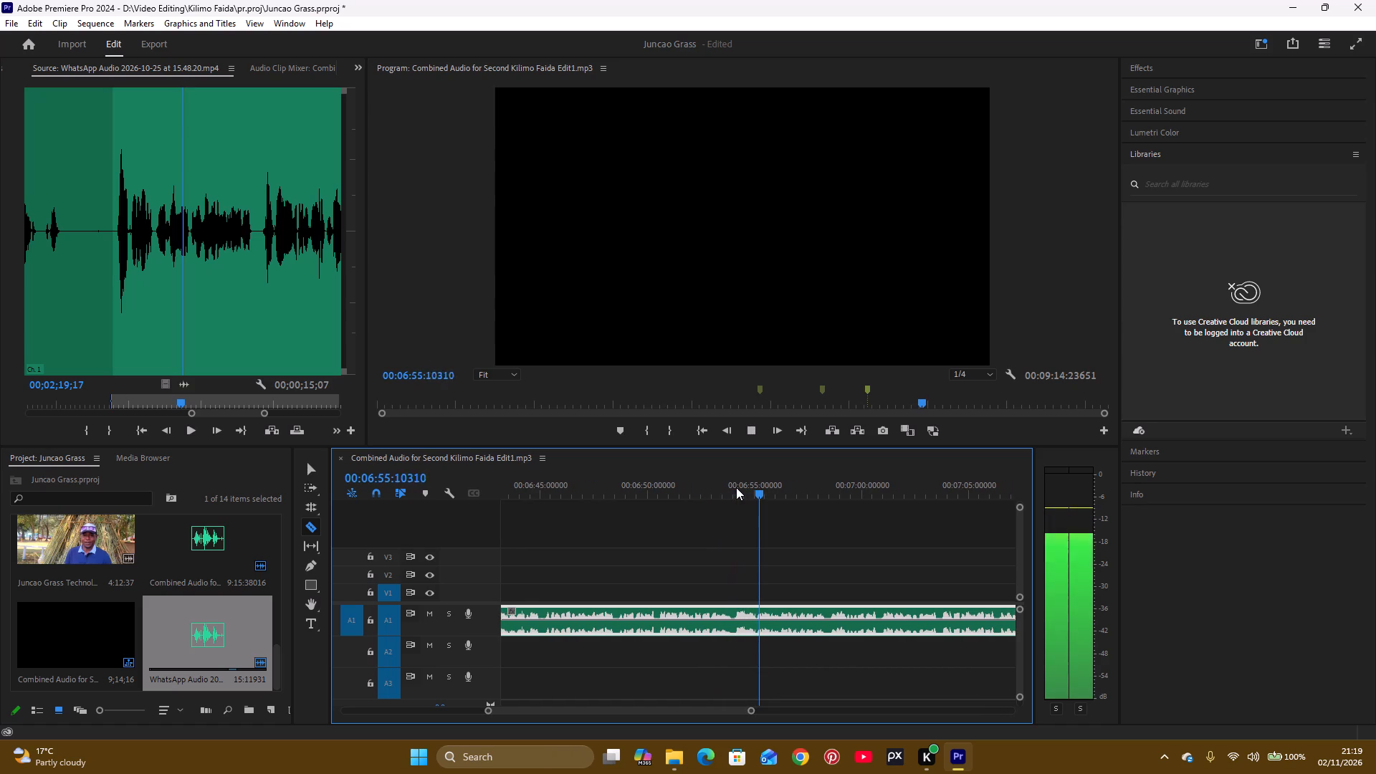
click(710, 494)
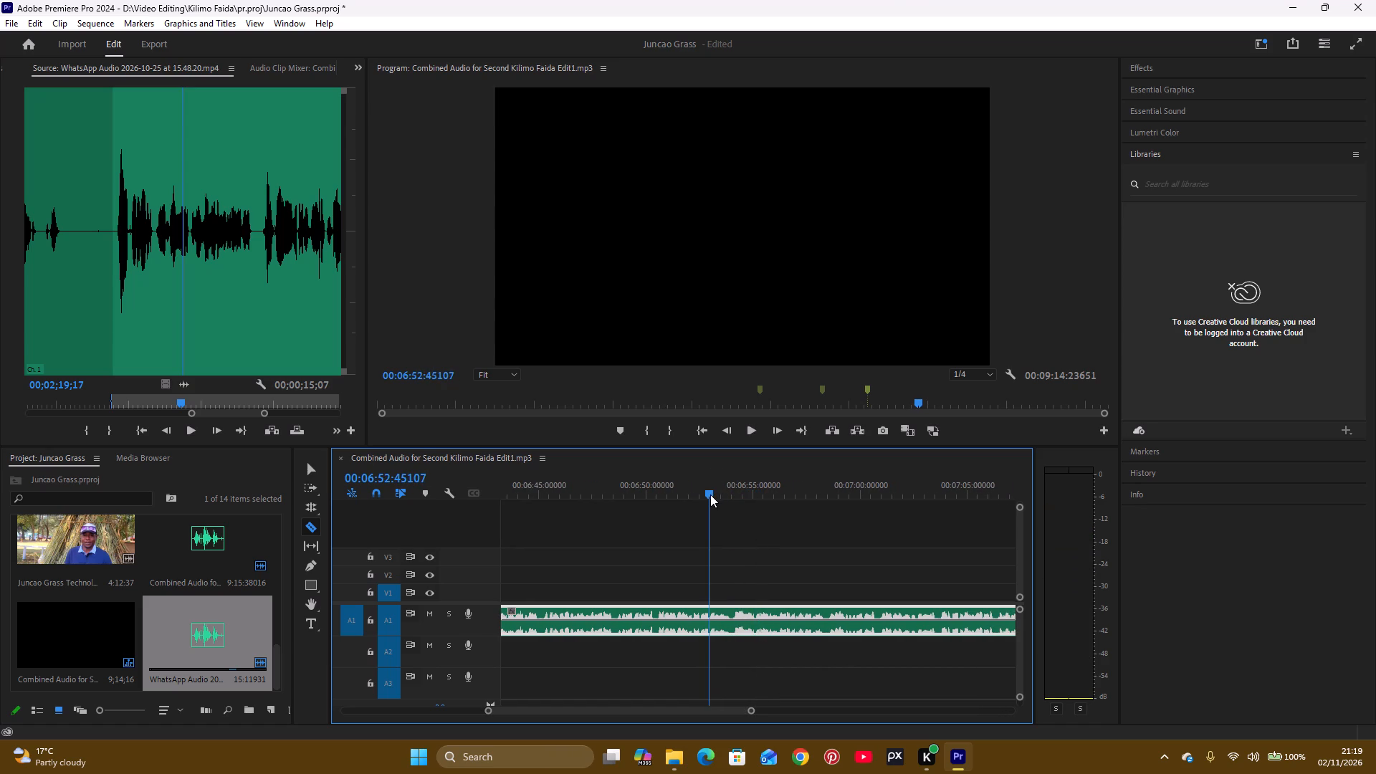
key(space)
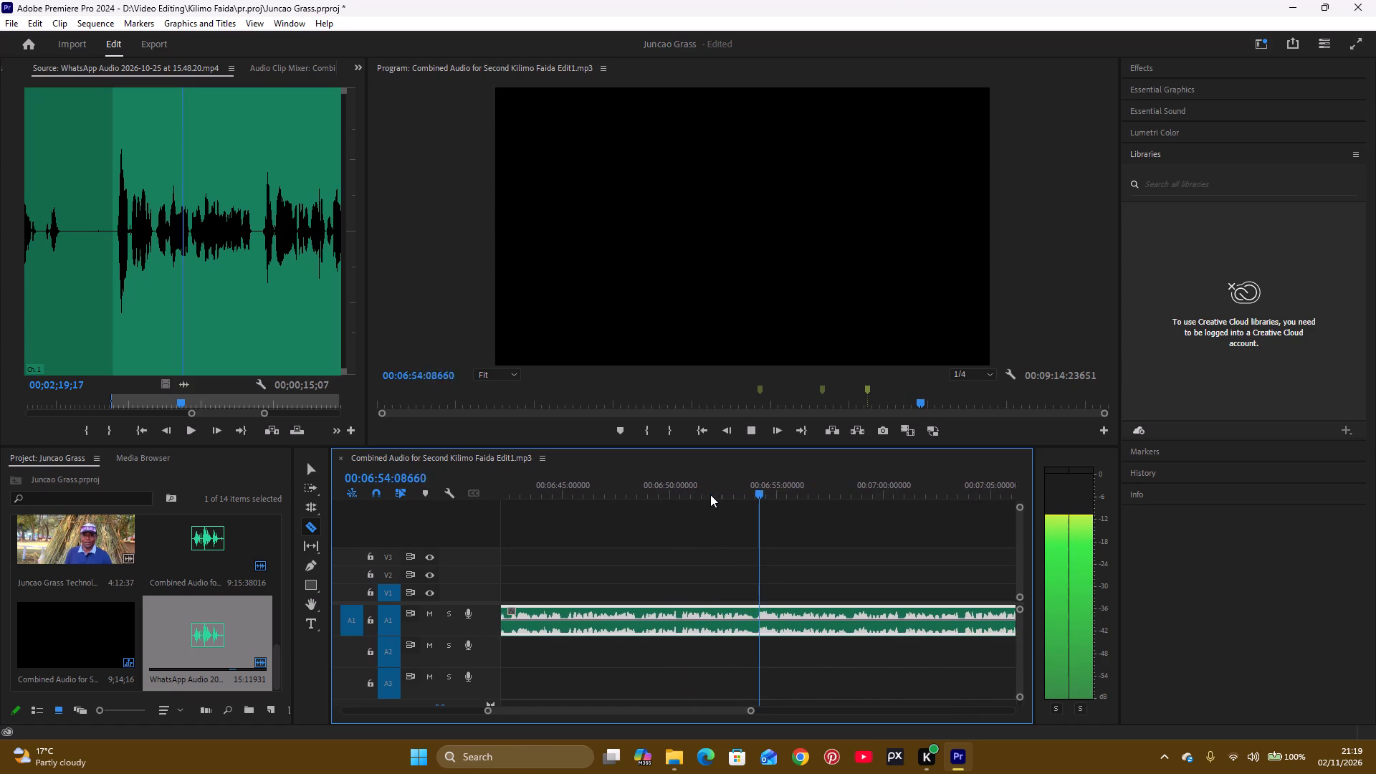
key(space)
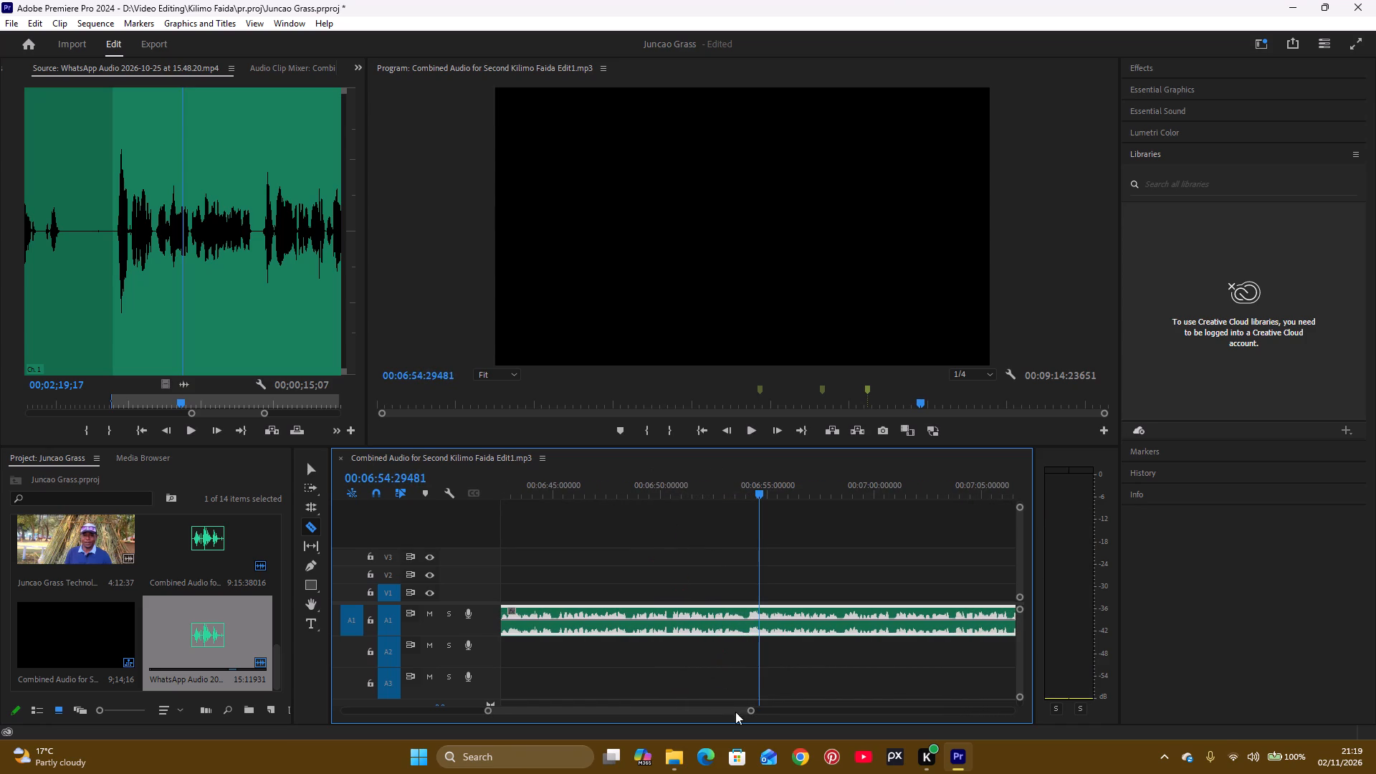
drag(749, 709, 780, 715)
drag(264, 413, 264, 414)
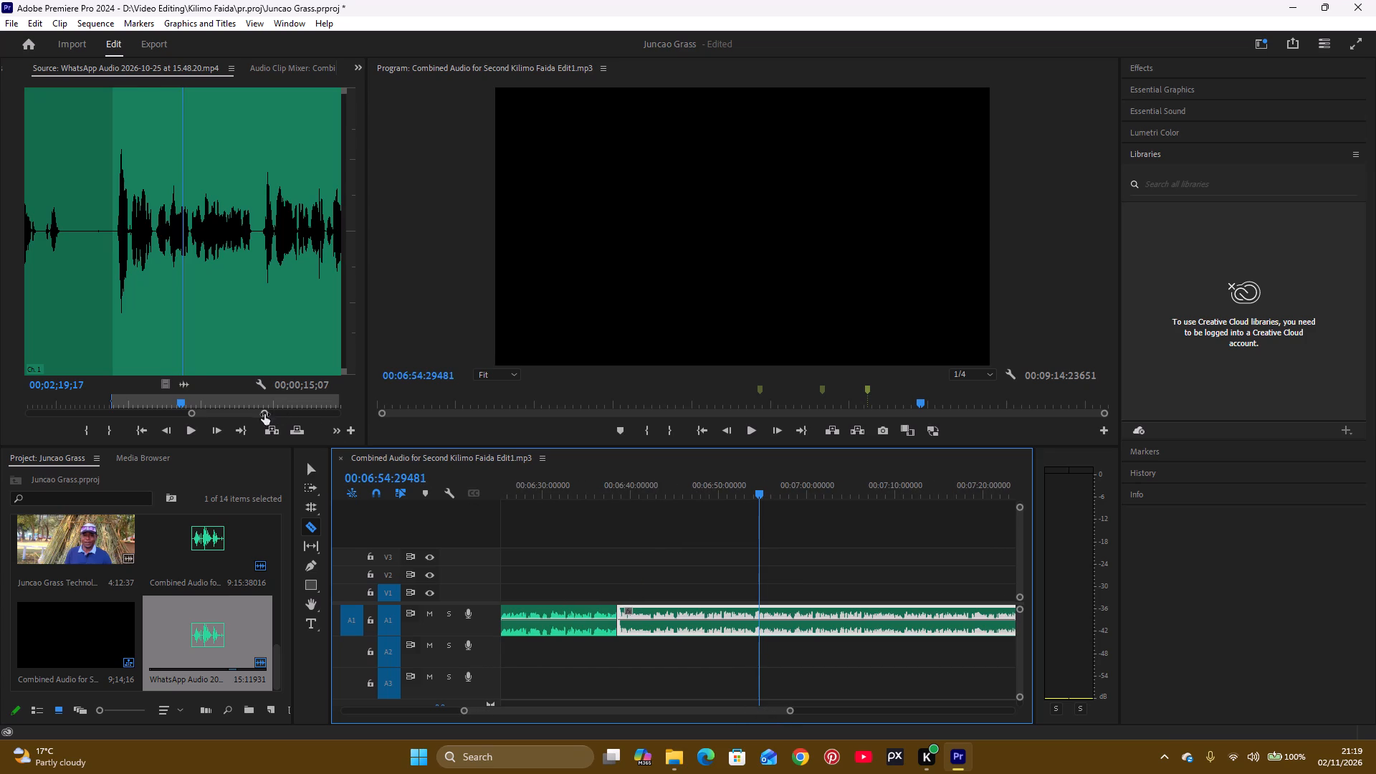
drag(264, 414, 302, 435)
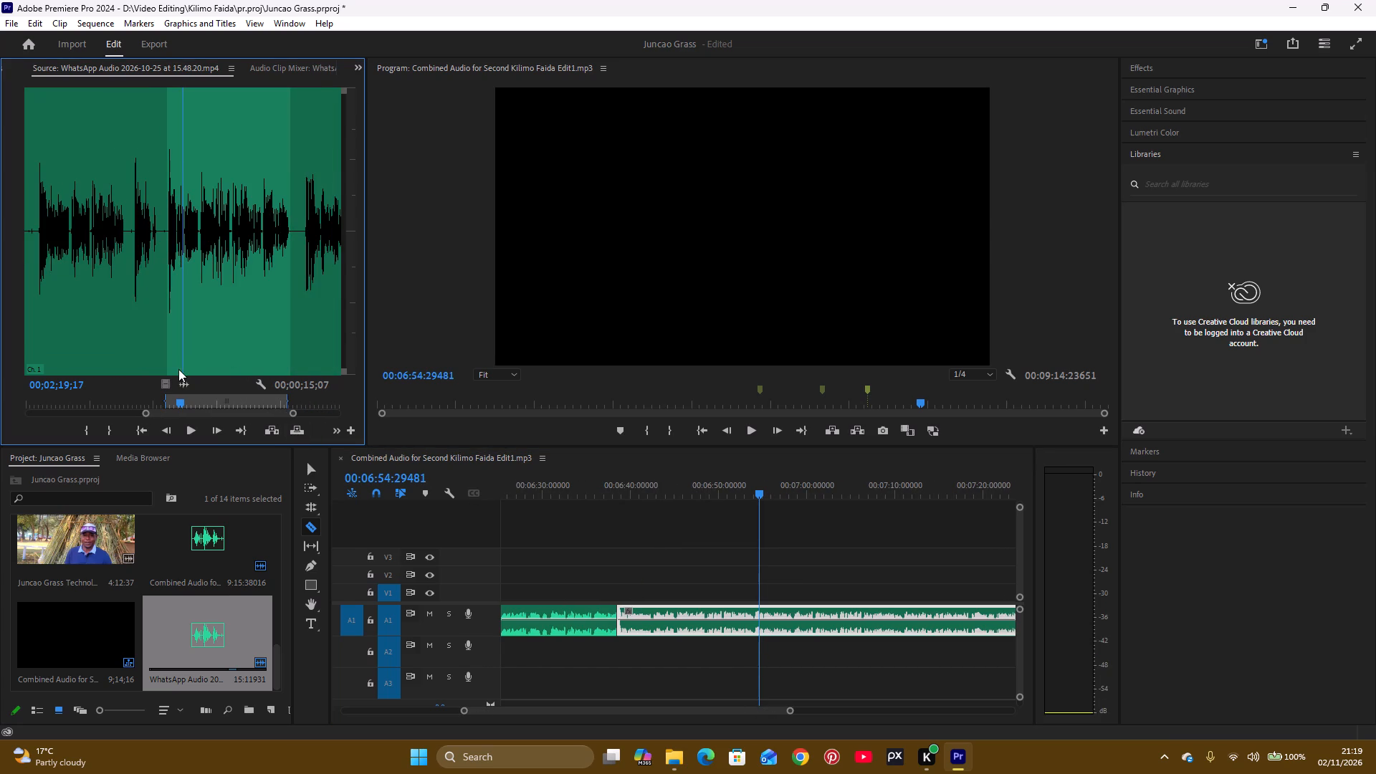
drag(183, 367, 294, 393)
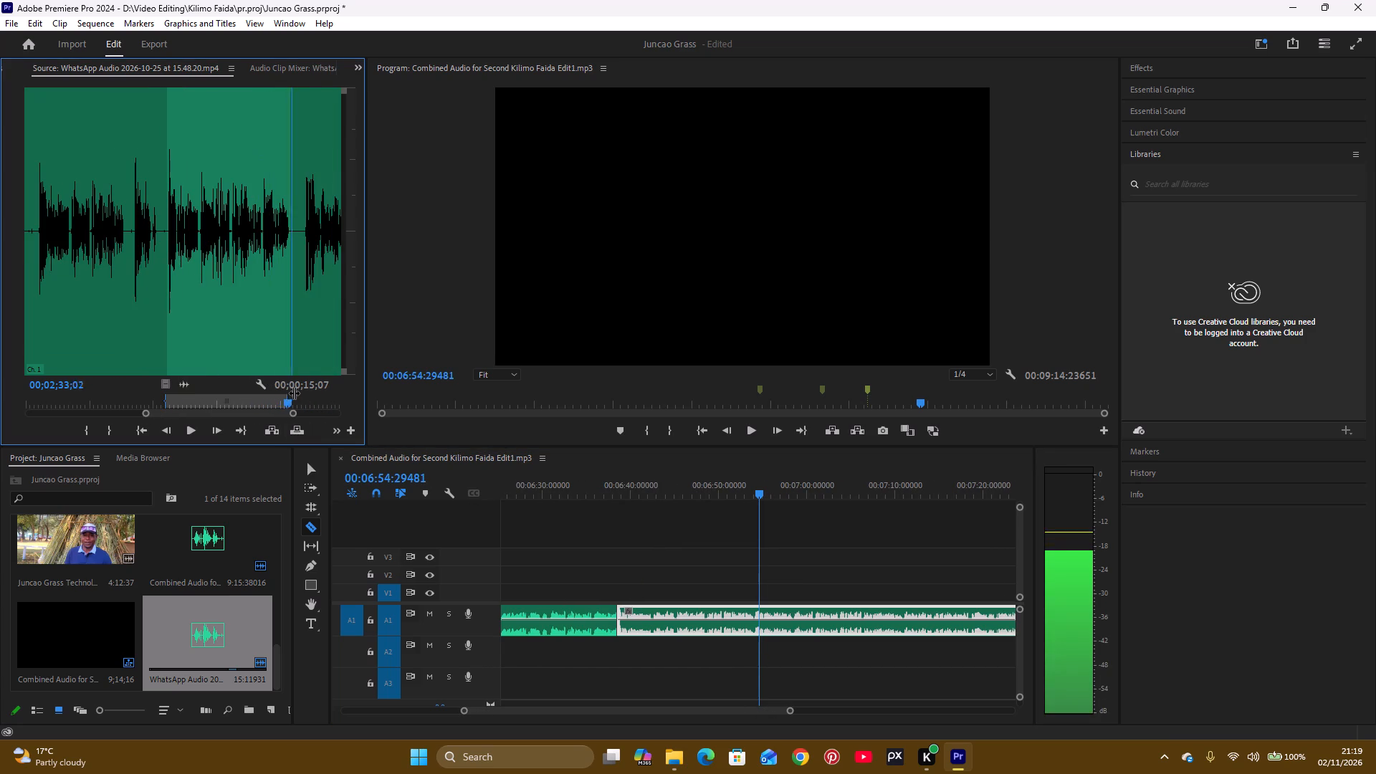
drag(294, 393, 274, 409)
key(space)
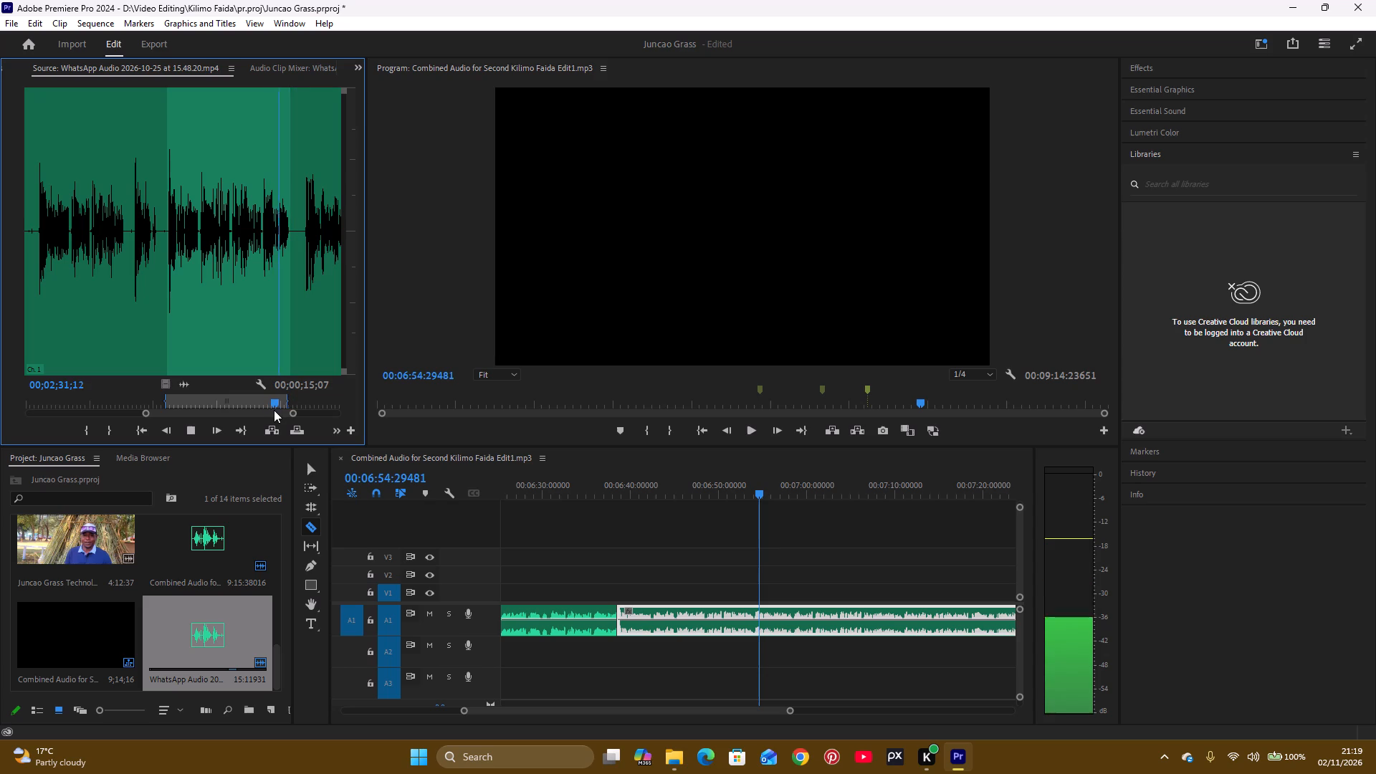
key(space)
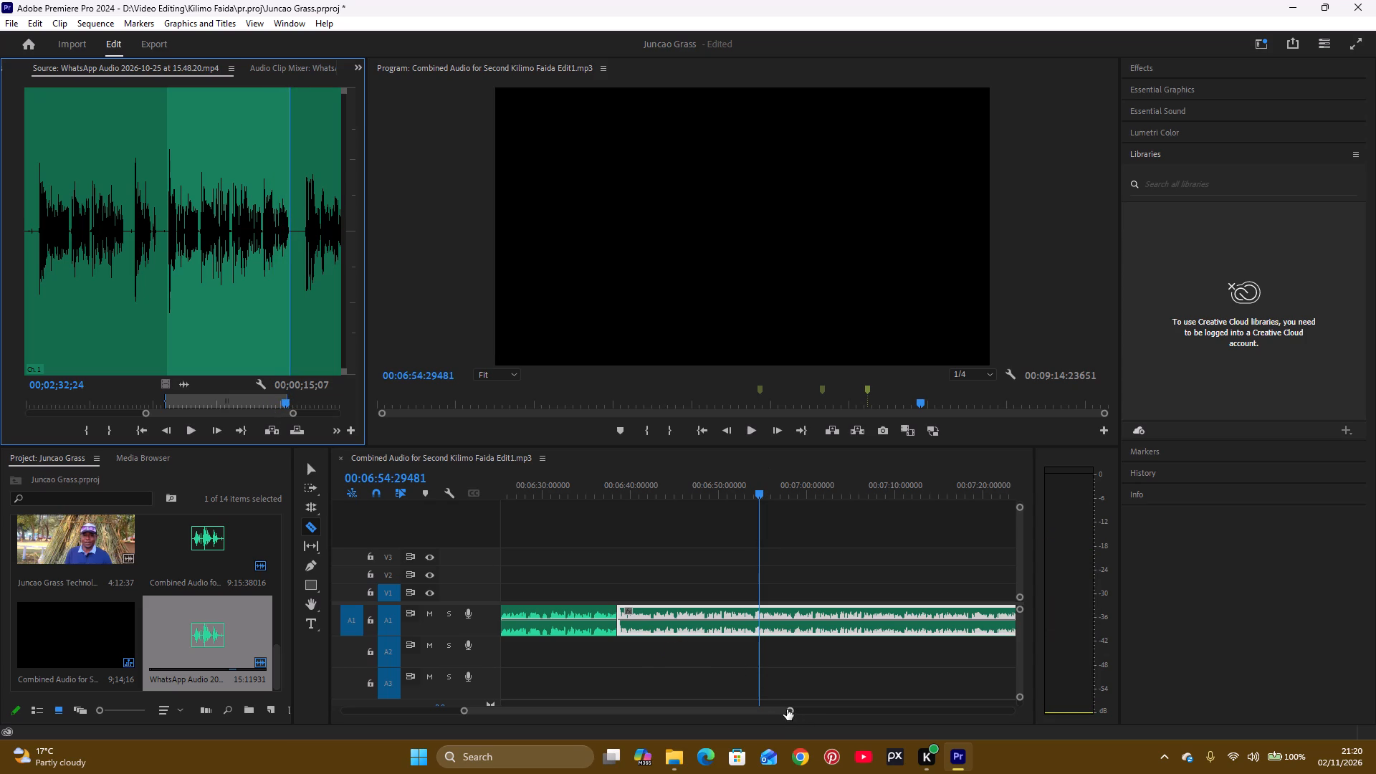
Split the combined audio on A1 in the pause at about 00:06:54 and delete the passage before the cut.
drag(787, 709, 734, 737)
key(space)
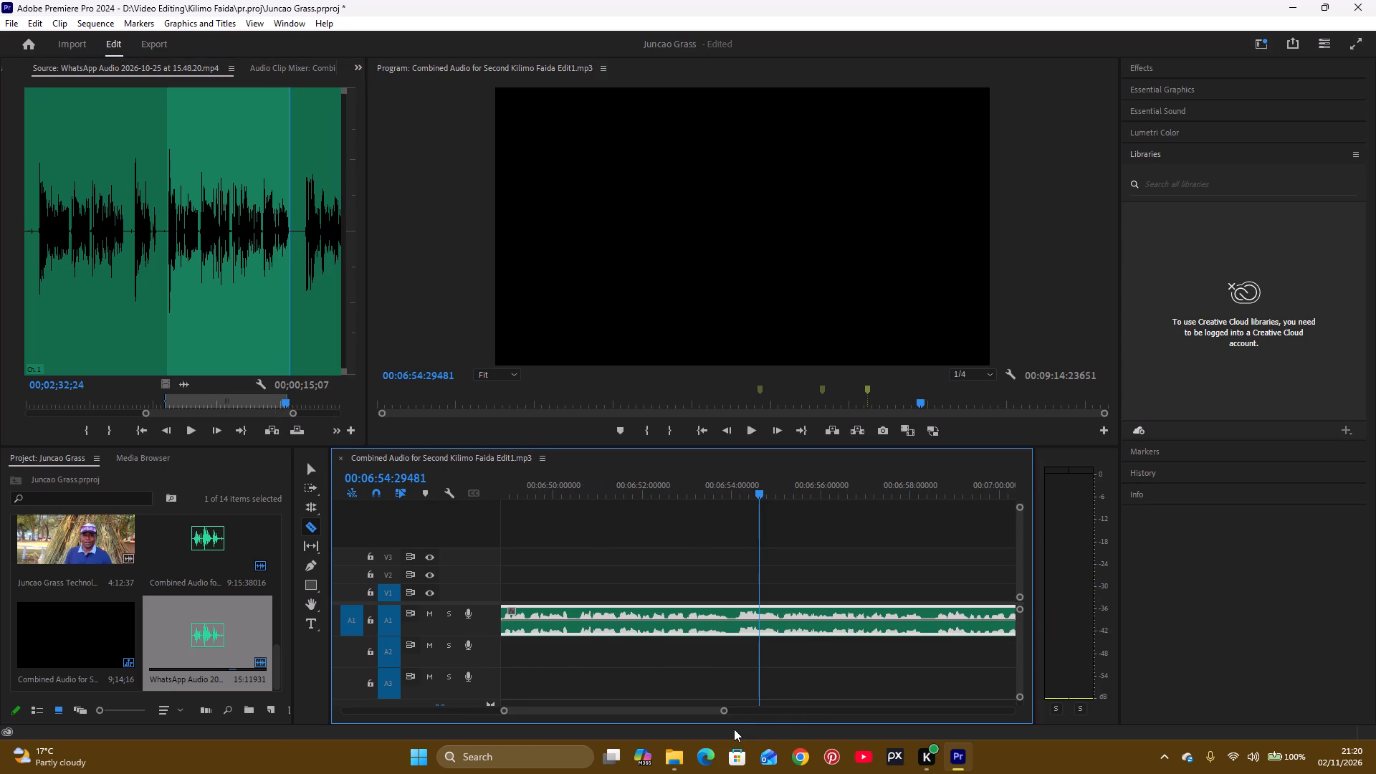
key(space)
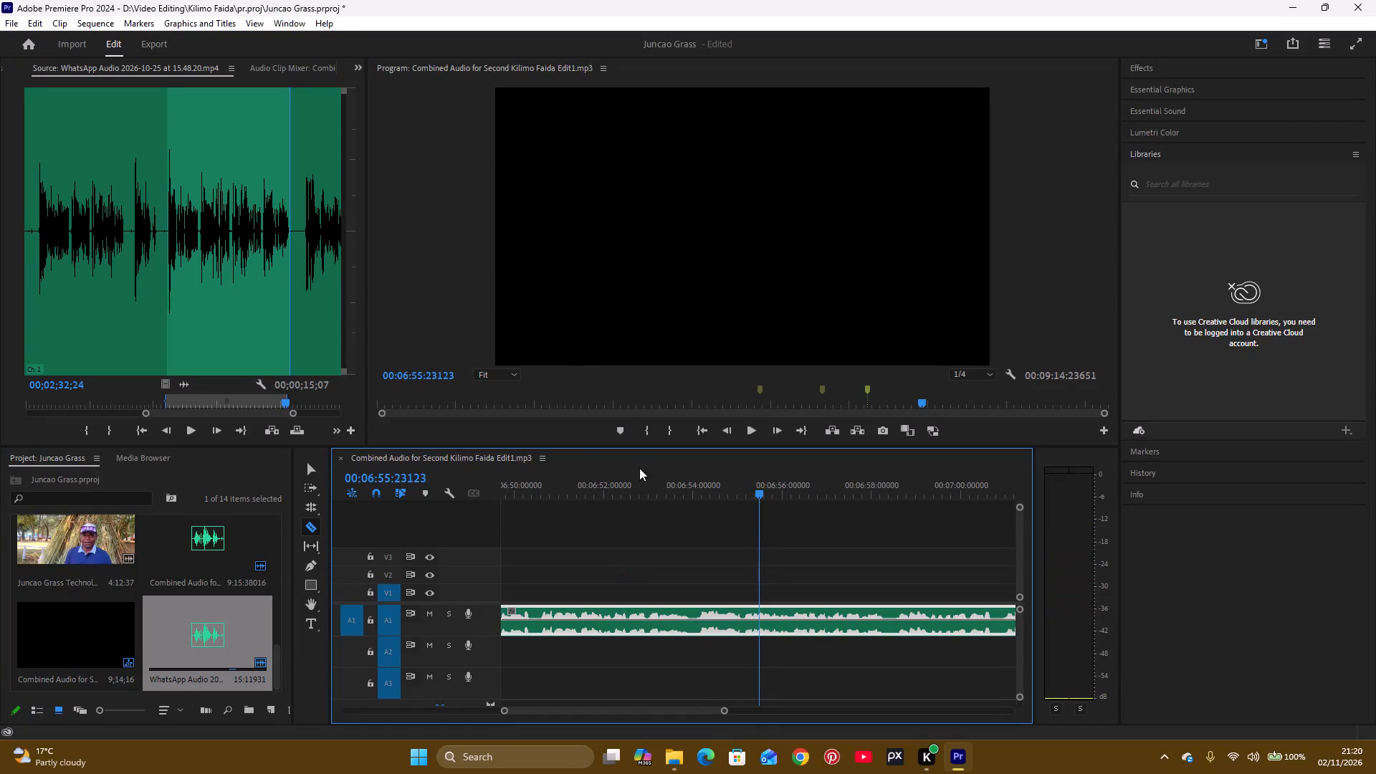
click(637, 480)
key(space)
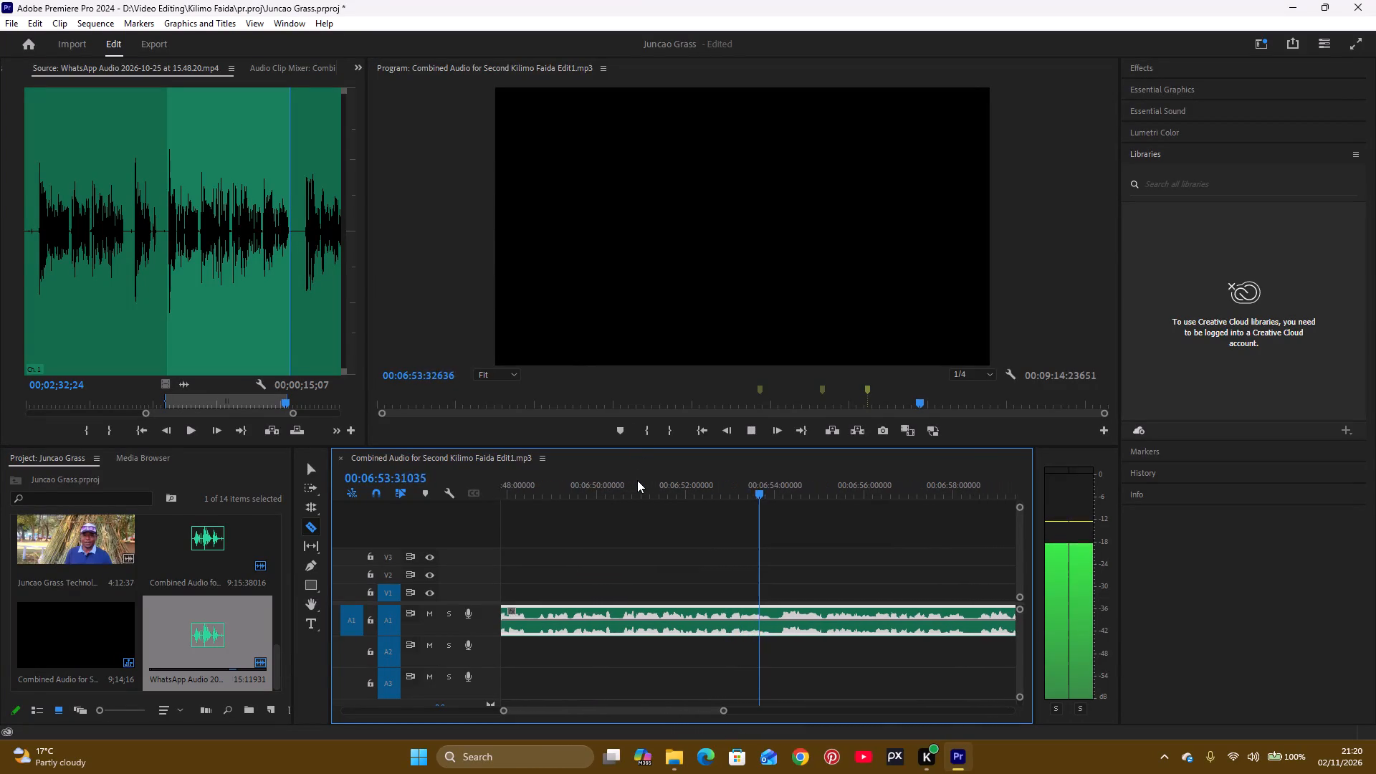
key(space)
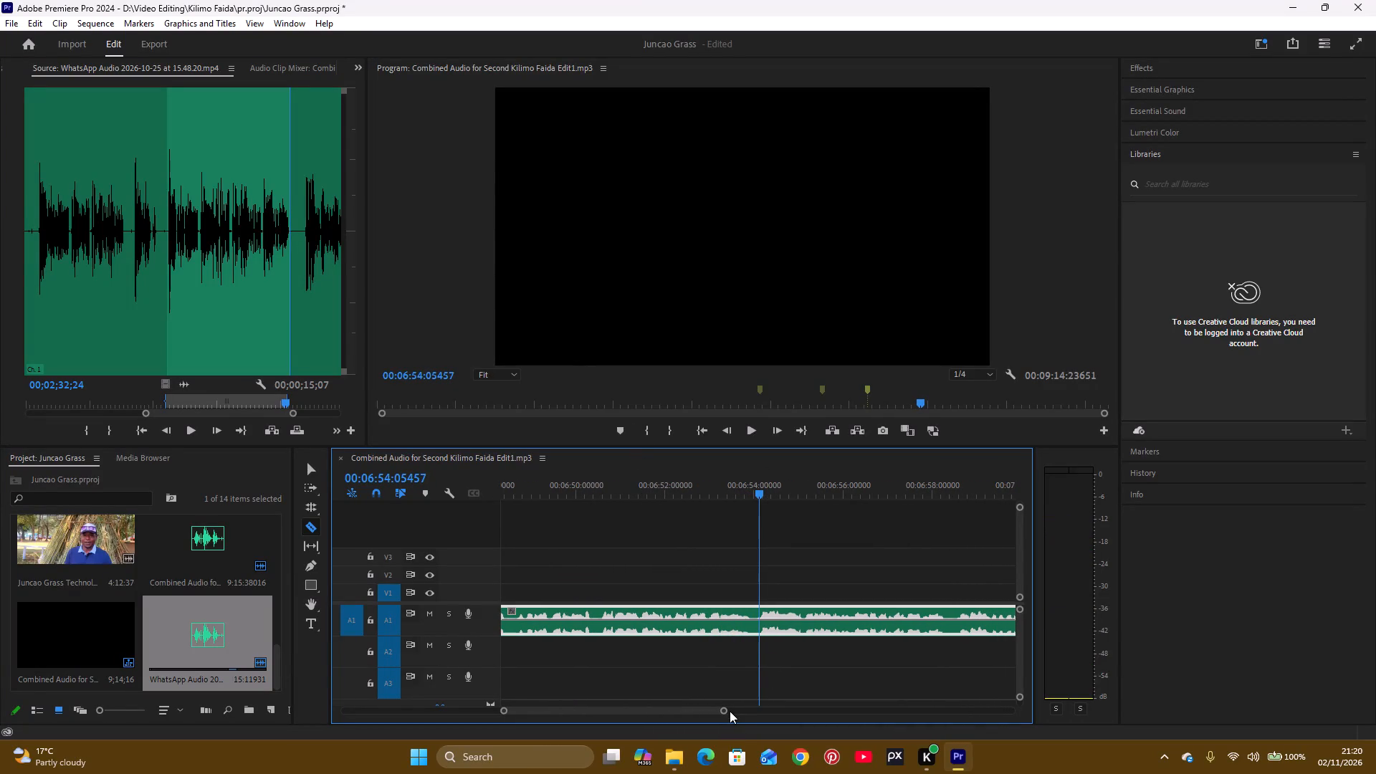
drag(726, 712, 682, 719)
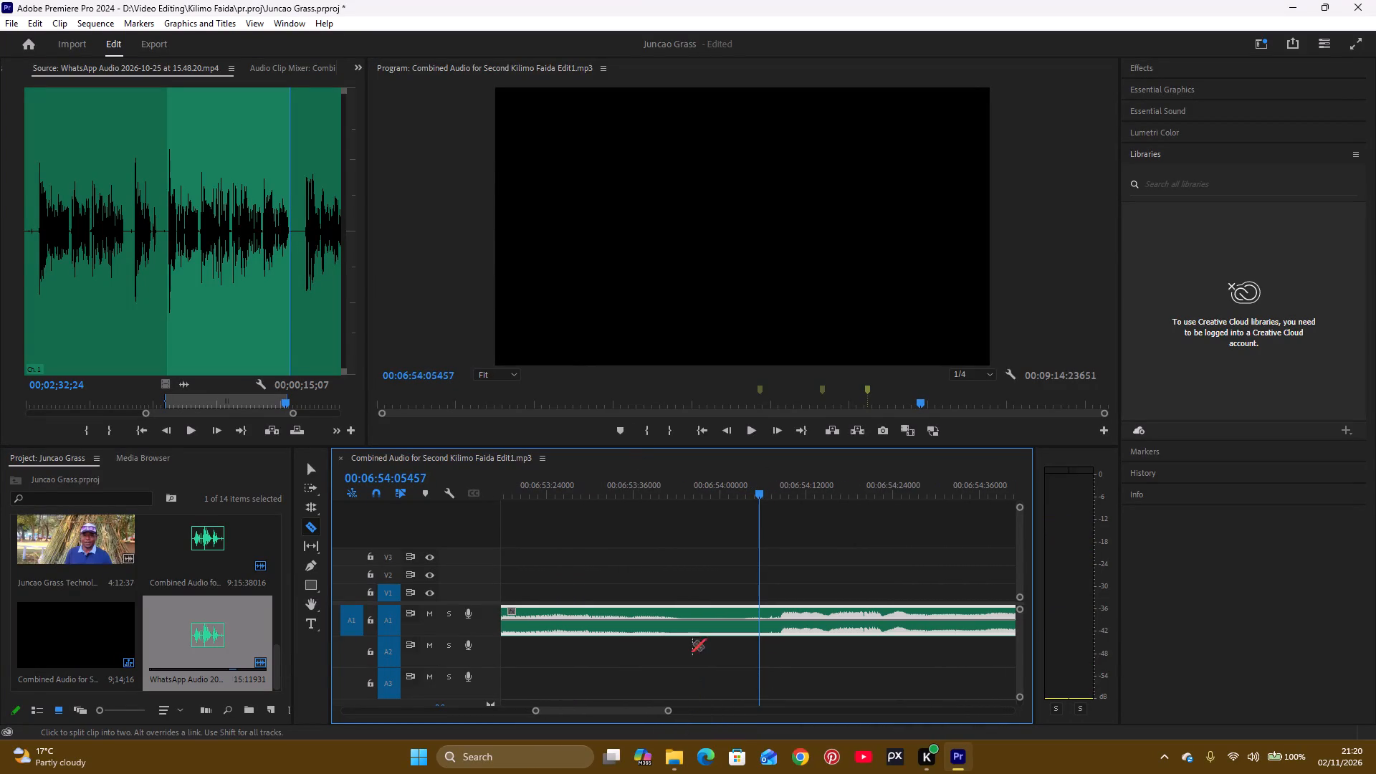
click(744, 623)
key(v)
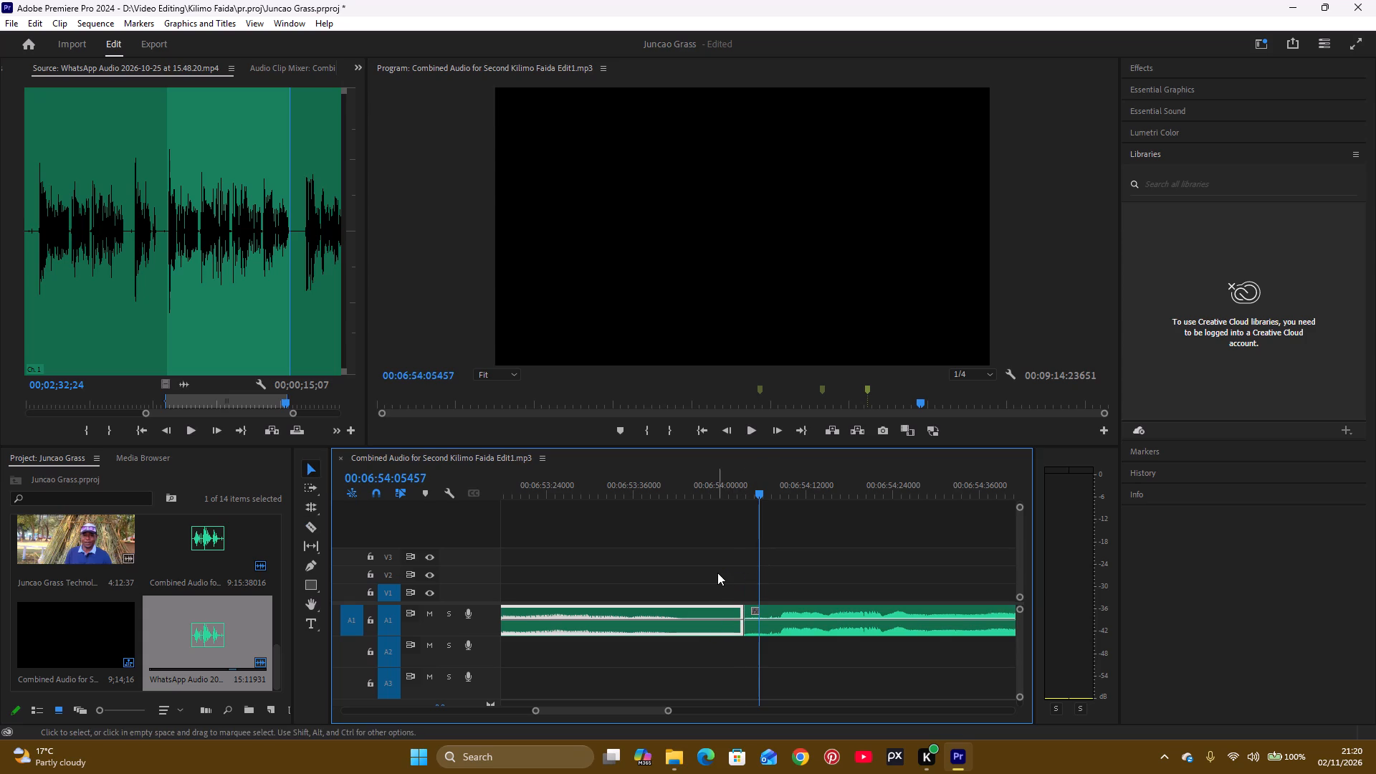
click(716, 622)
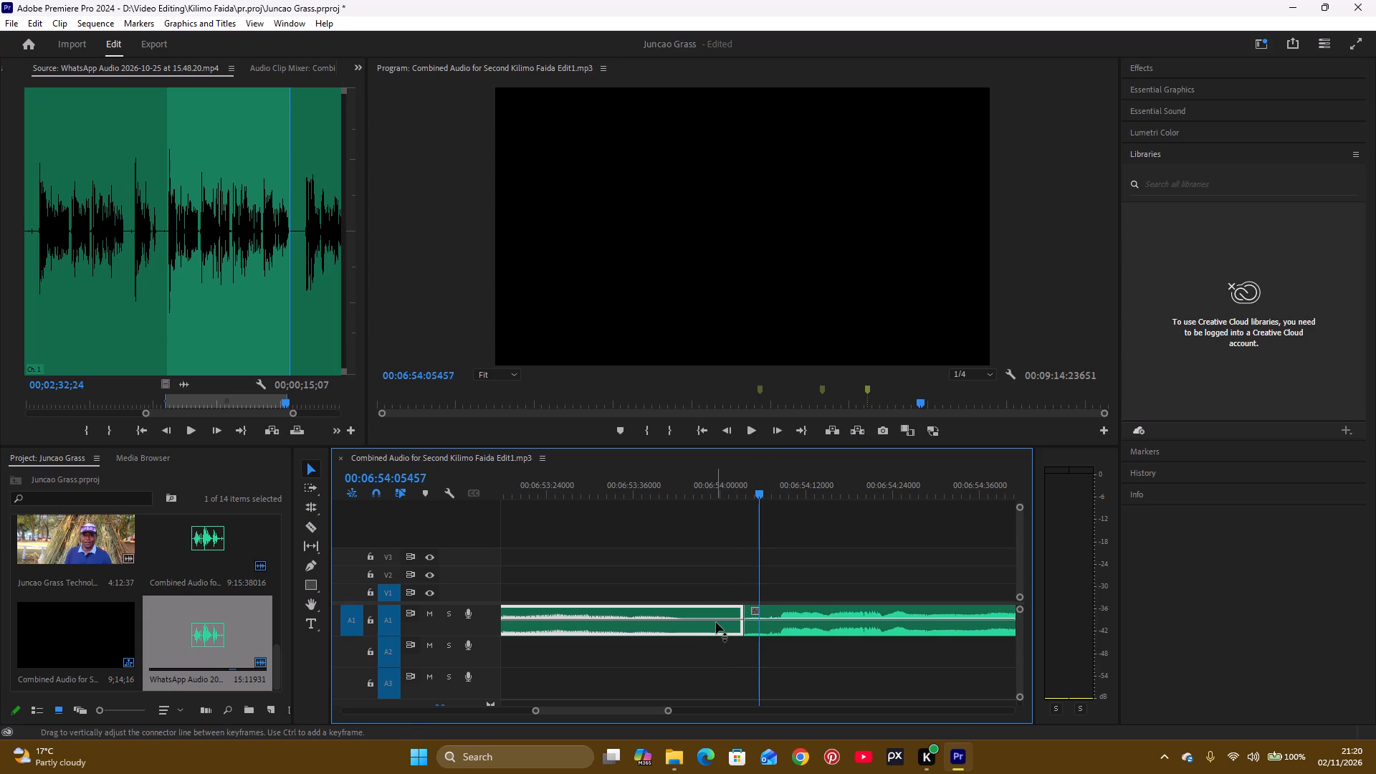
key(Delete)
Insert the marked WhatsApp excerpt's audio on A1 at the start of the emptied passage, at about 00:06:38.
drag(669, 709, 788, 720)
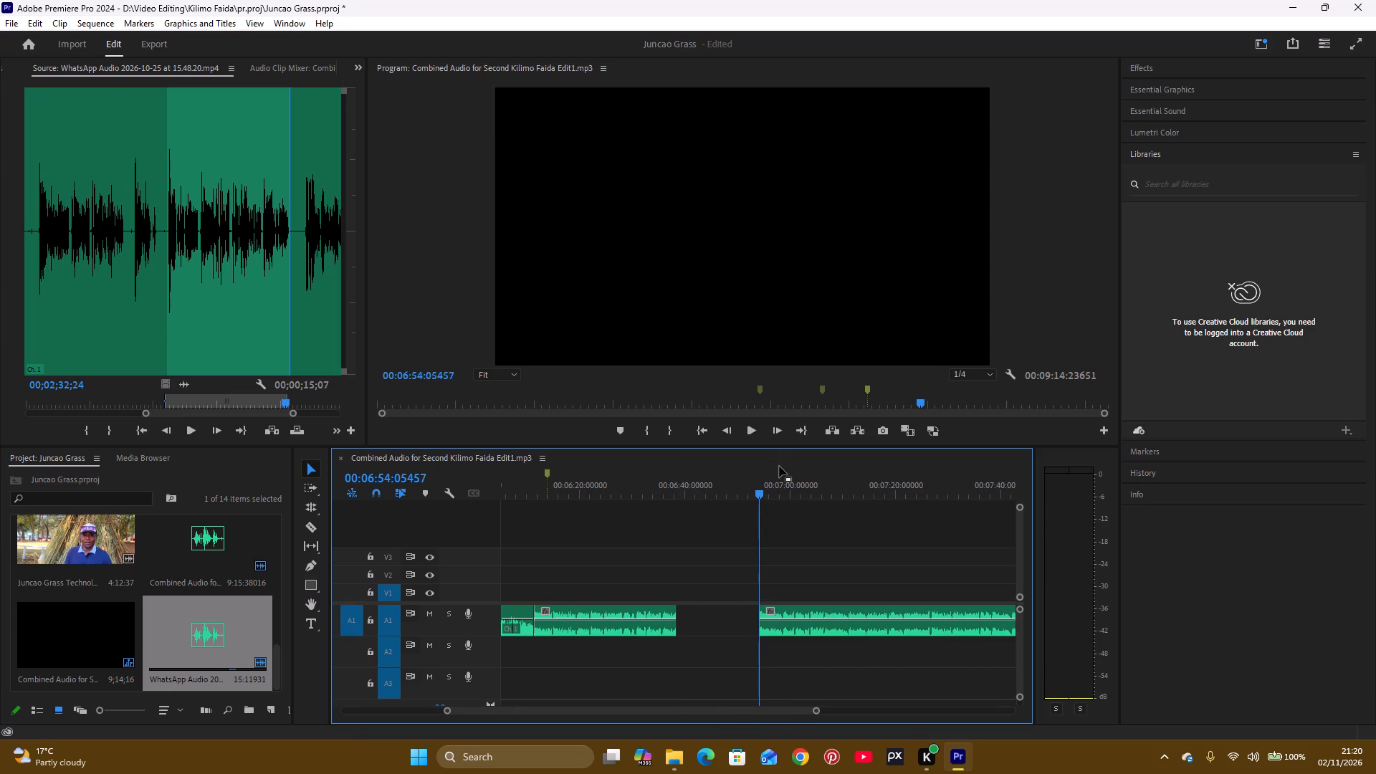
drag(761, 496, 790, 510)
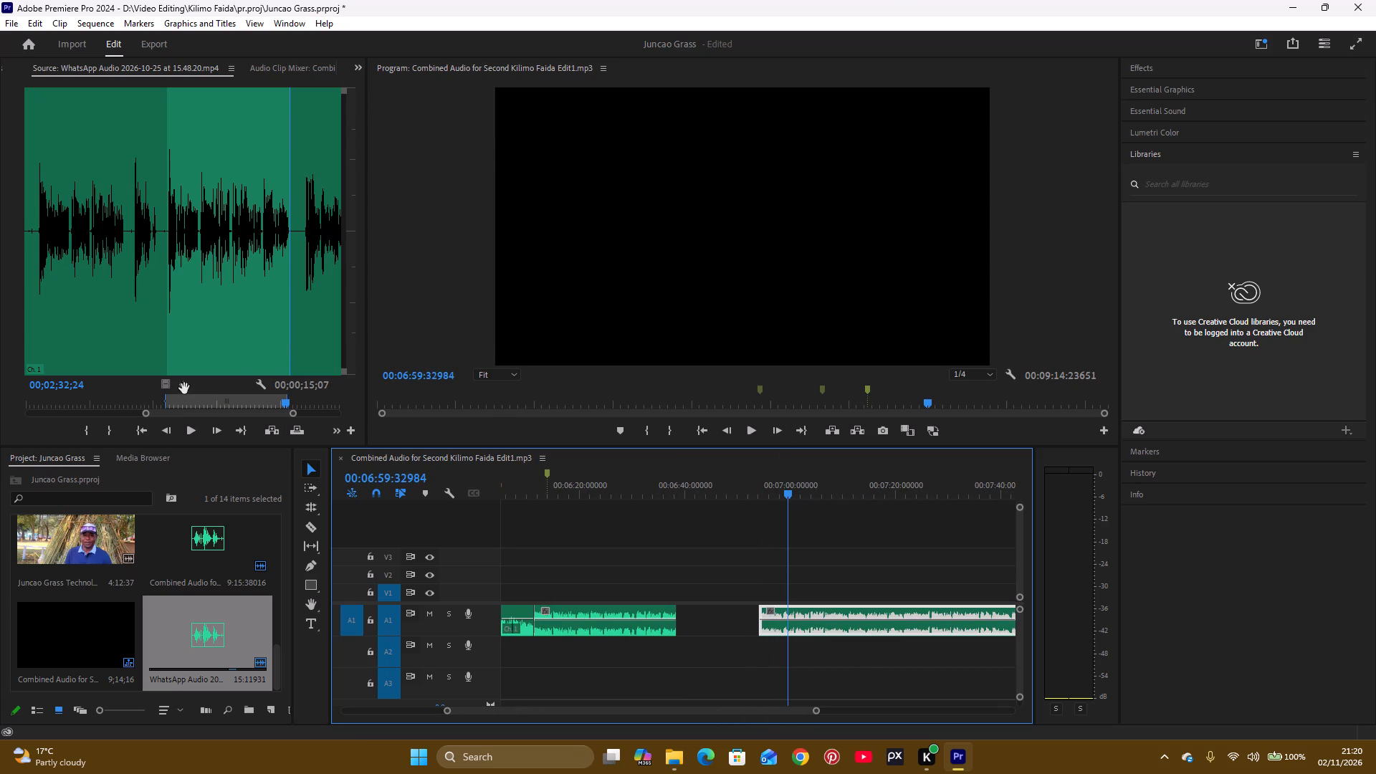
drag(184, 388, 672, 660)
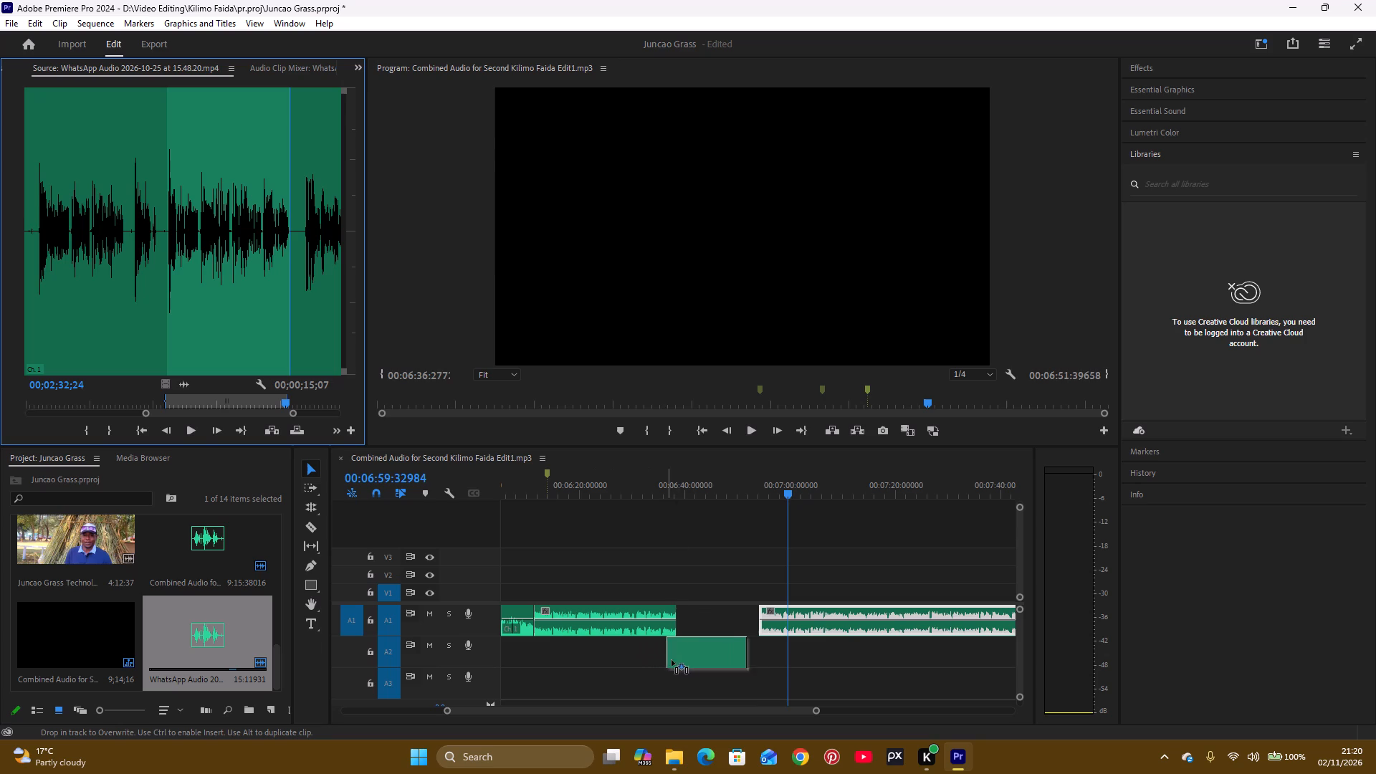
drag(672, 660, 675, 664)
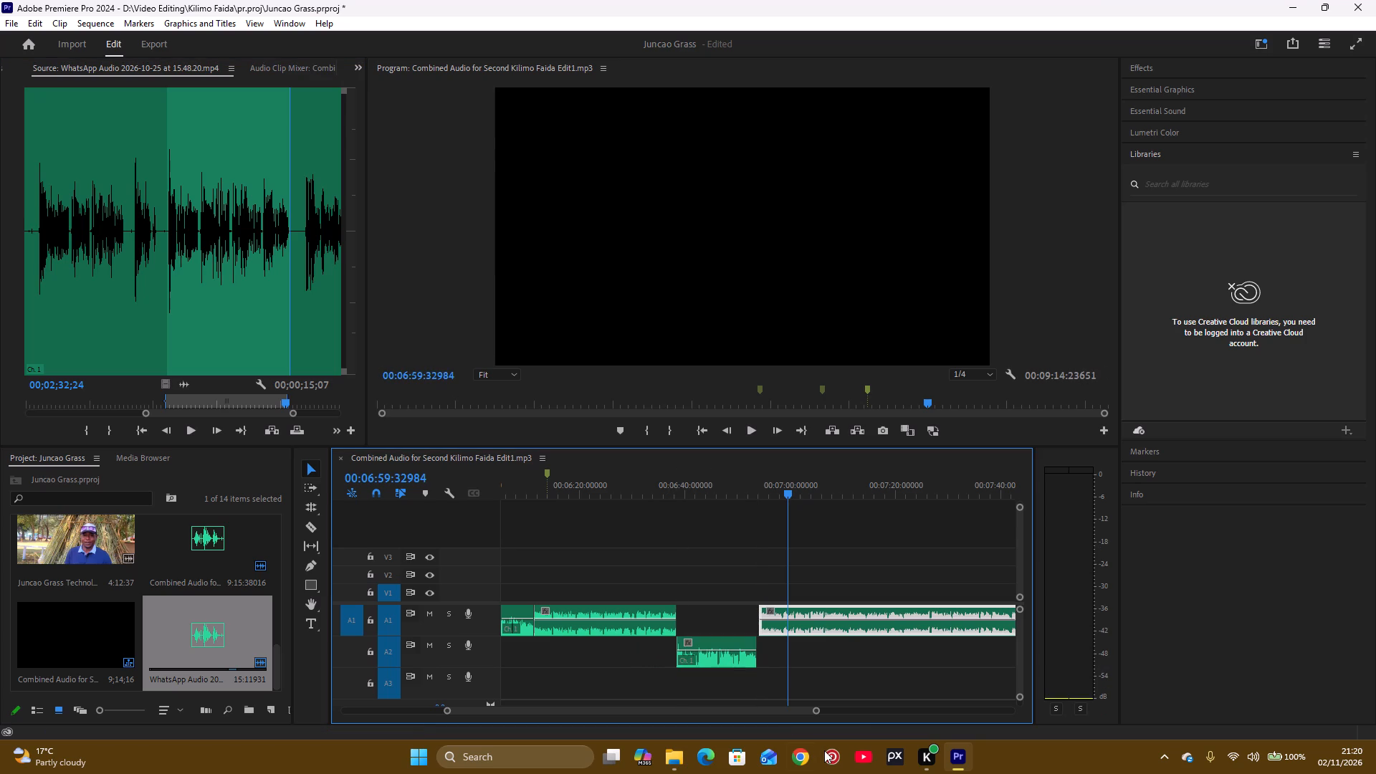
drag(818, 709, 806, 717)
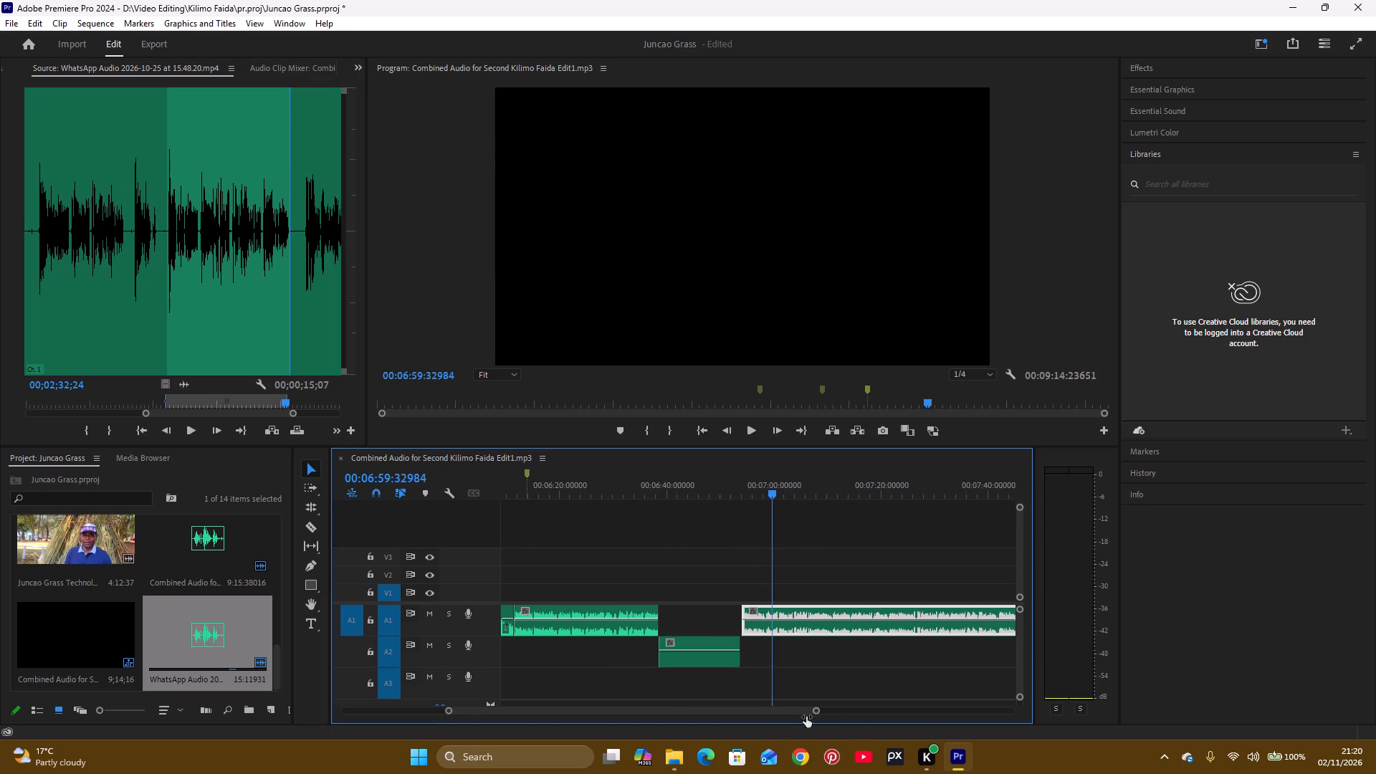
drag(806, 717, 766, 768)
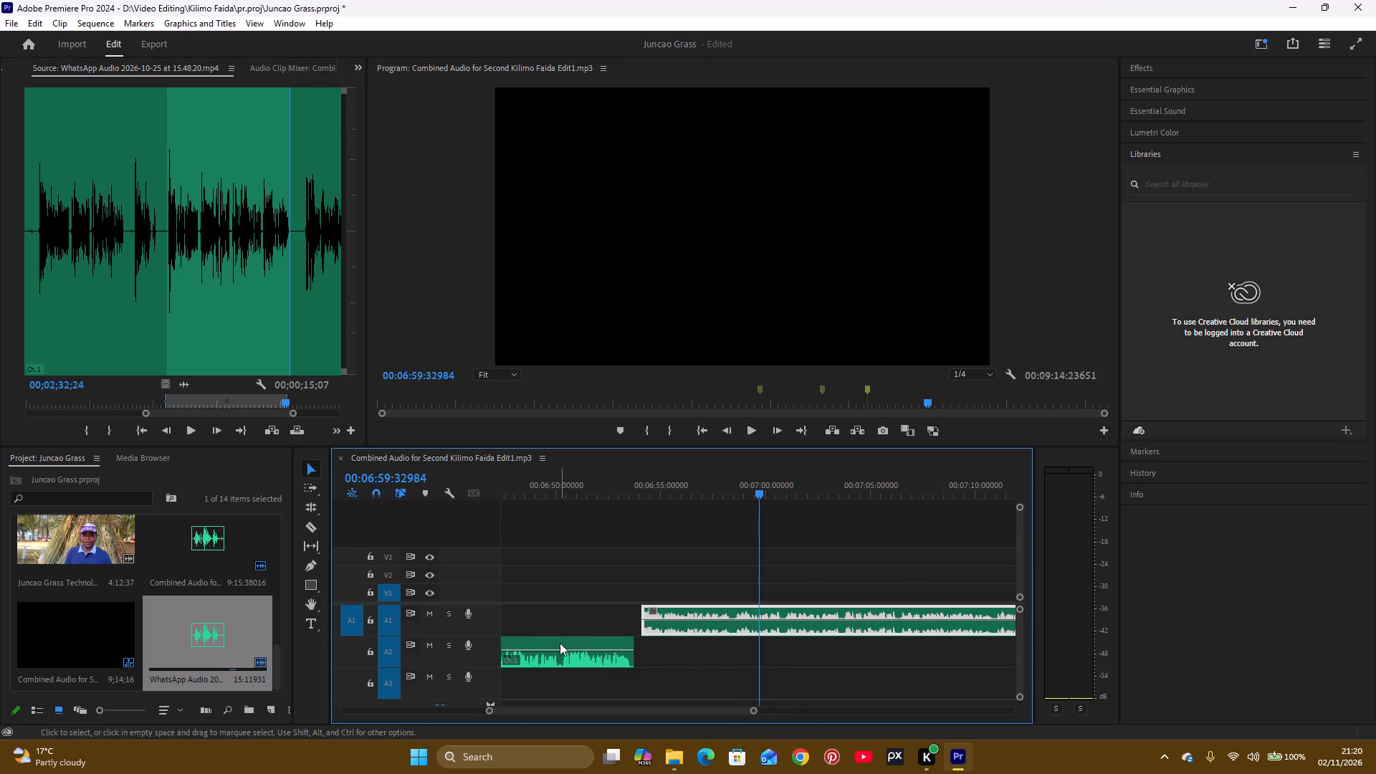
drag(560, 643, 563, 618)
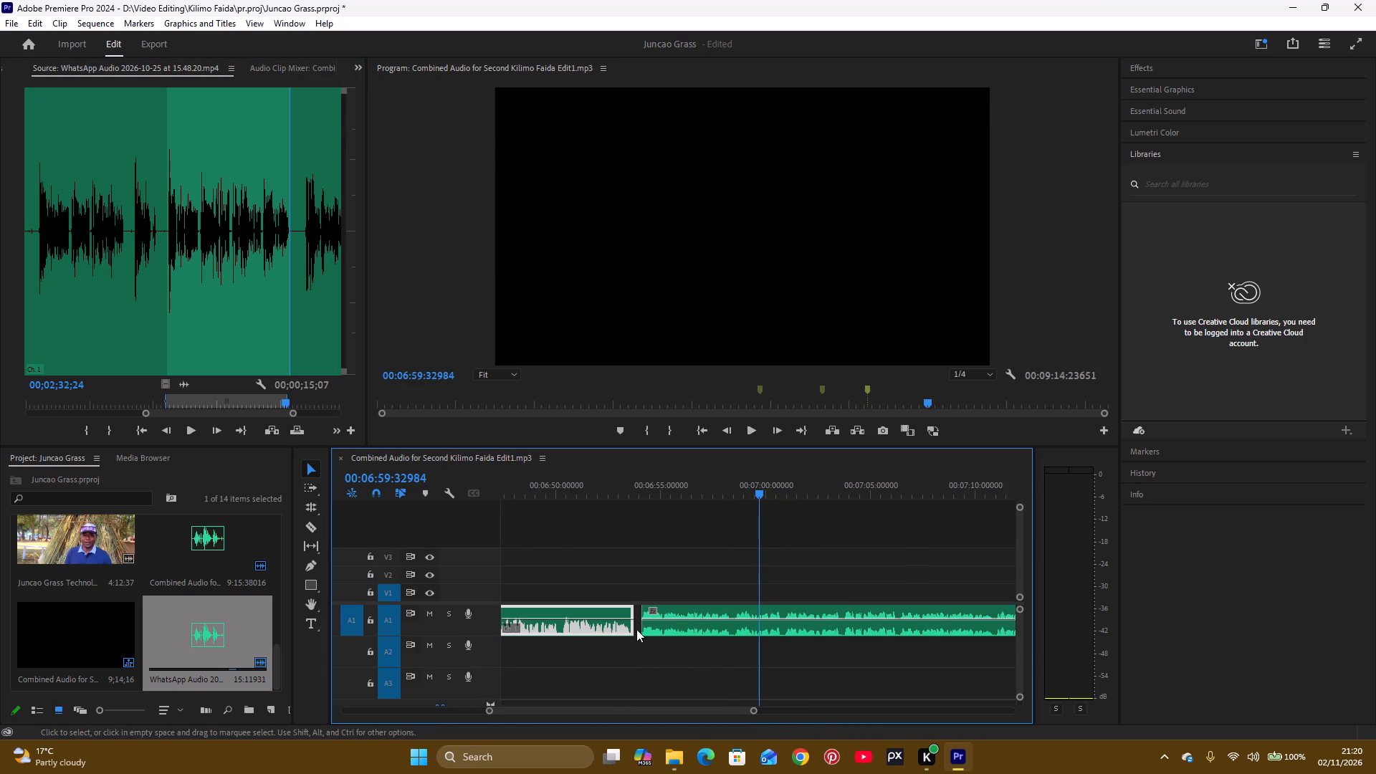
Close the small gap on A1 between the inserted WhatsApp excerpt and the combined audio clip after it.
click(637, 629)
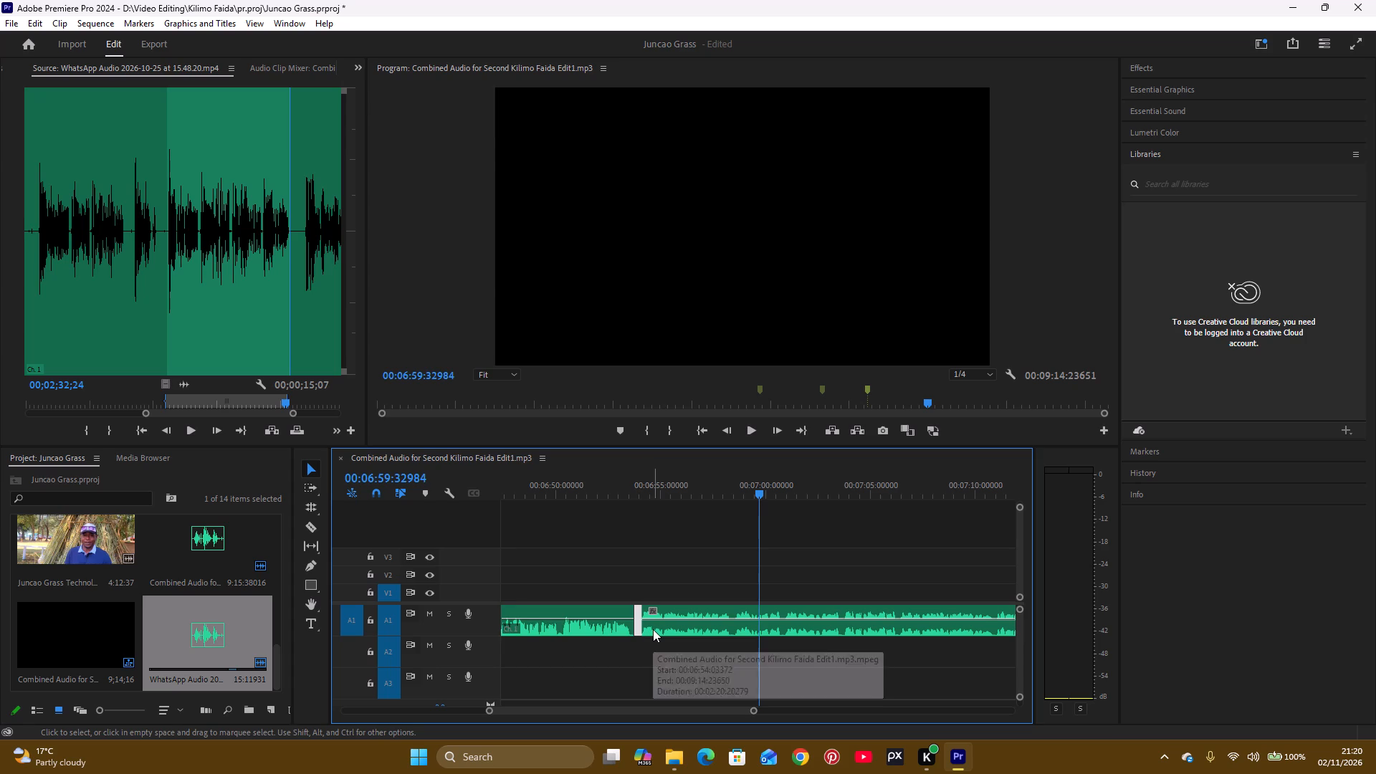
key(BackSpace)
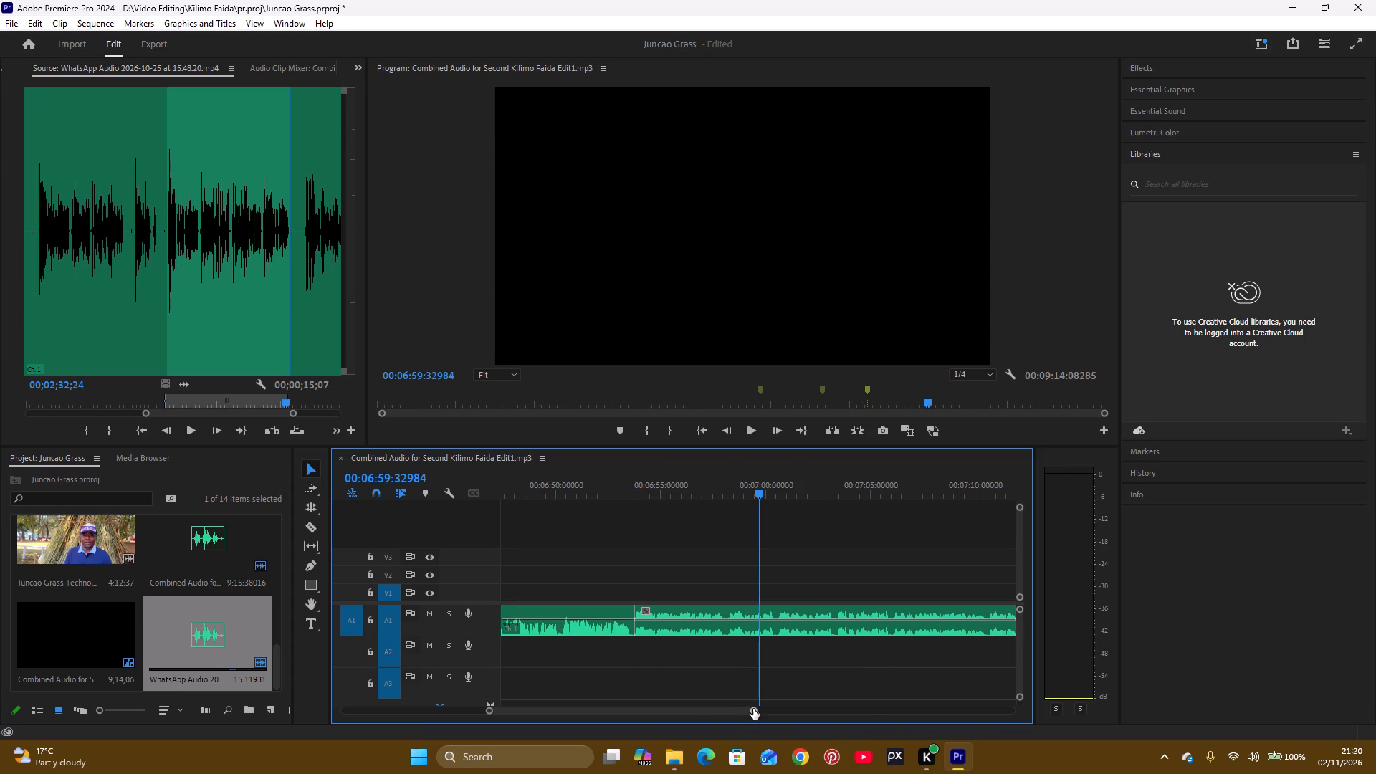
Play the timeline from about 00:06:34 through the inserted WhatsApp excerpt and on to about 00:07:32 to check the audio.
drag(753, 709, 809, 709)
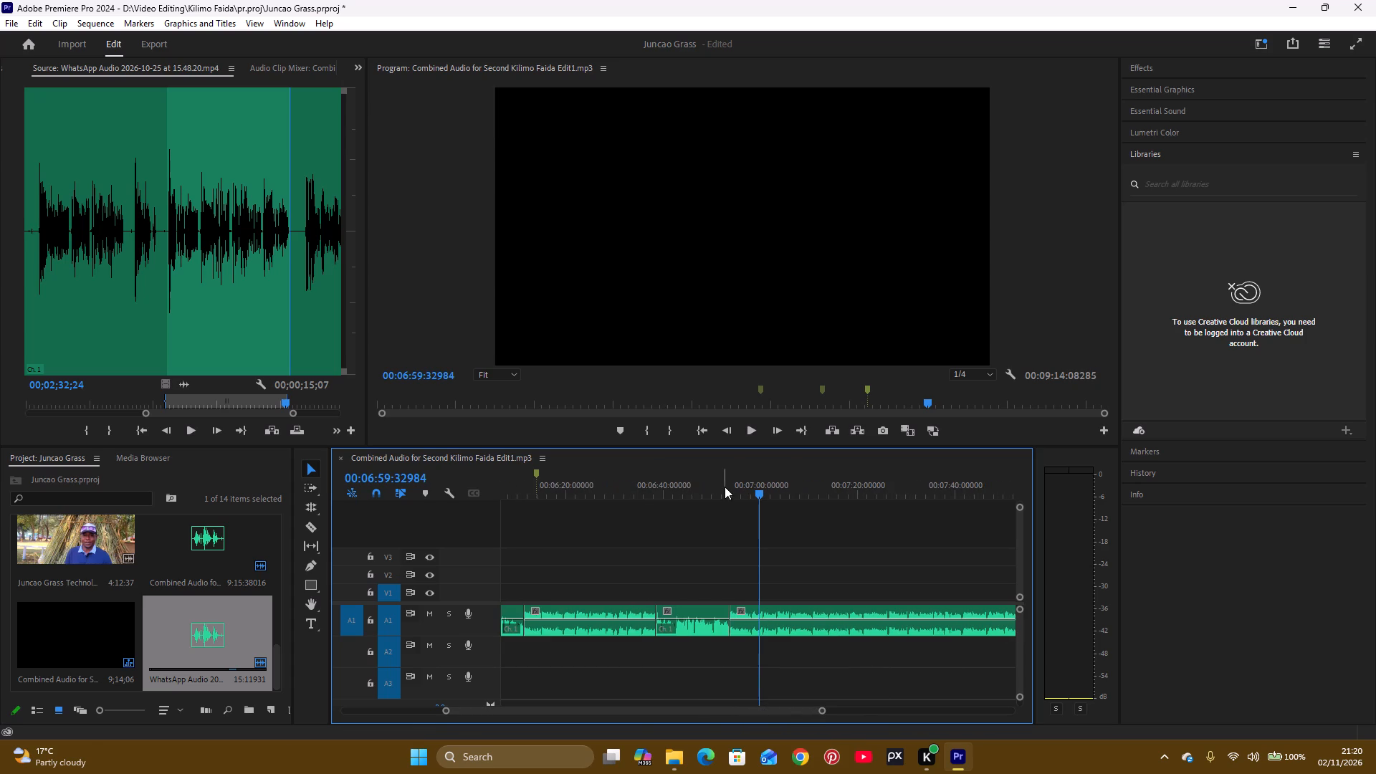
click(702, 492)
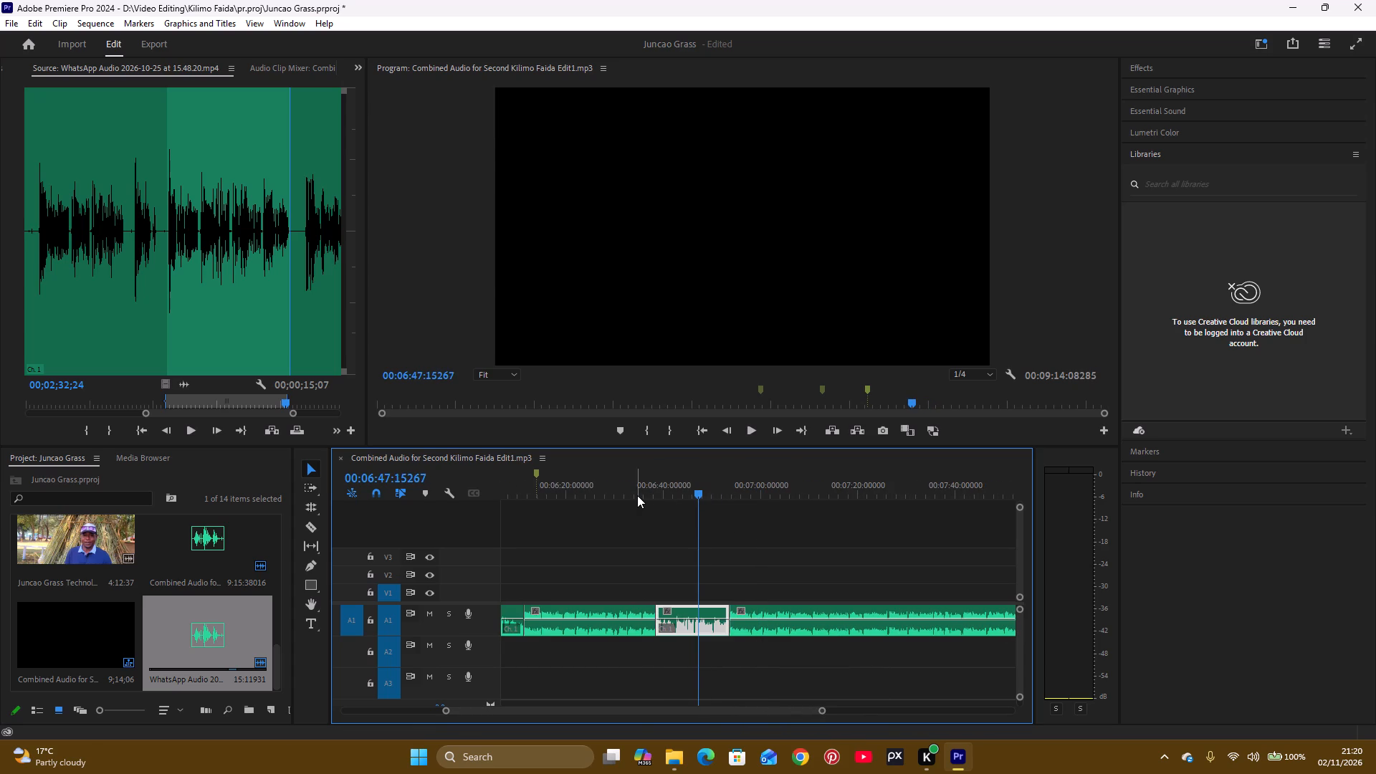
click(637, 494)
key(space)
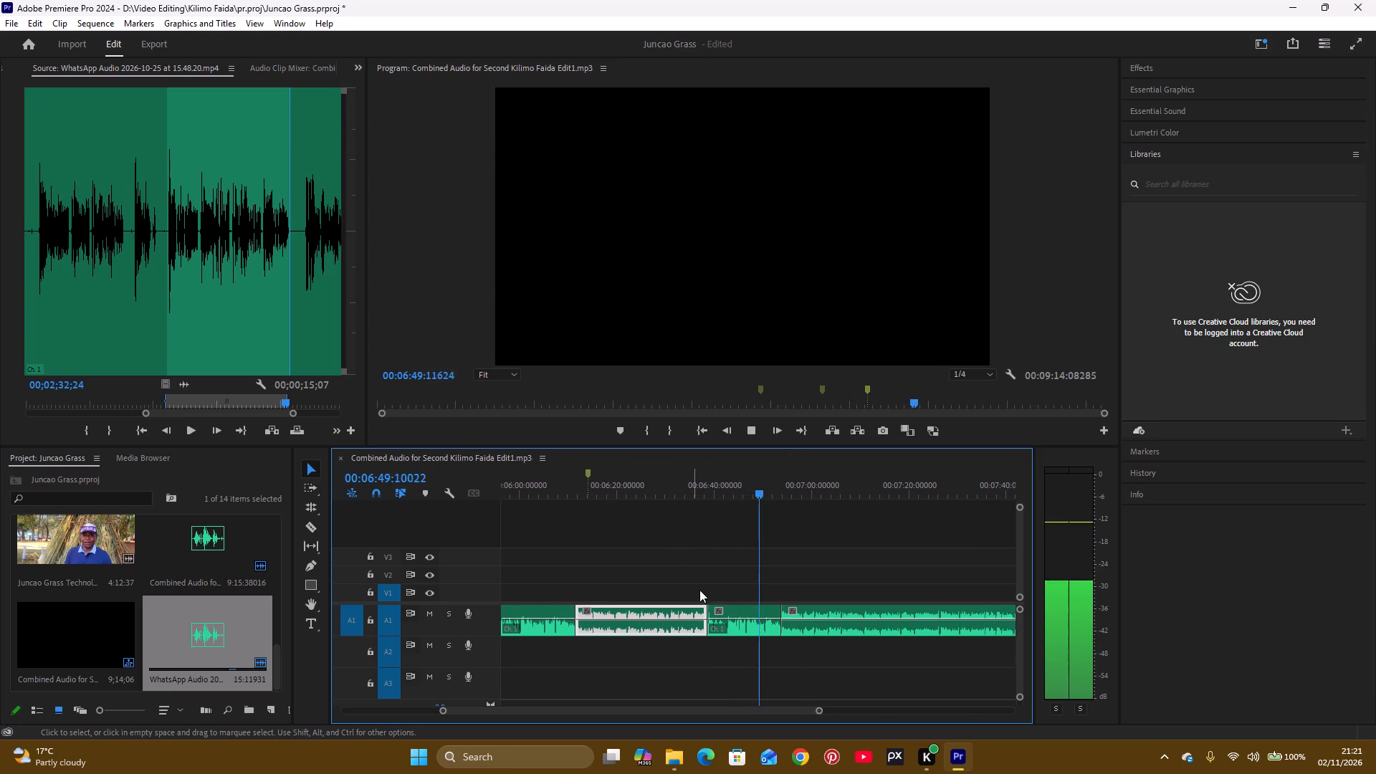
drag(822, 712, 845, 707)
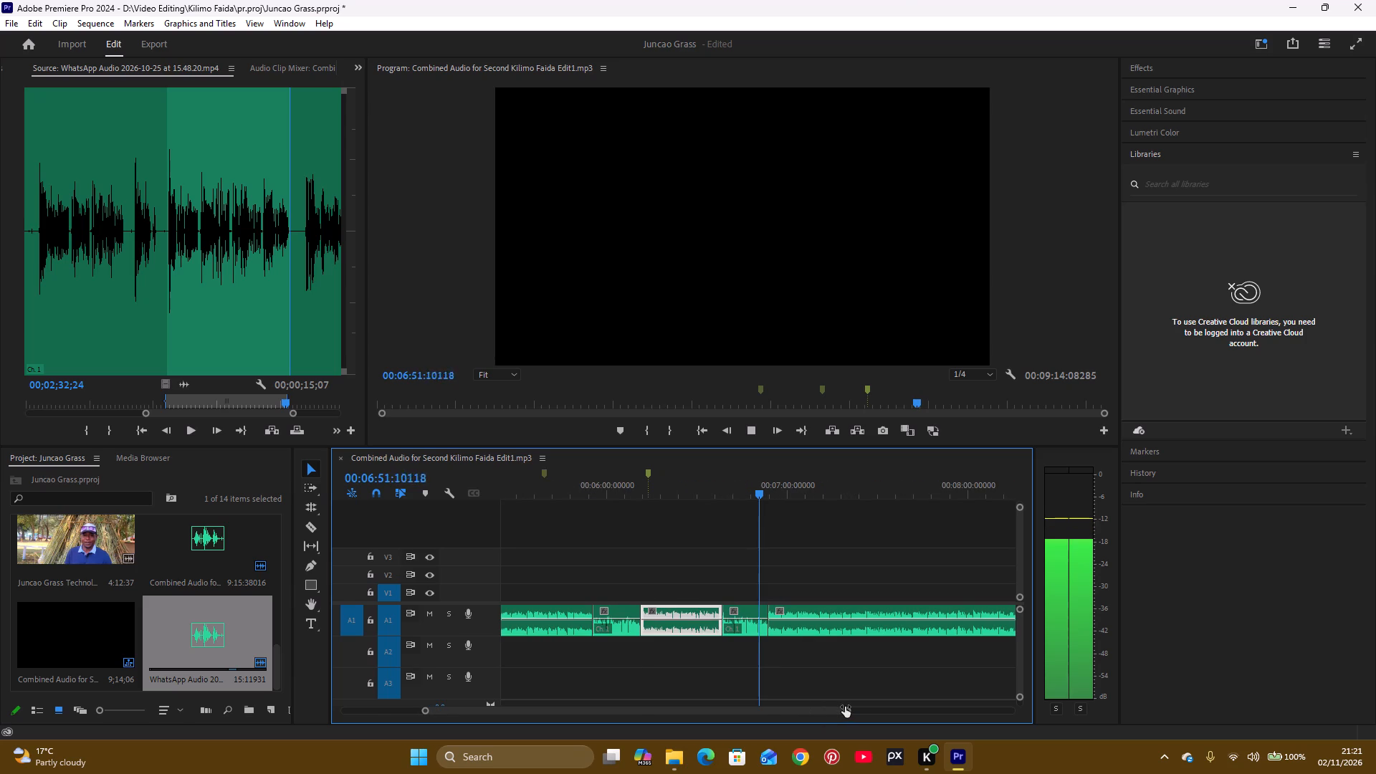
drag(845, 707, 836, 716)
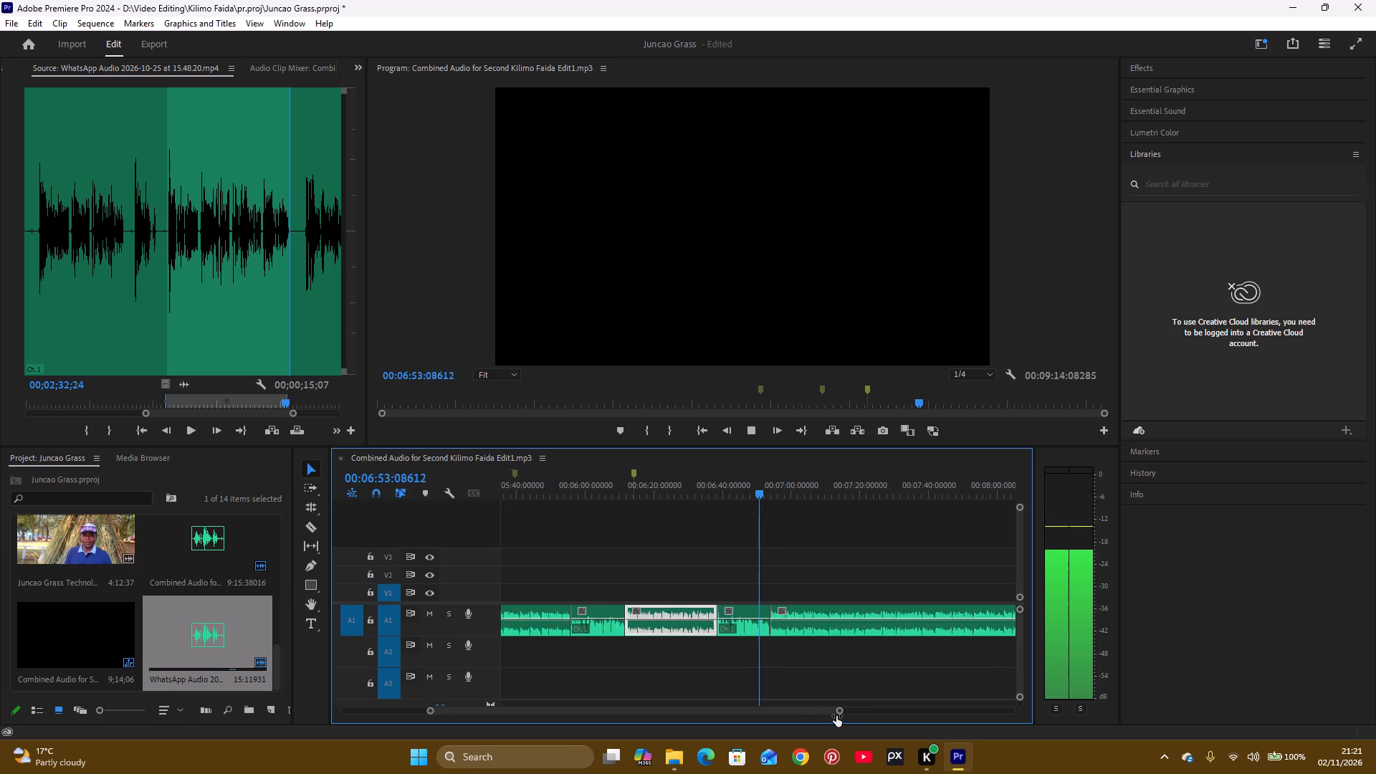
drag(836, 716, 833, 720)
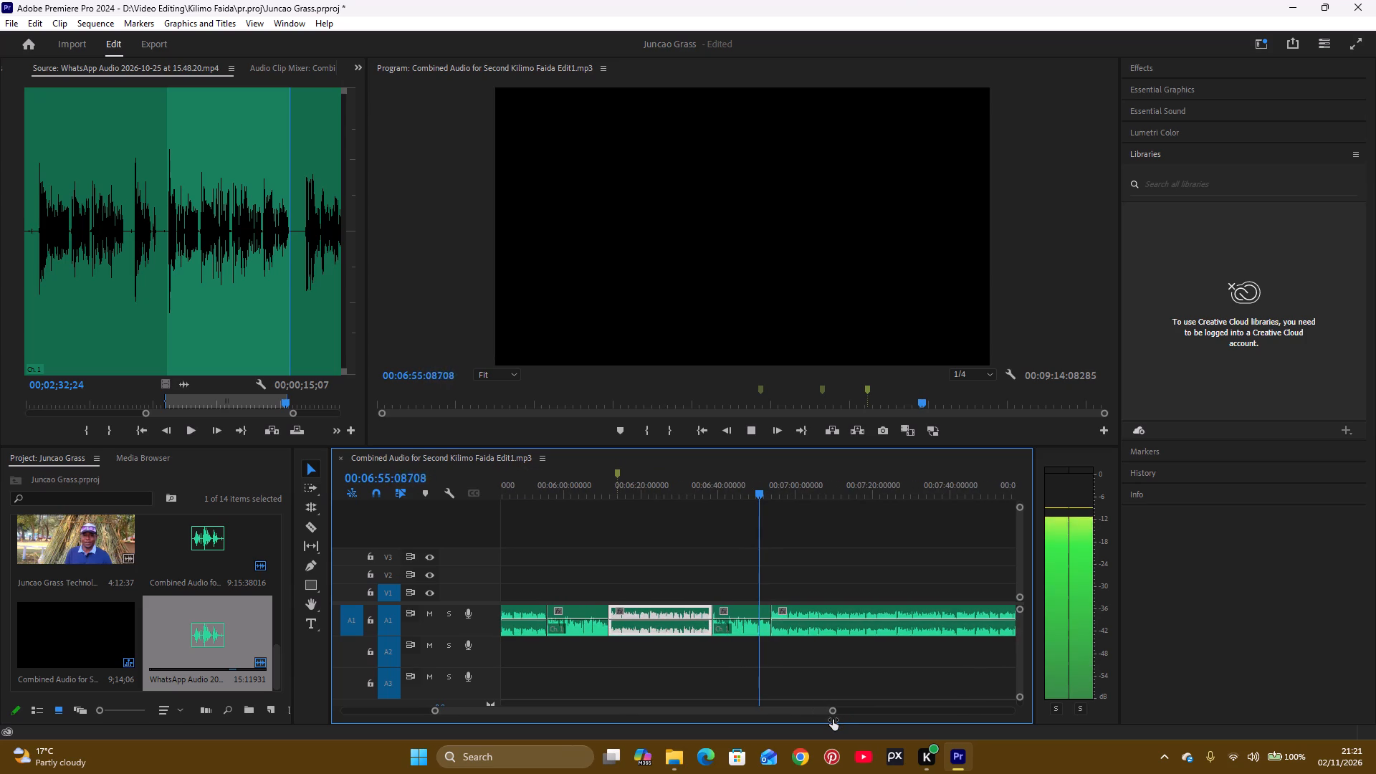
drag(833, 720, 831, 722)
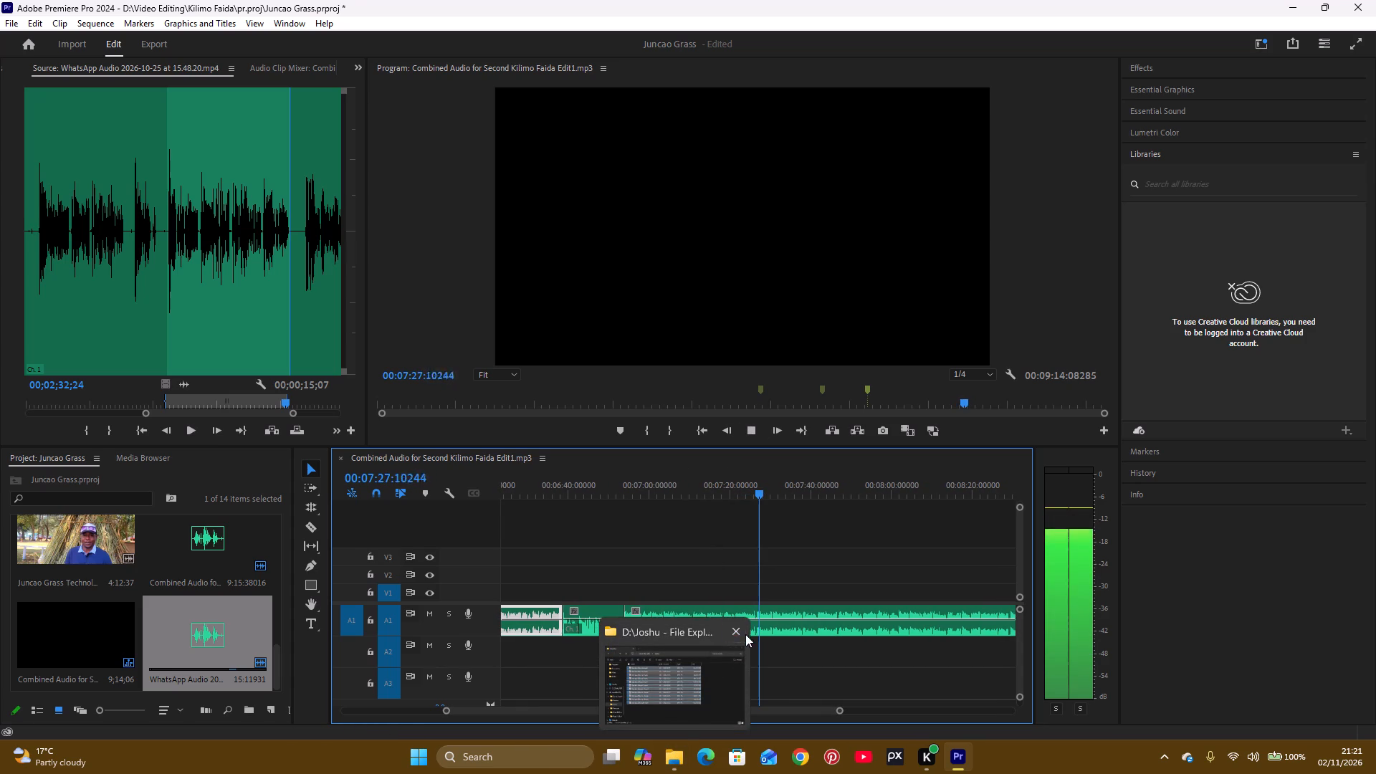
click(747, 629)
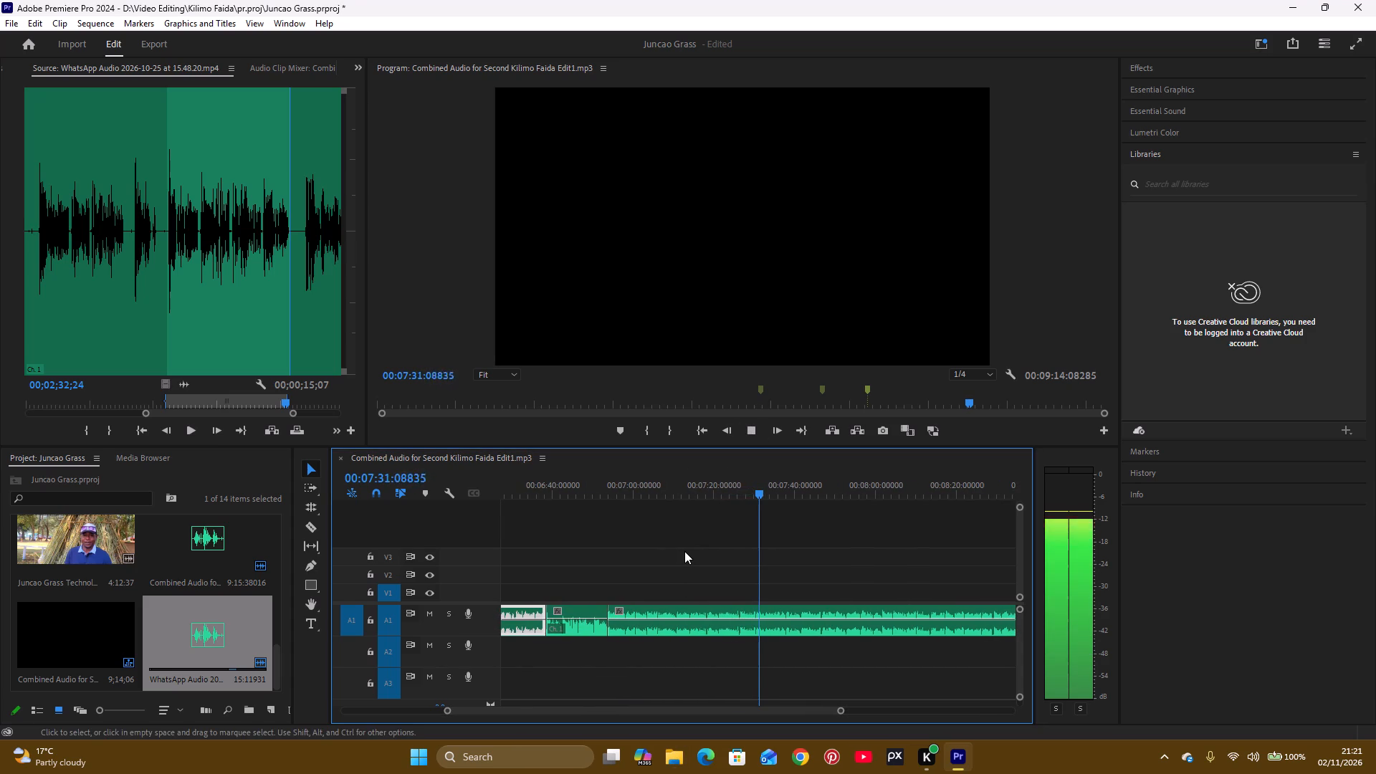
key(space)
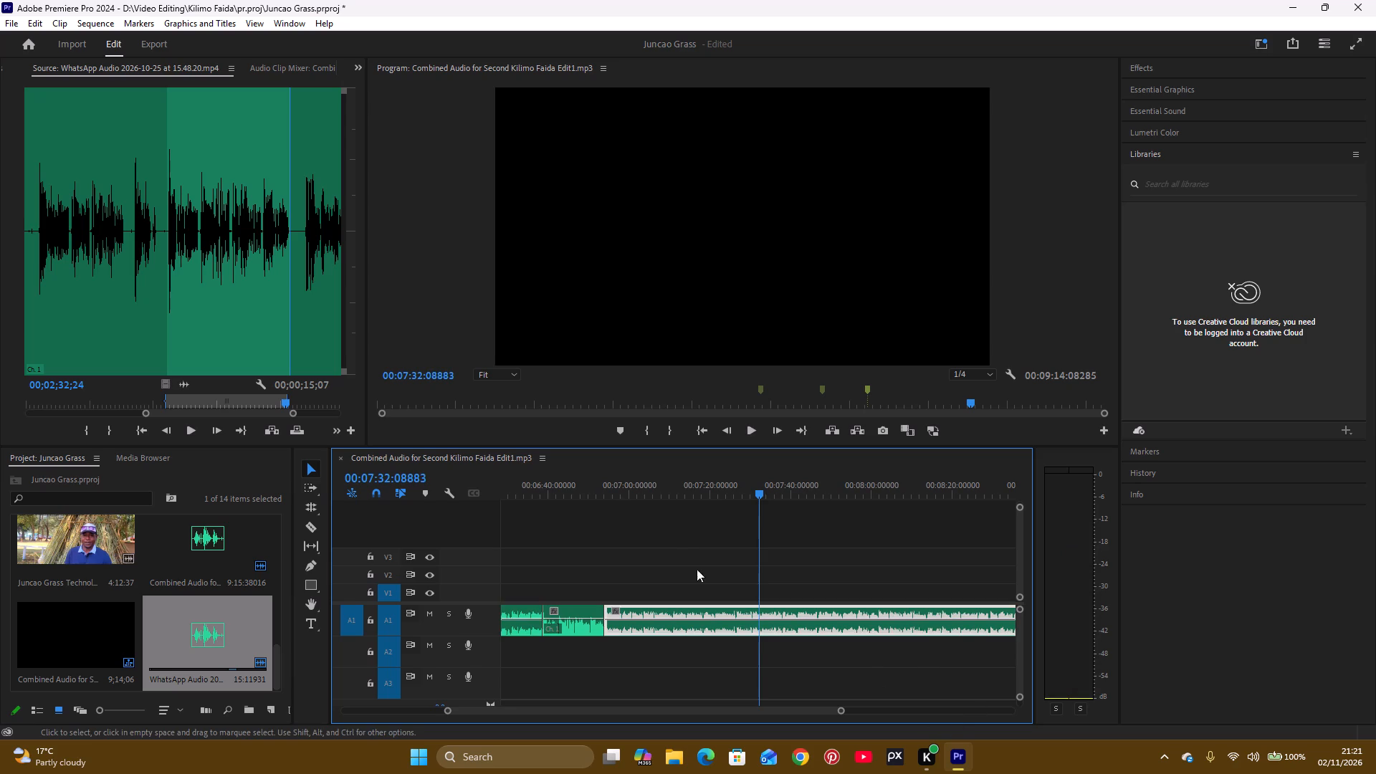
Play the timeline from the end of the inserted WhatsApp excerpt, at about 00:06:54, to hear the combined audio that follows.
click(606, 492)
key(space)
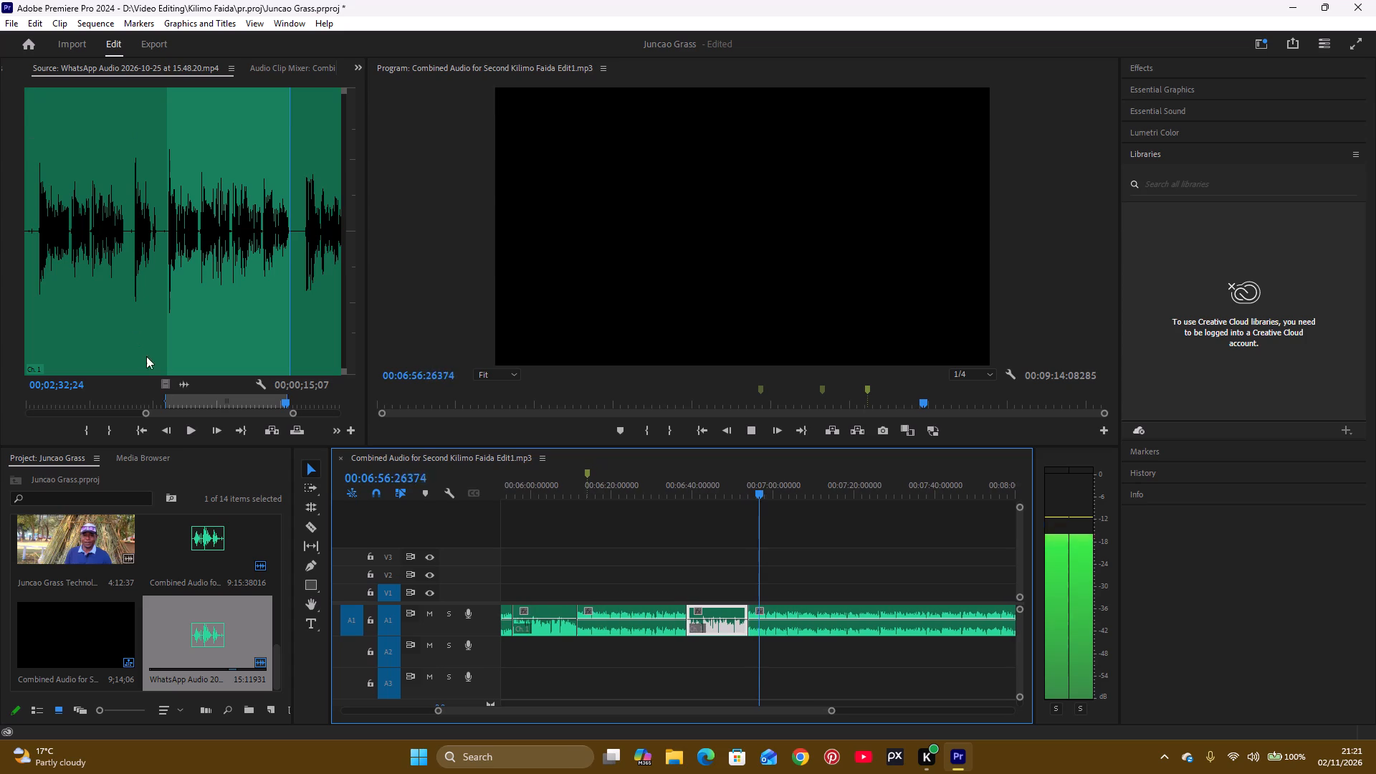
Listen to the WhatsApp recording after its marked excerpt, from about 00:02:34 to 00:02:44, to compare it with the combined audio.
drag(289, 362, 297, 369)
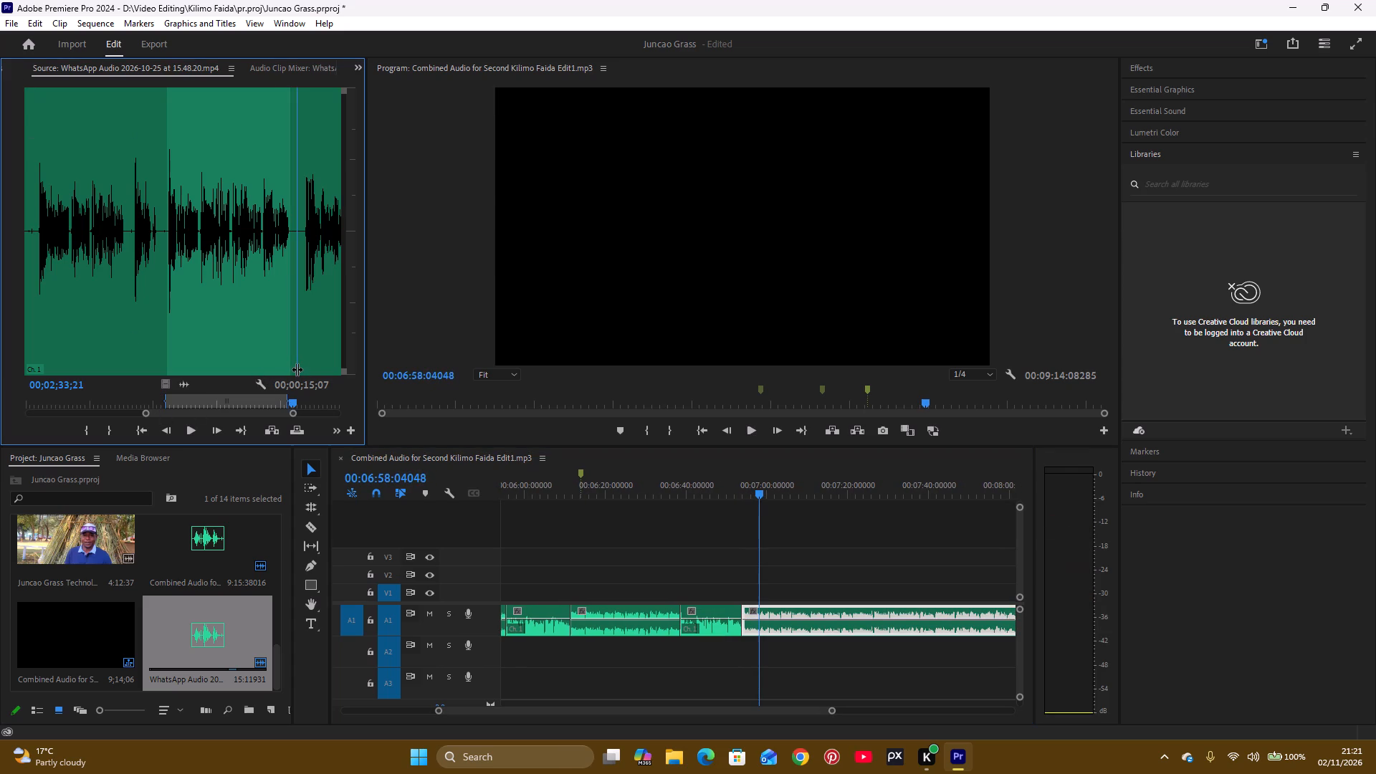
drag(297, 369, 300, 374)
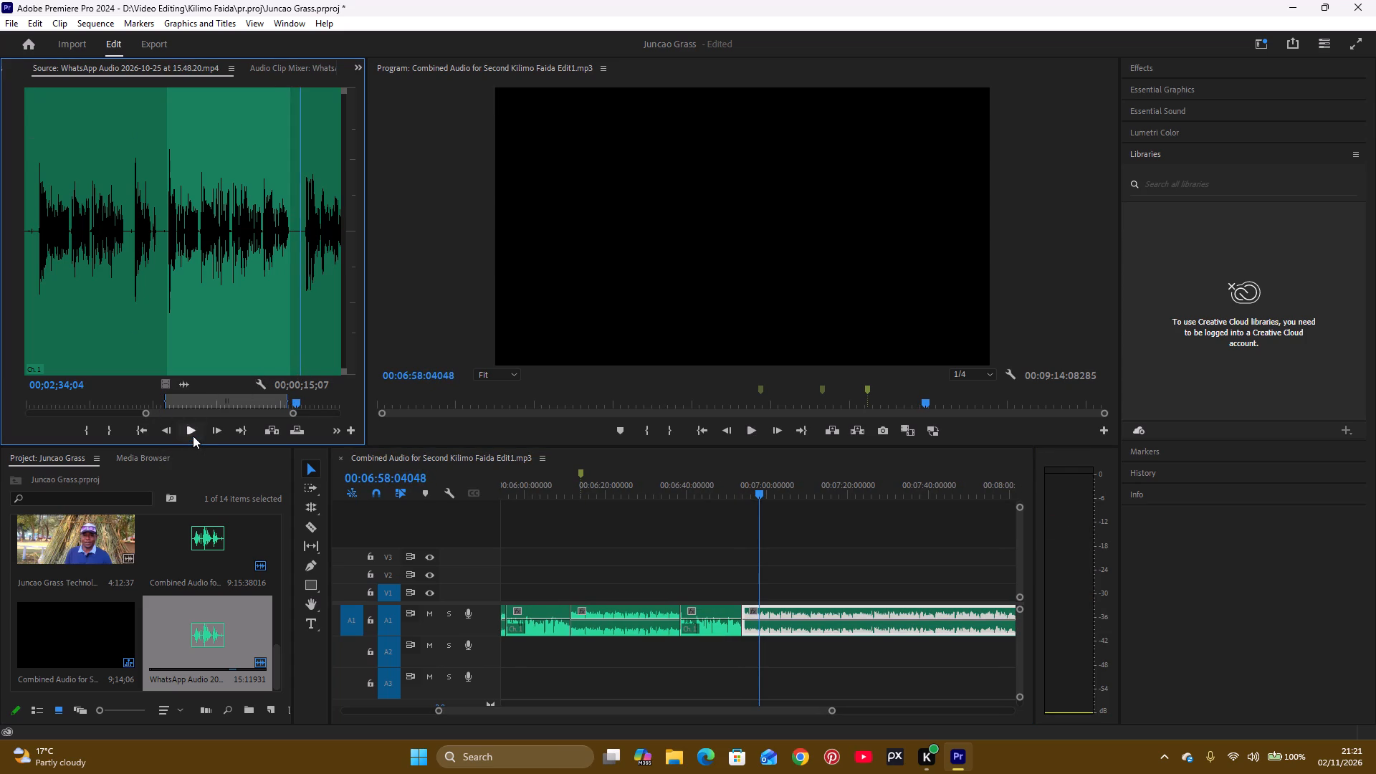
click(193, 436)
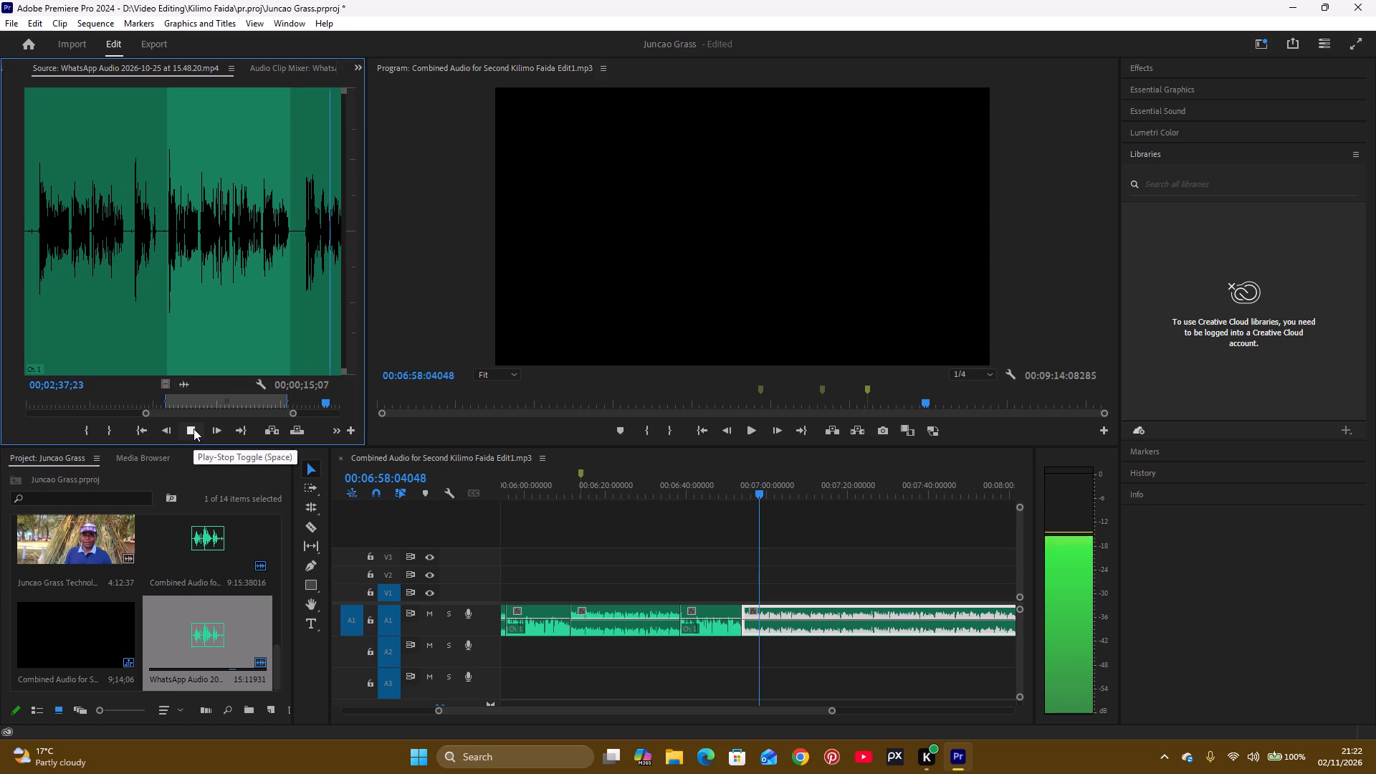
click(193, 429)
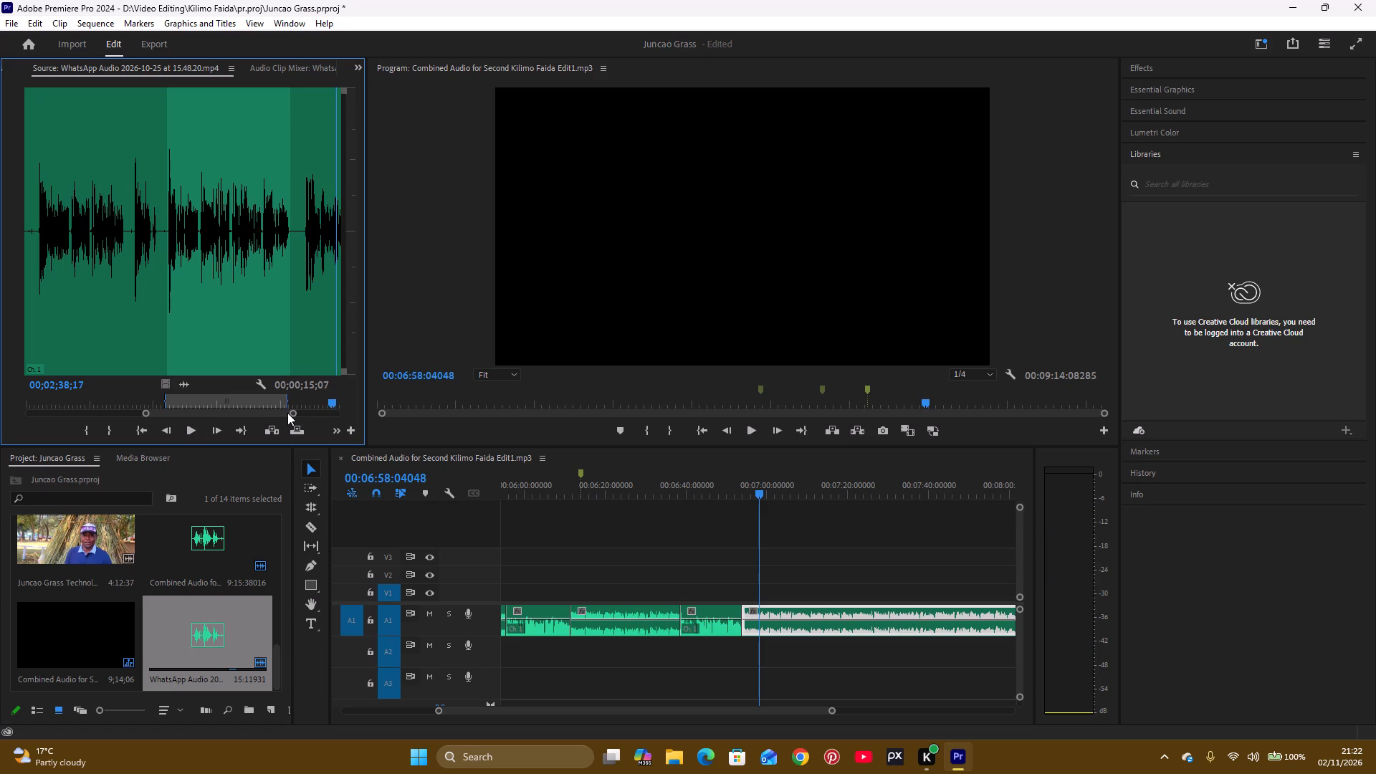
click(287, 413)
drag(292, 413, 322, 416)
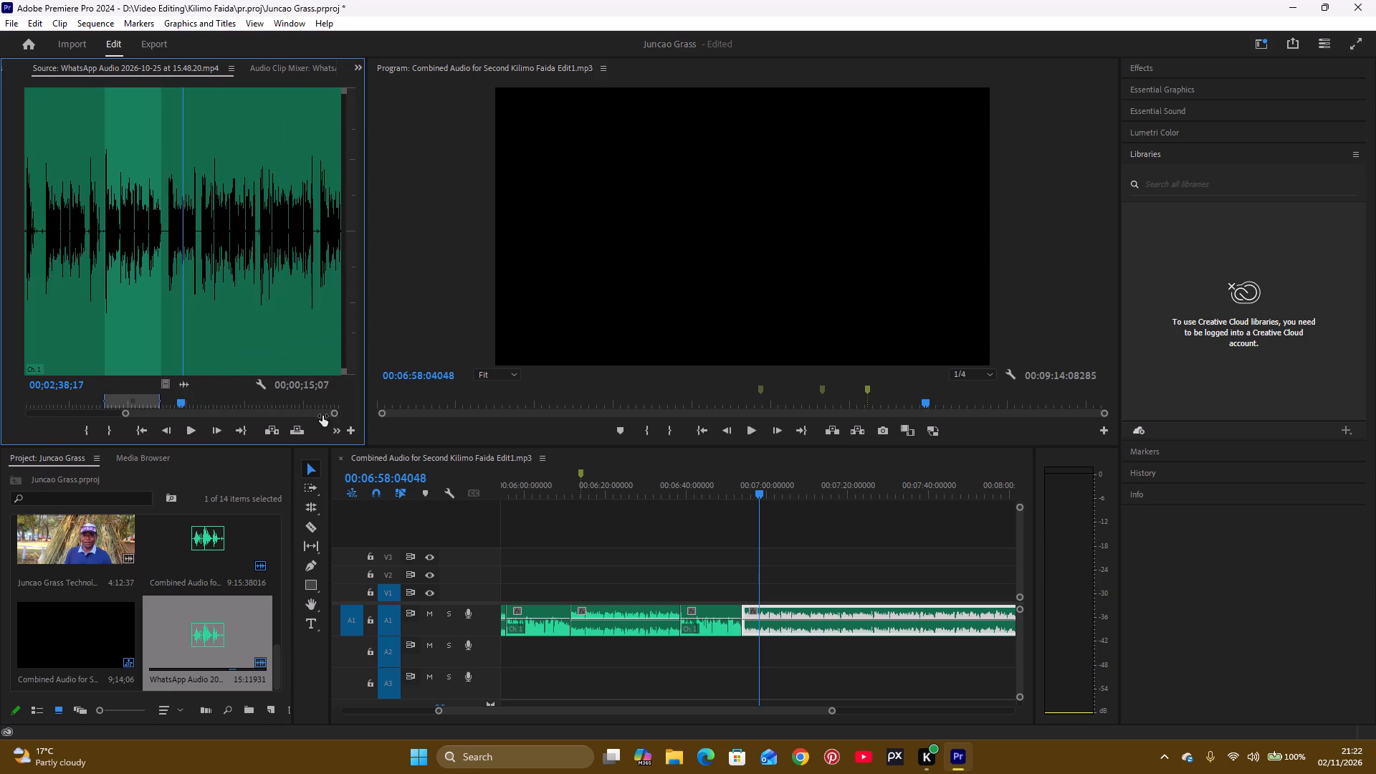
drag(322, 416, 347, 416)
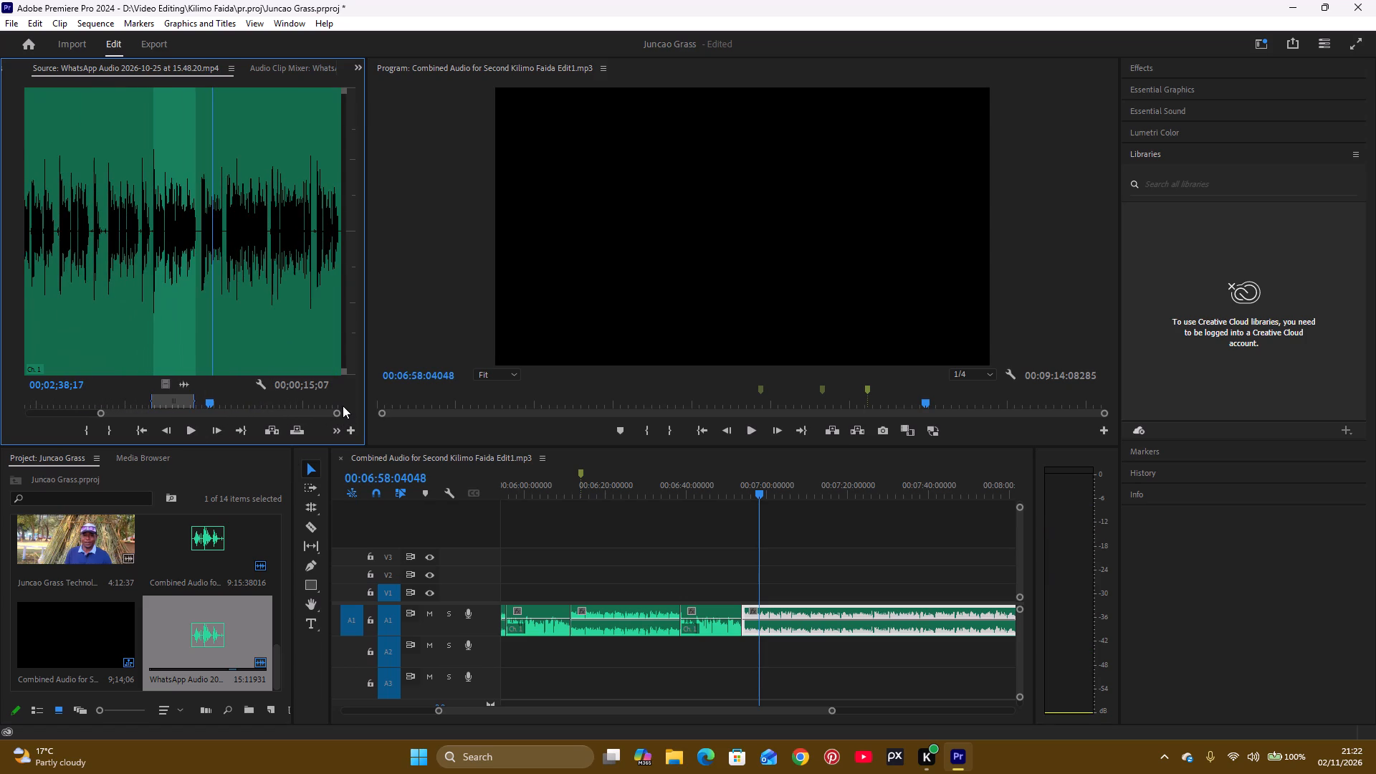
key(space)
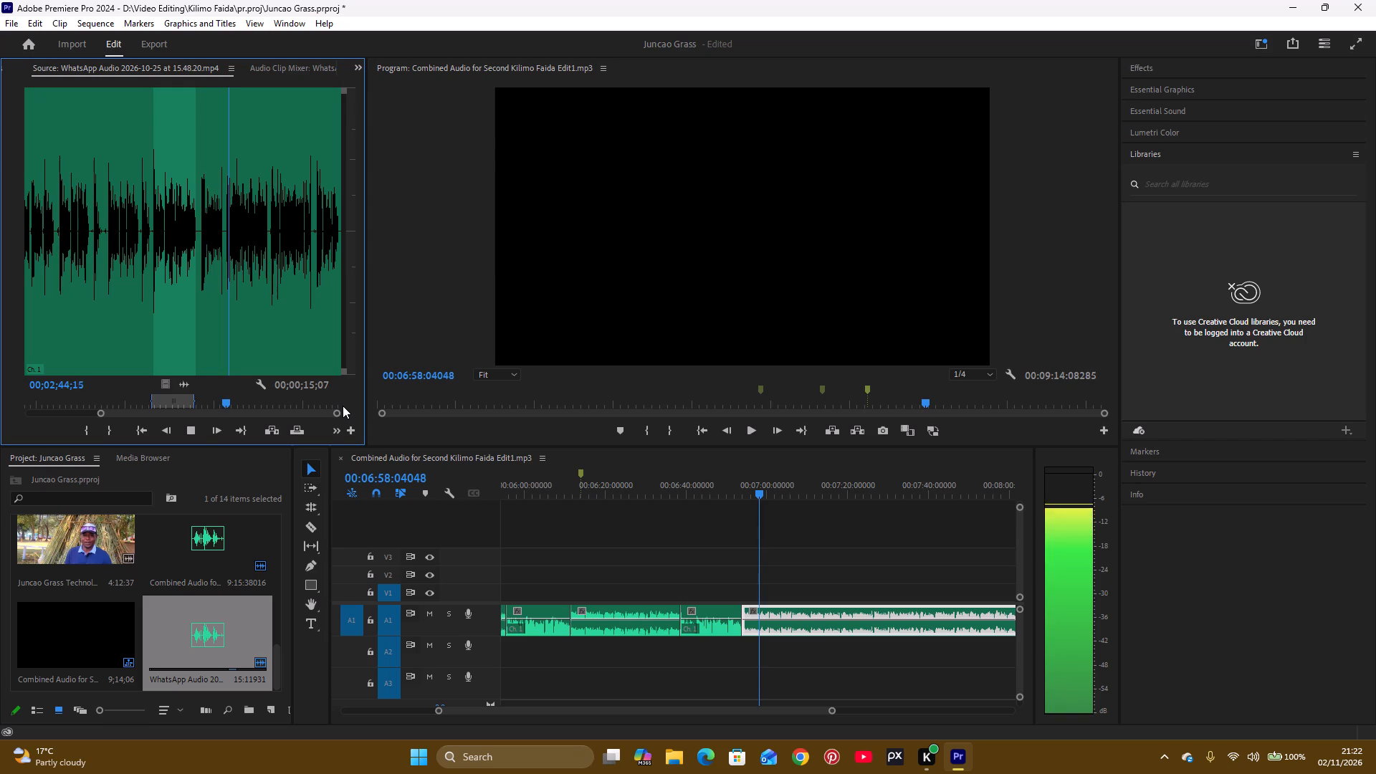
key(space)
drag(335, 412, 319, 442)
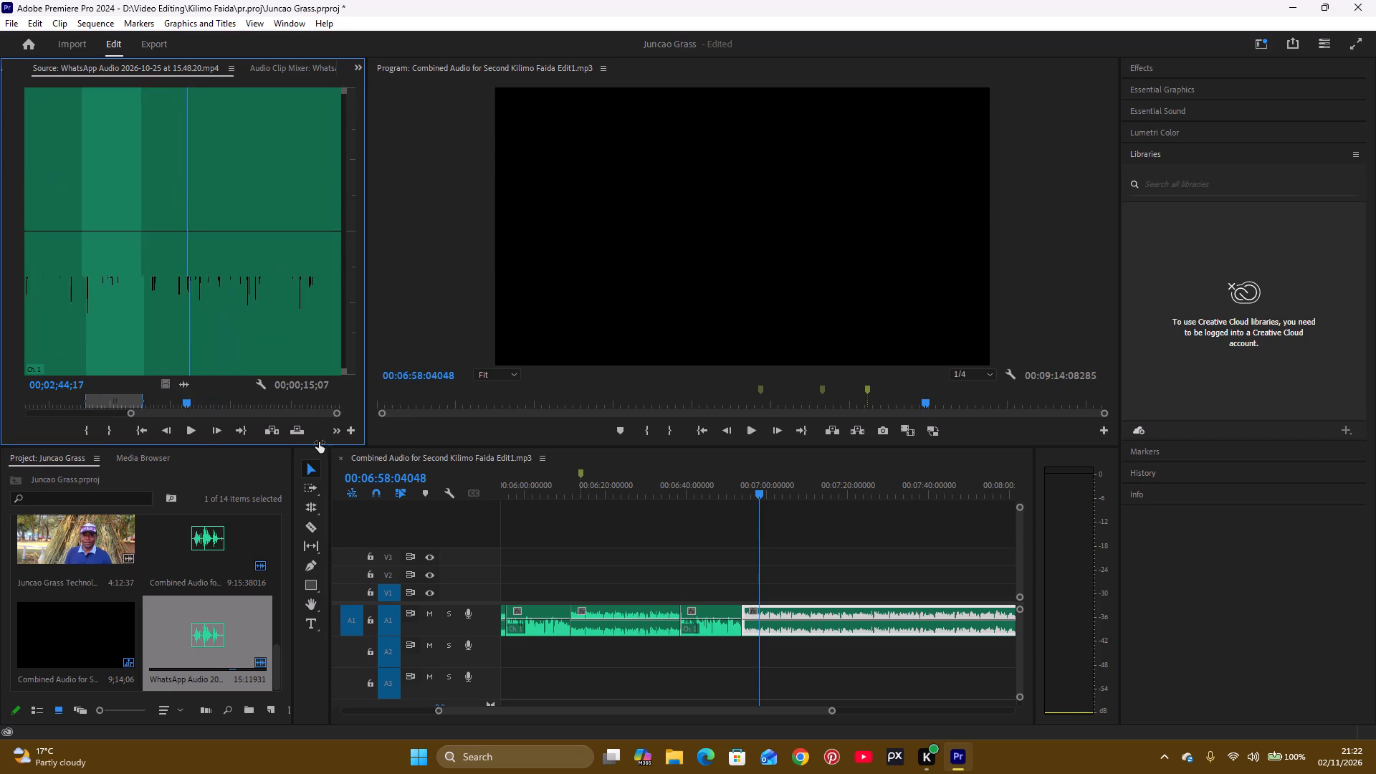
drag(319, 442, 316, 450)
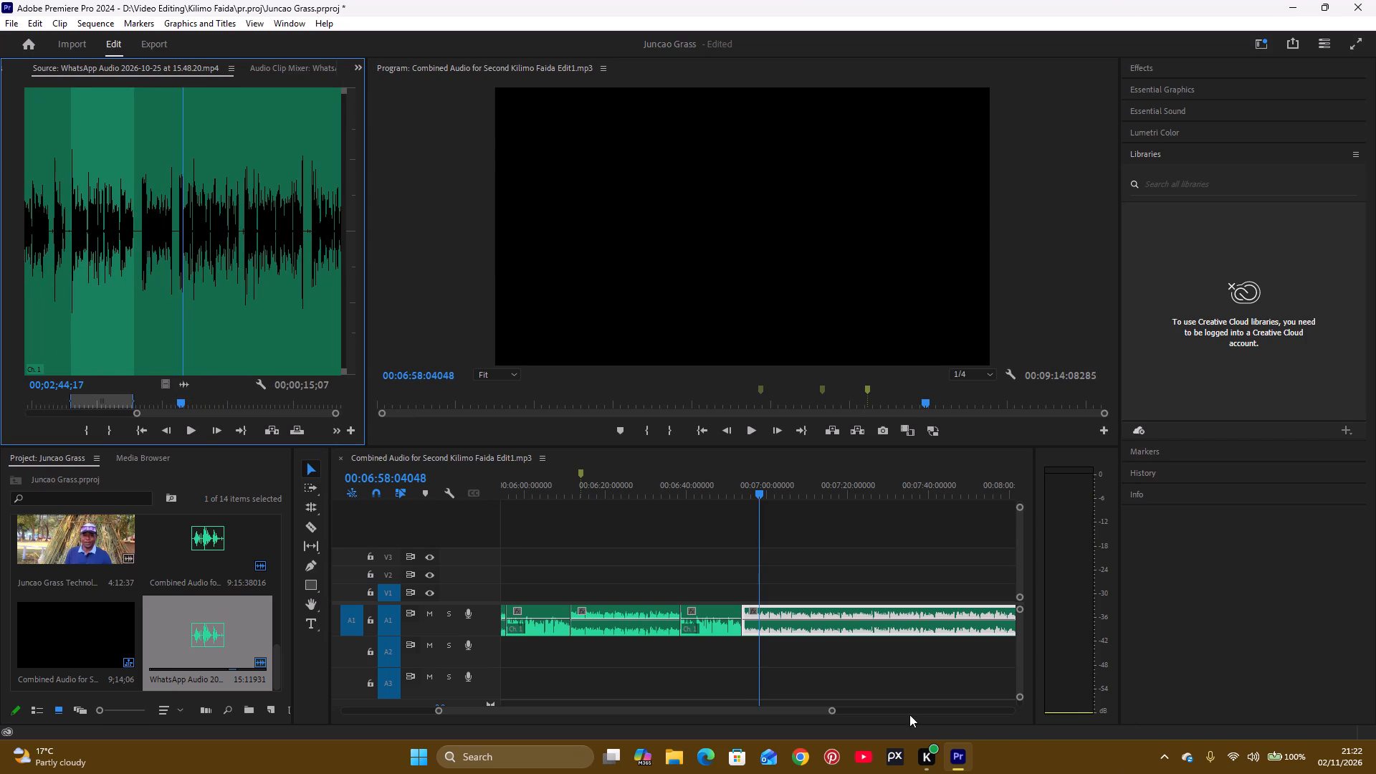
Switch to File Explorer and open its Home view.
click(685, 753)
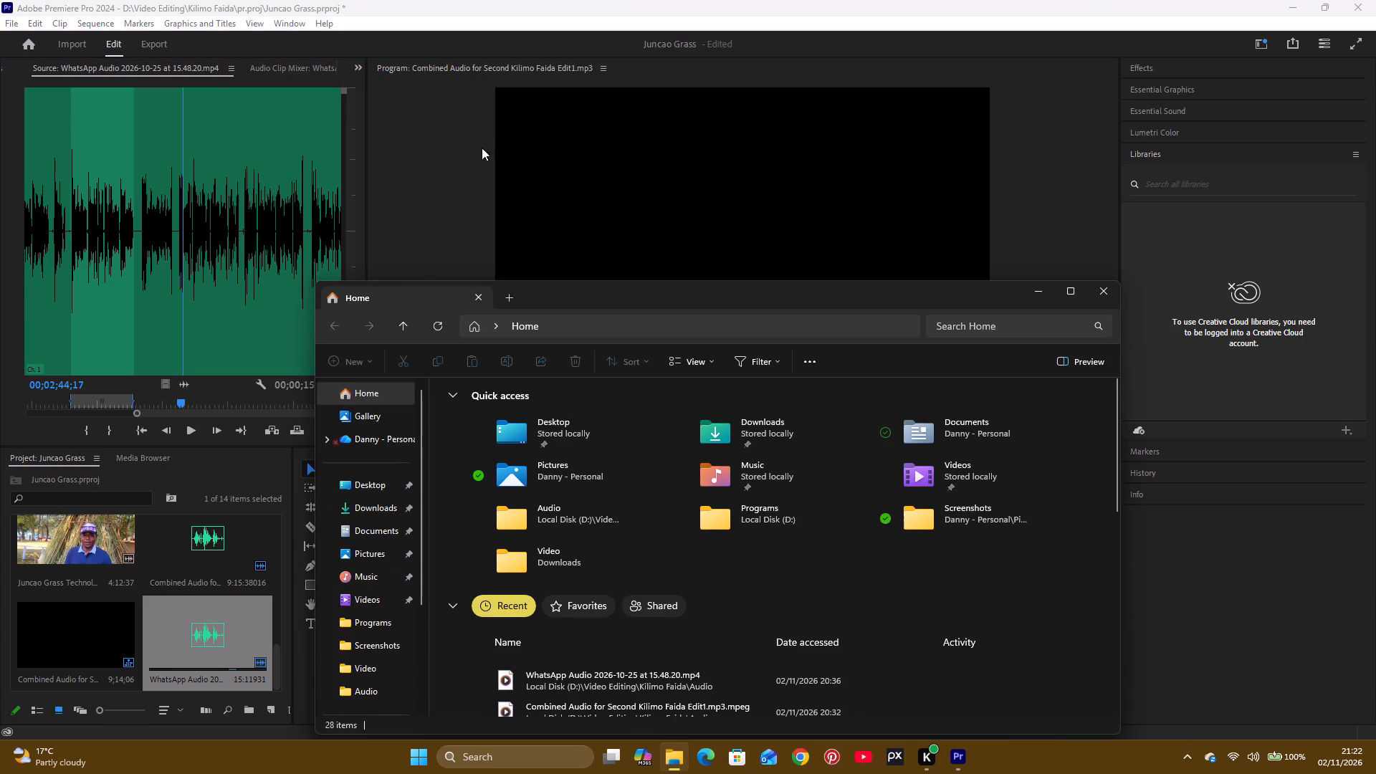